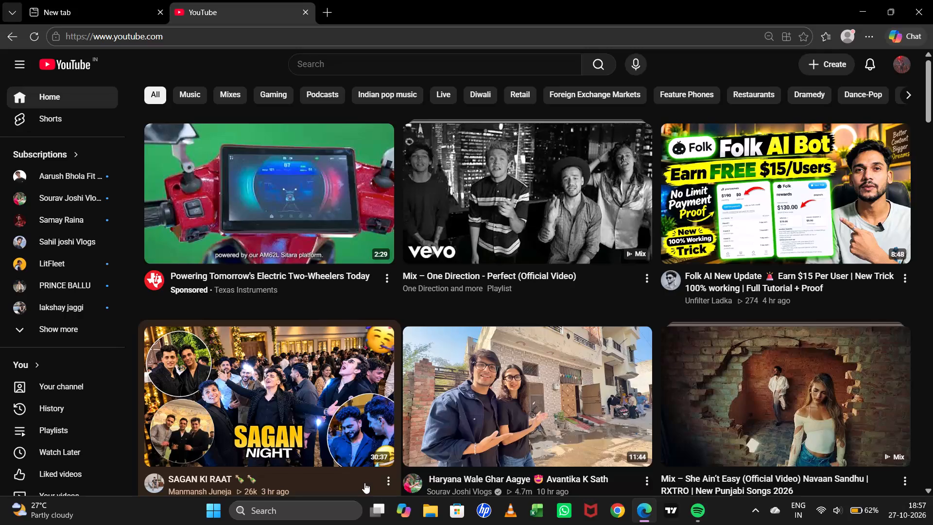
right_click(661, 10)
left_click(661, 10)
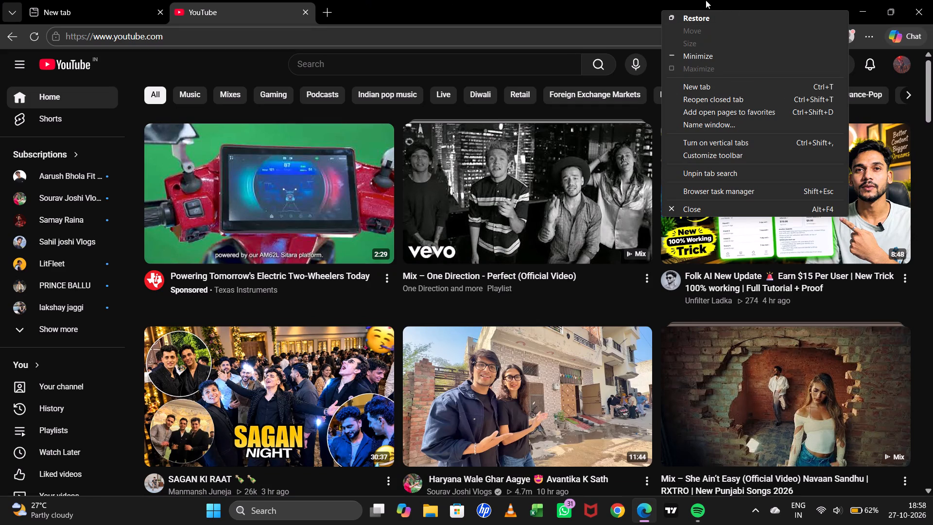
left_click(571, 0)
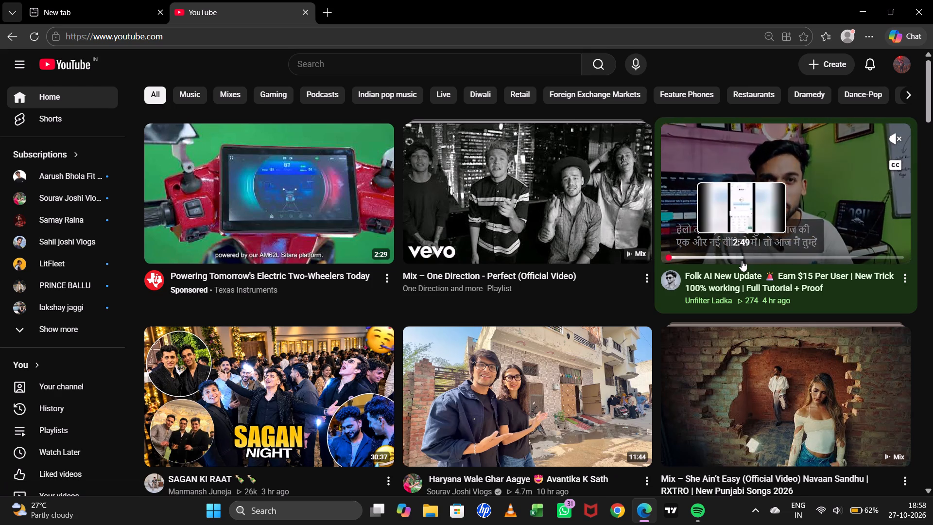
Play the One Direction - Perfect (Official Video) mix on YouTube and skip the advertisement.
left_click(570, 217)
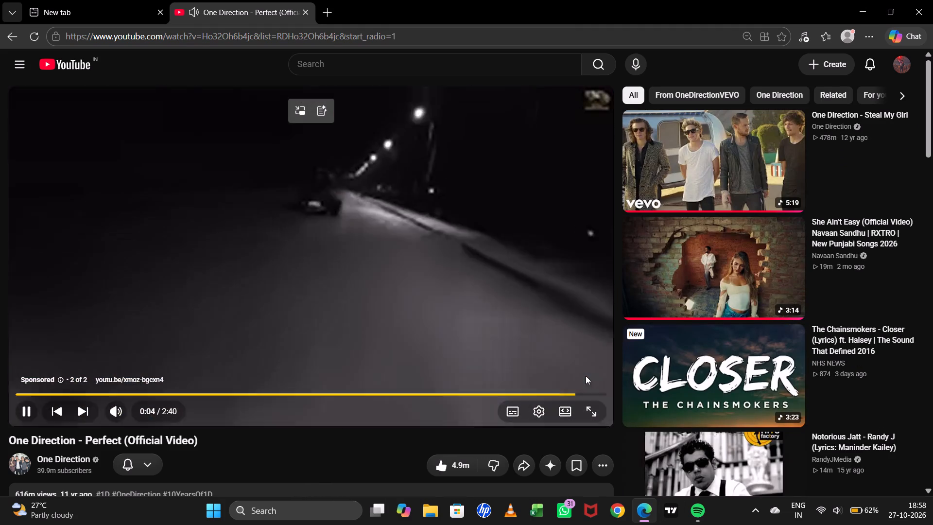
left_click(582, 377)
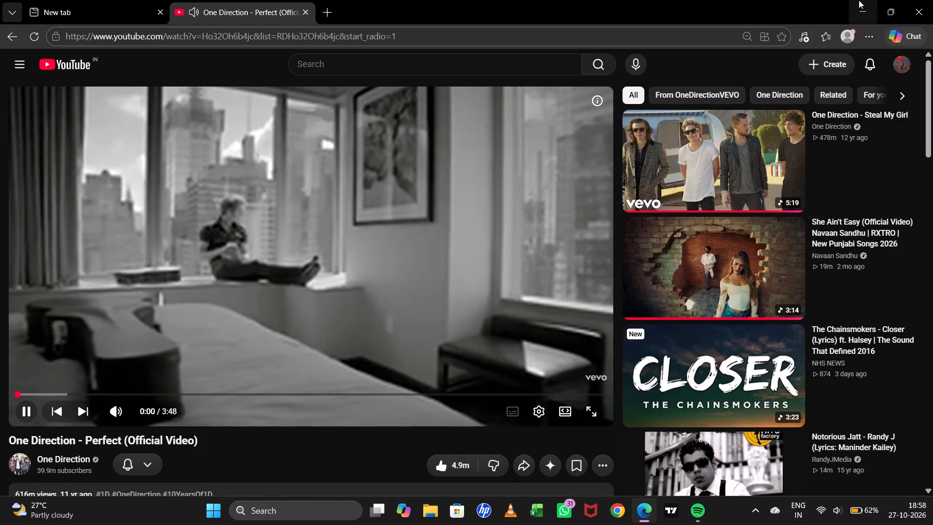
Minimize the video window, open Google Chrome from the desktop and search Google for "goat funded".
left_click(862, 0)
double_click(60, 63)
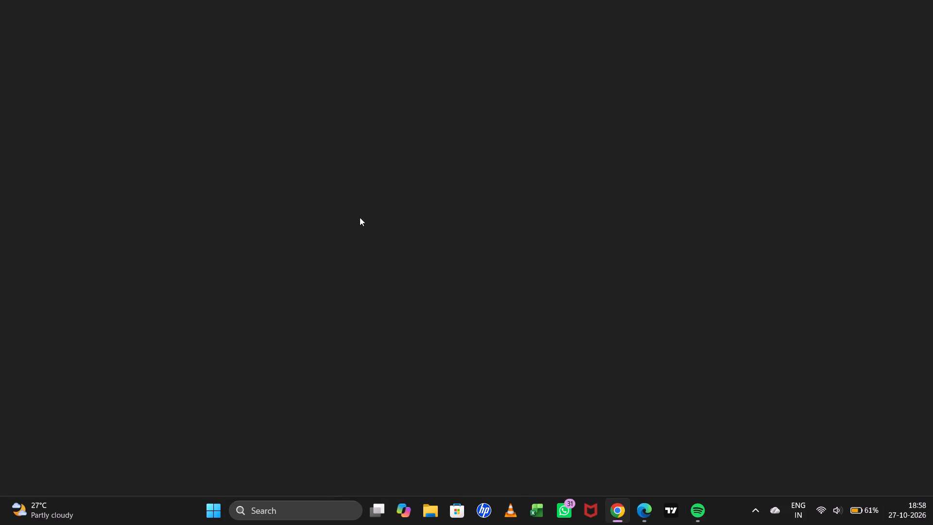
left_click(354, 237)
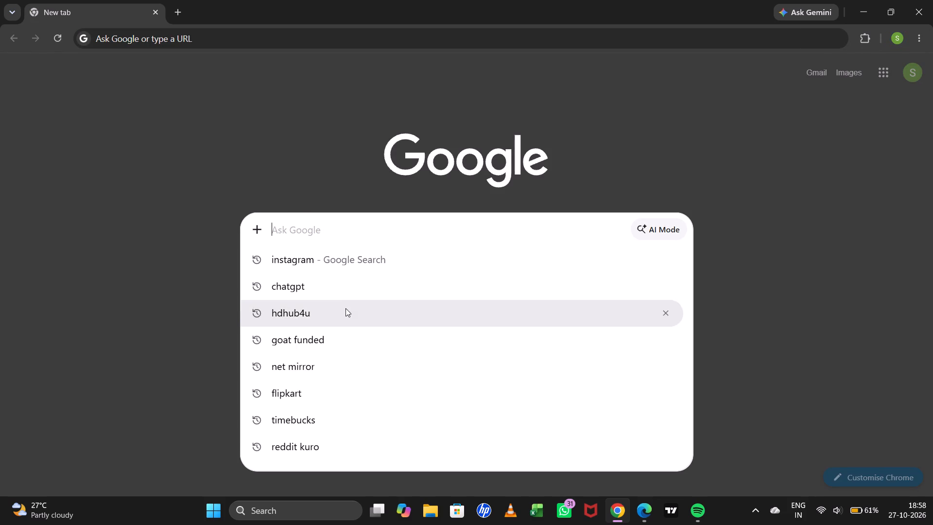
left_click(342, 336)
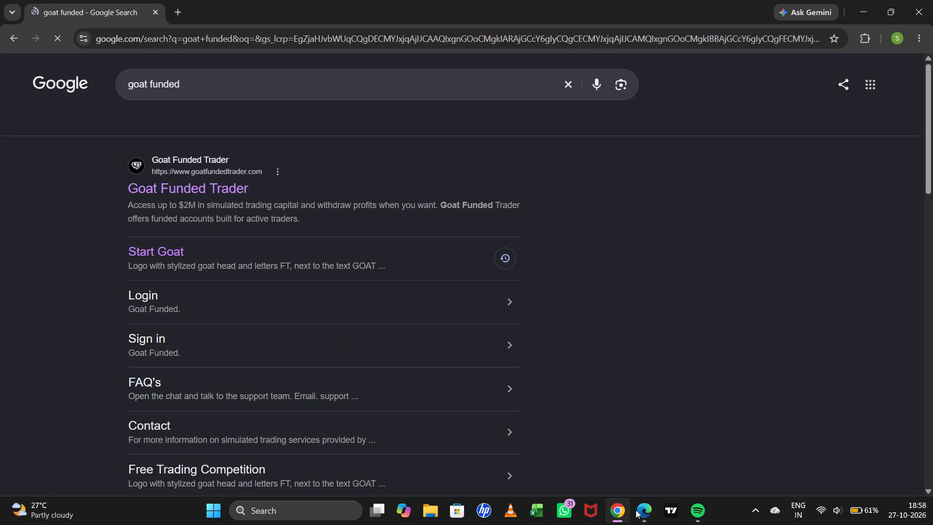
Switch to Spotify and close it.
left_click(637, 512)
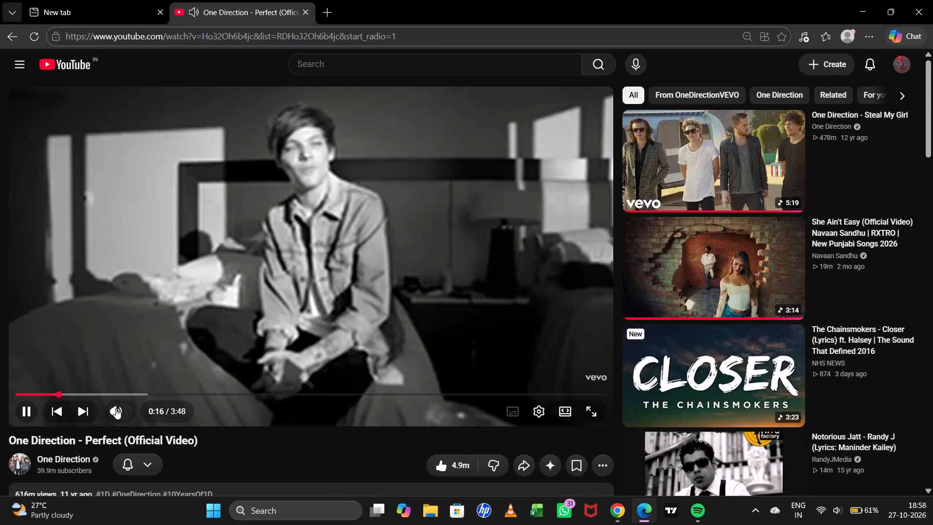
left_click(692, 513)
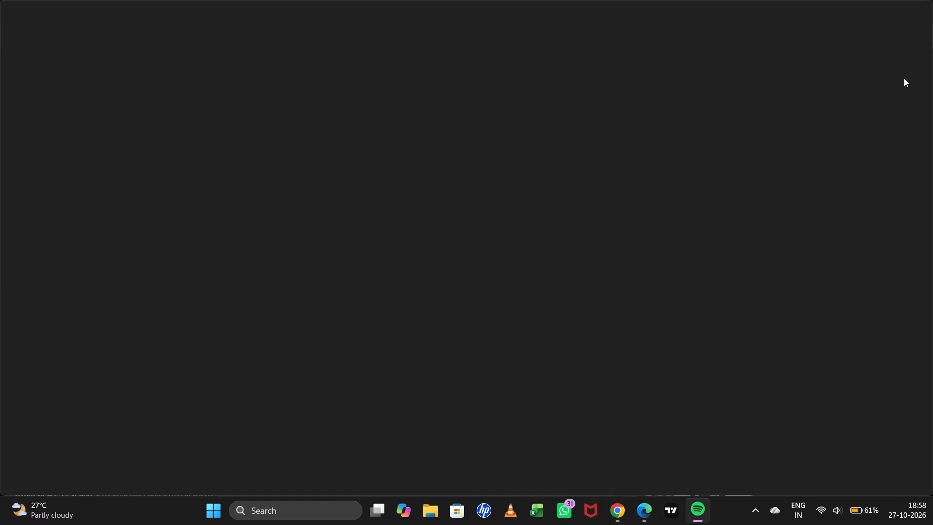
left_click(926, 18)
Return to Google Chrome, open the Goat Funded Trader website from the search results and go to its login.
left_click(641, 511)
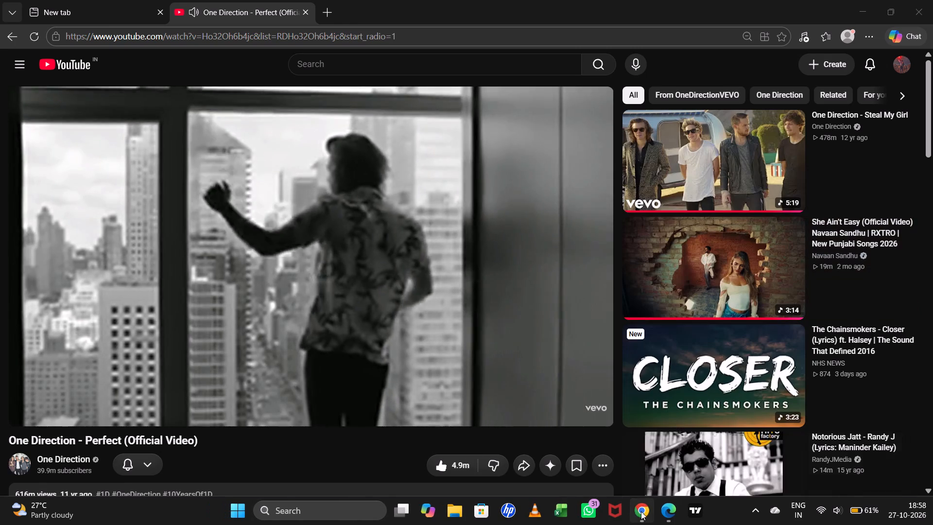
left_click(234, 198)
left_click(226, 193)
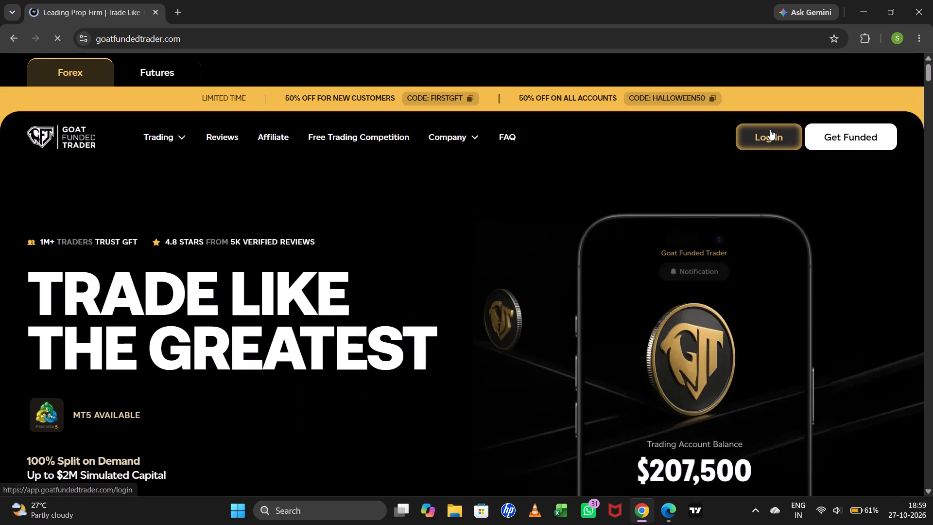
left_click(769, 143)
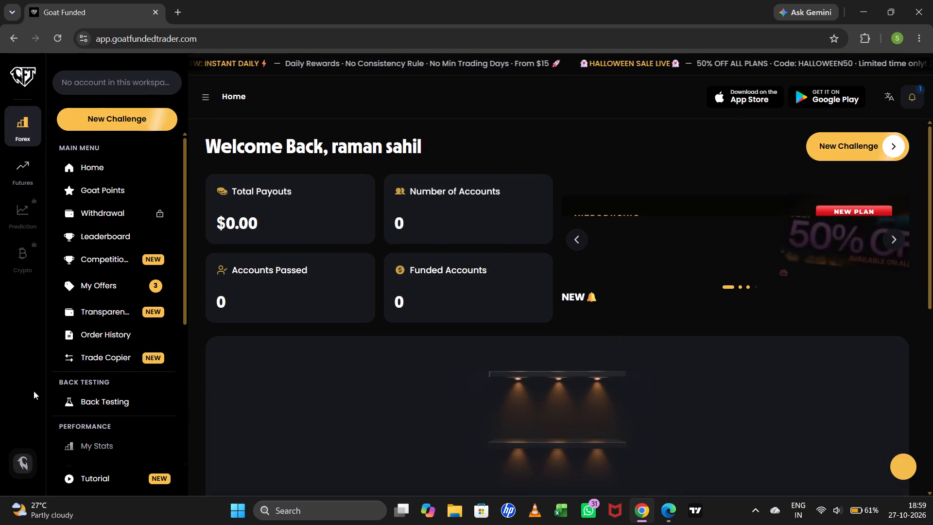
Open the prop challenges in the Back Testing section.
left_click(134, 396)
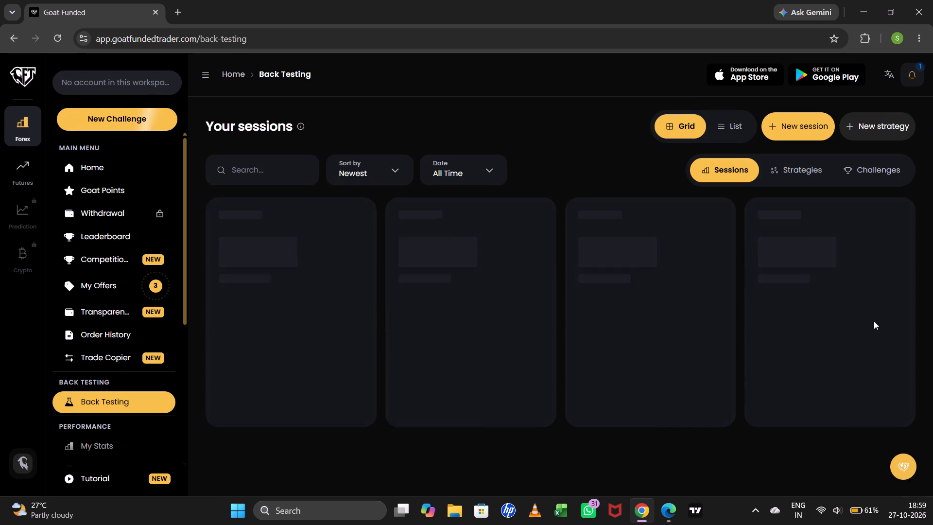
left_click(882, 161)
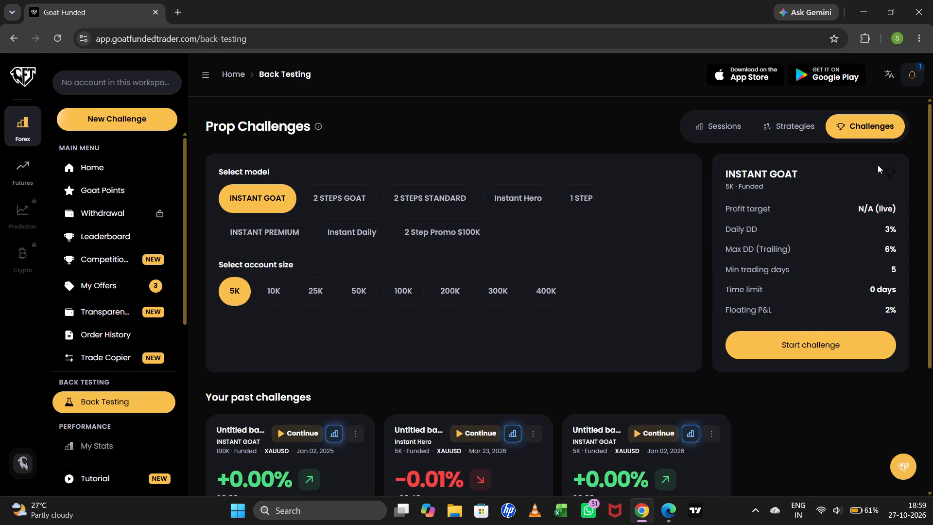
Start a backtesting challenge with the Instant Daily model and the 1k account size.
left_click(357, 233)
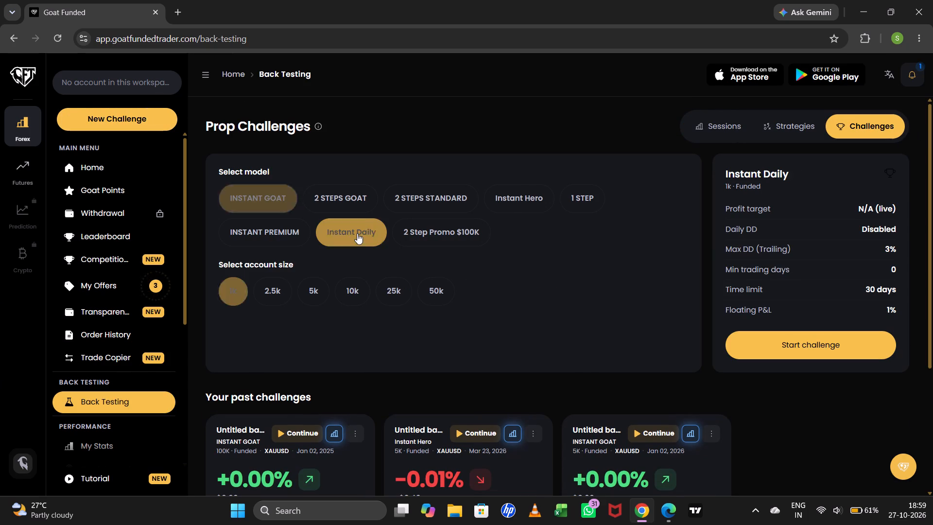
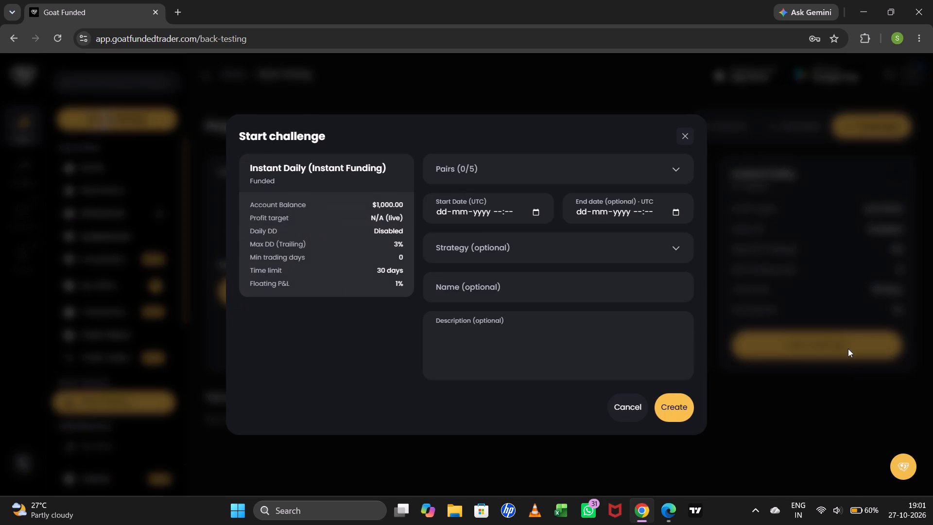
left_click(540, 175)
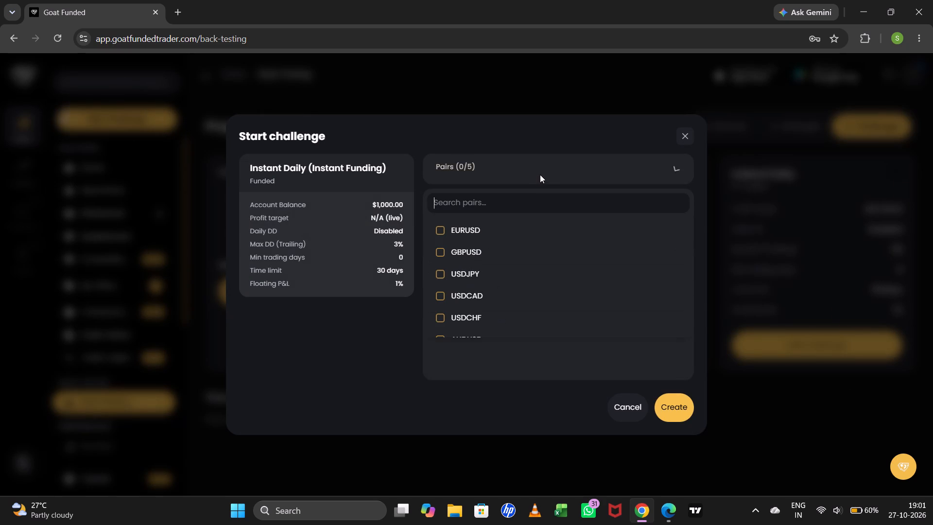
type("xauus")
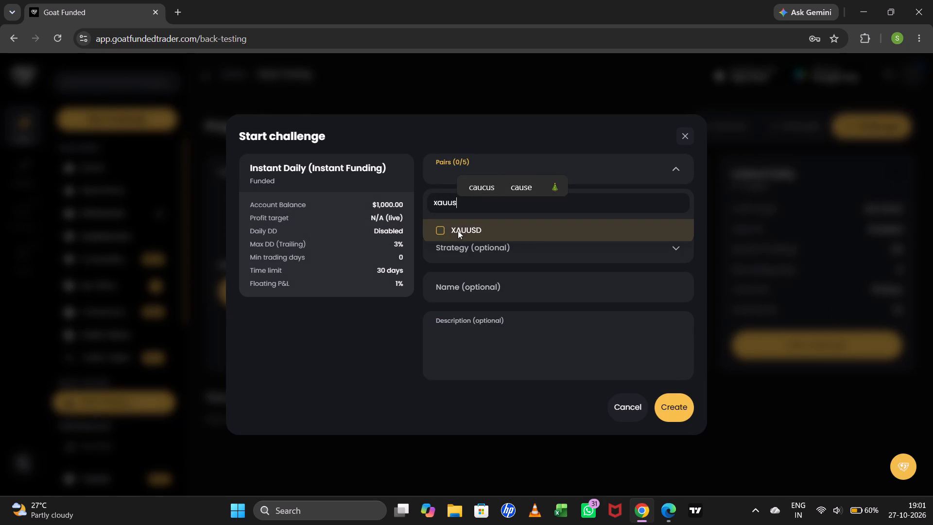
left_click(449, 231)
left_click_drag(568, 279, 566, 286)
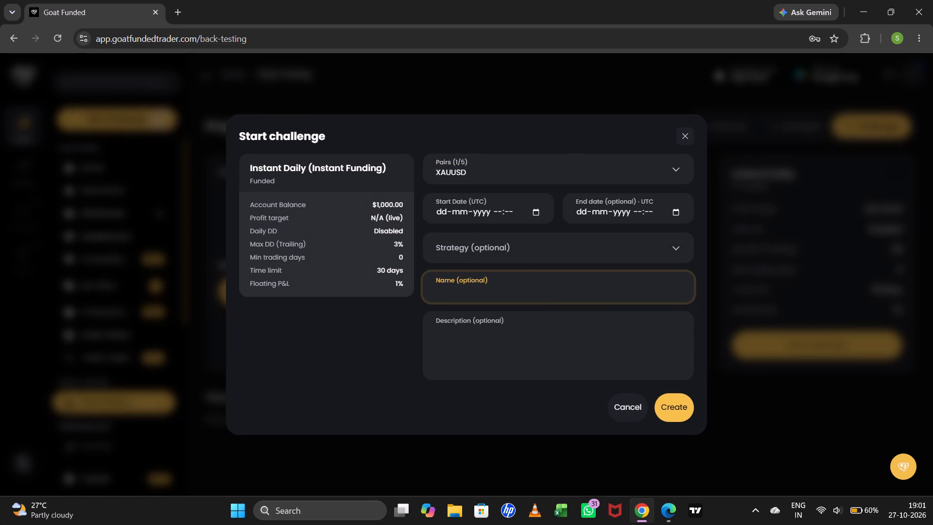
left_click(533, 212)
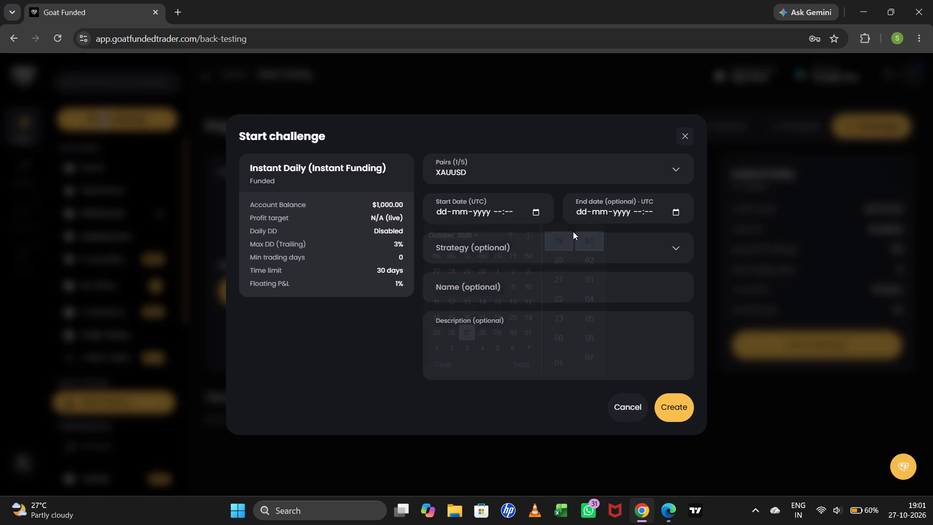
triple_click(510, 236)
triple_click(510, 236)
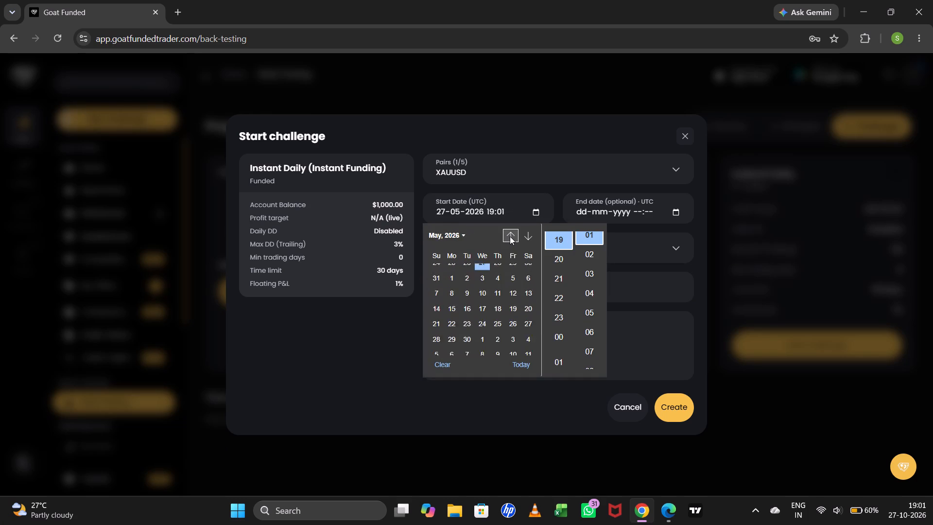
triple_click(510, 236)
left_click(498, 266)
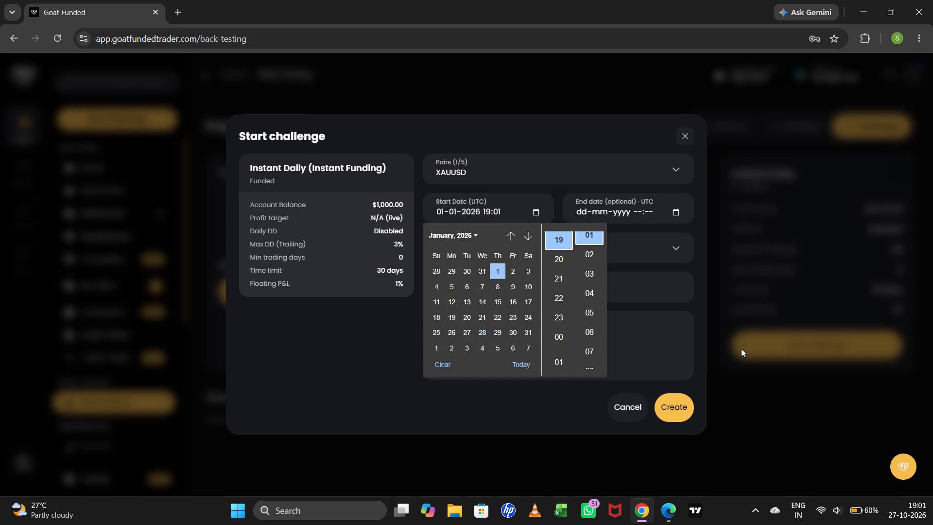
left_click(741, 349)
Restart the Instant Daily 1k challenge setup and choose XAUUSD as its trading pair.
left_click(777, 344)
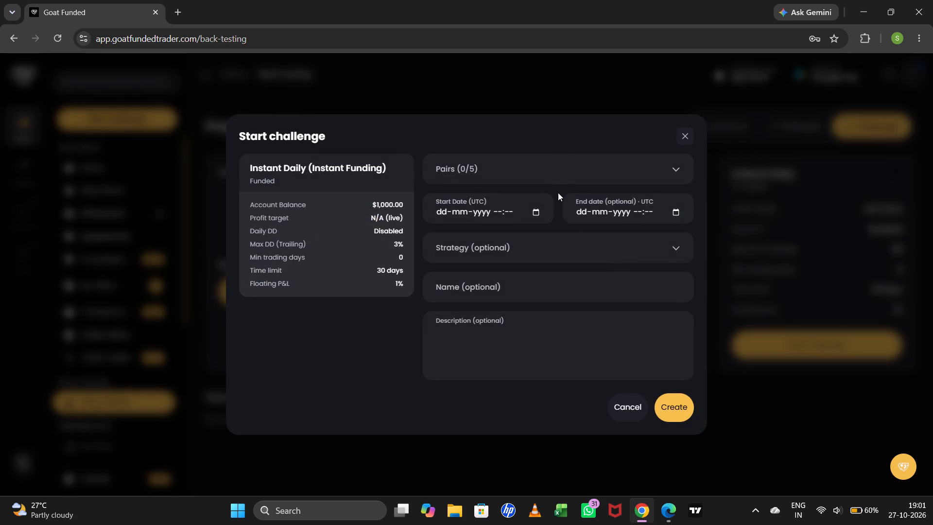
left_click(553, 179)
type("xauus")
left_click(502, 228)
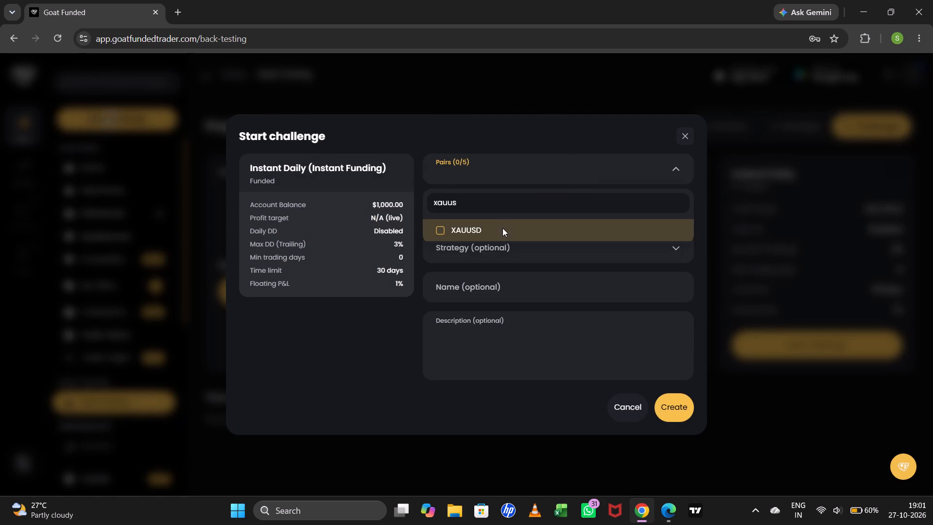
left_click(442, 315)
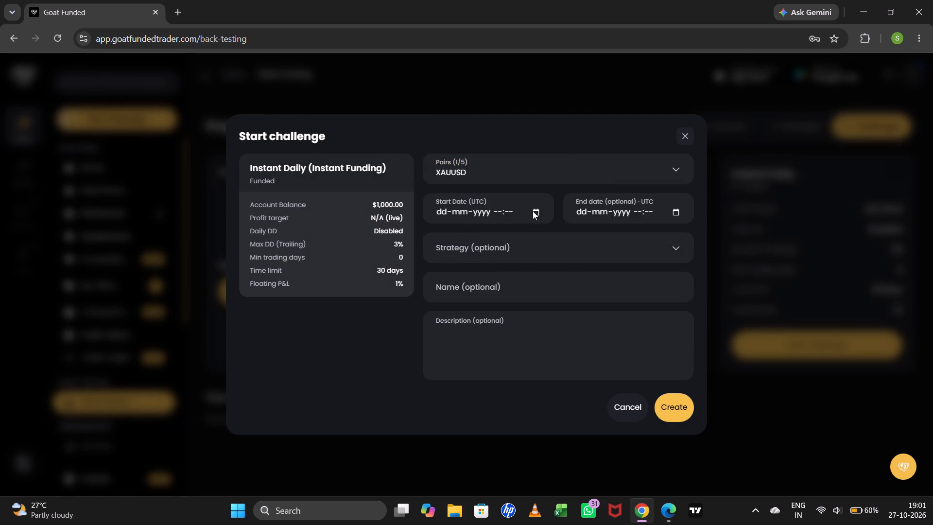
Set the challenge's start date to 01-01-2026 and its end date to today, and create it.
left_click(533, 211)
triple_click(504, 232)
triple_click(504, 232)
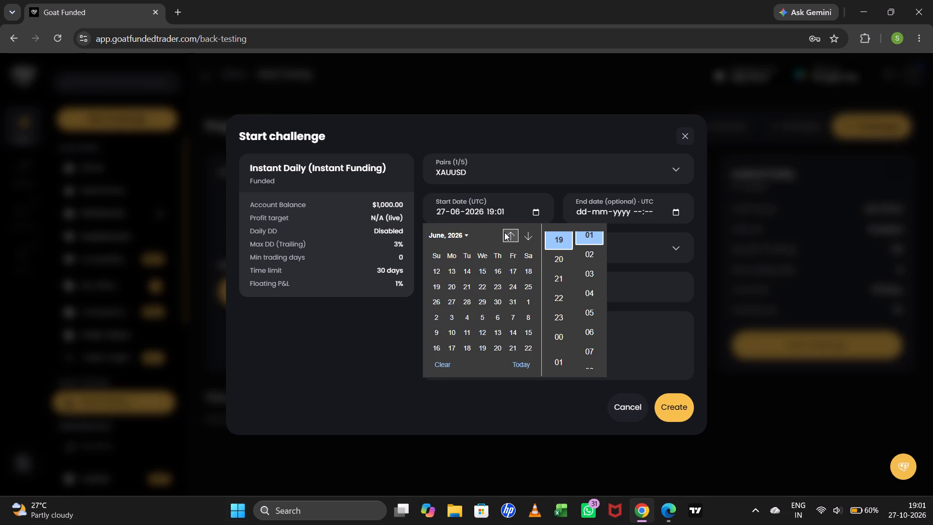
double_click(504, 232)
left_click(504, 232)
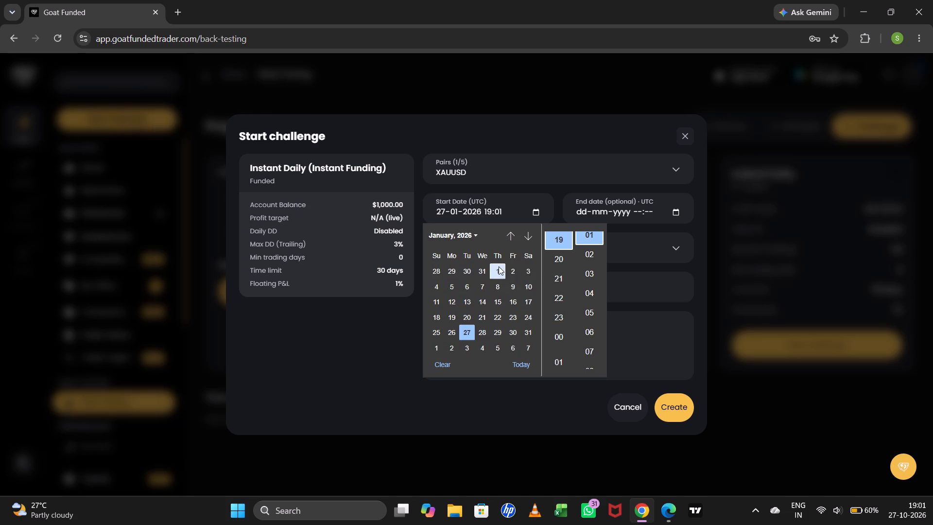
left_click(499, 266)
left_click(675, 211)
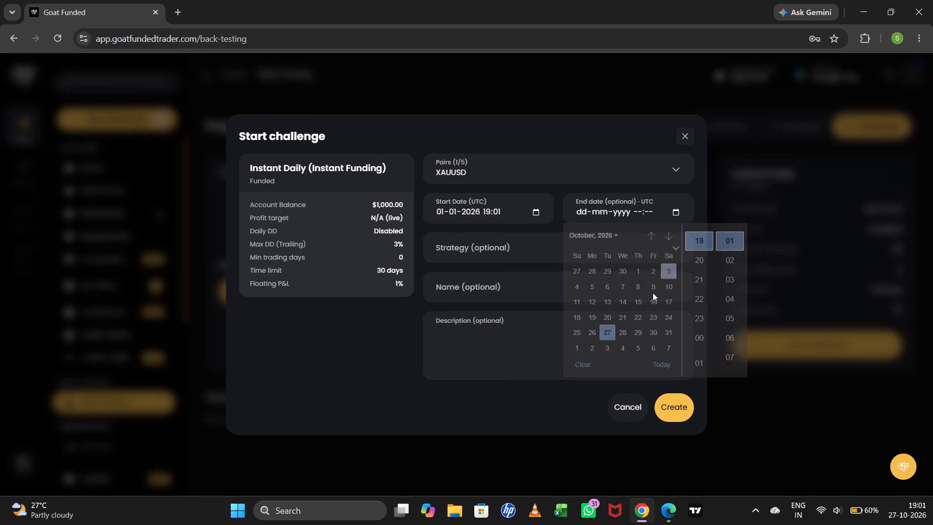
left_click(659, 361)
left_click(674, 420)
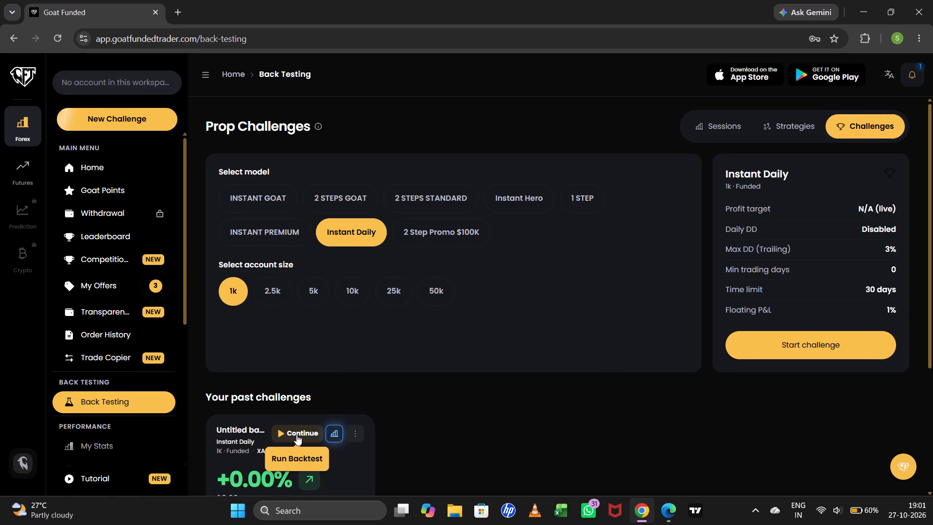
Run the backtest of the newly created Instant Daily challenge and set its XAUUSD chart to the 5-minute timeframe.
left_click(296, 435)
scroll(692, 524, "down", 1)
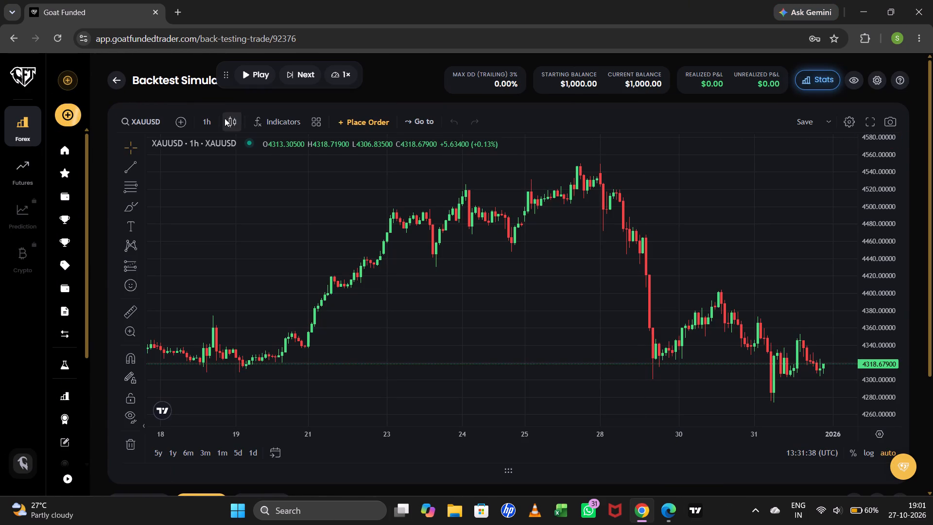
left_click(200, 119)
left_click(221, 198)
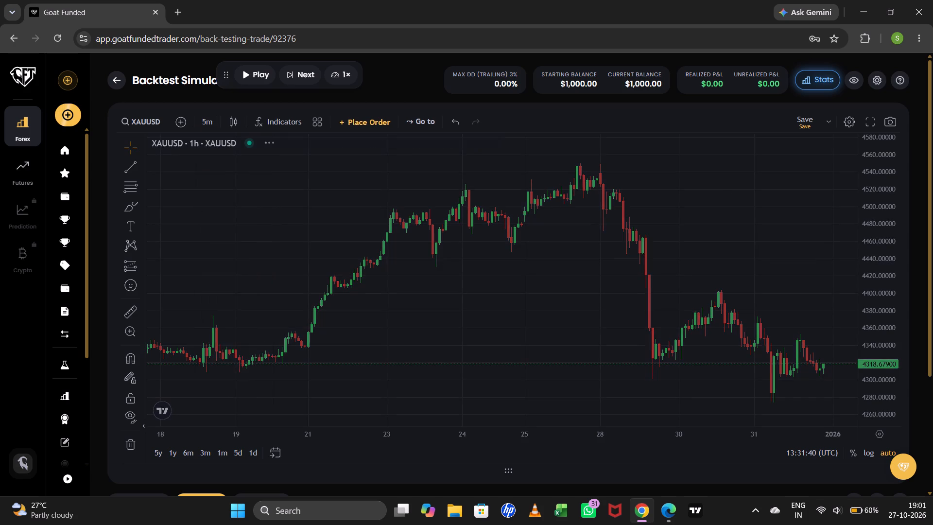
Examine the 5-minute XAUUSD price history across the last days of December 2025.
left_click_drag(878, 259, 887, 180)
left_click_drag(774, 225, 580, 227)
left_click_drag(712, 206, 708, 248)
scroll(708, 260, "down", 17)
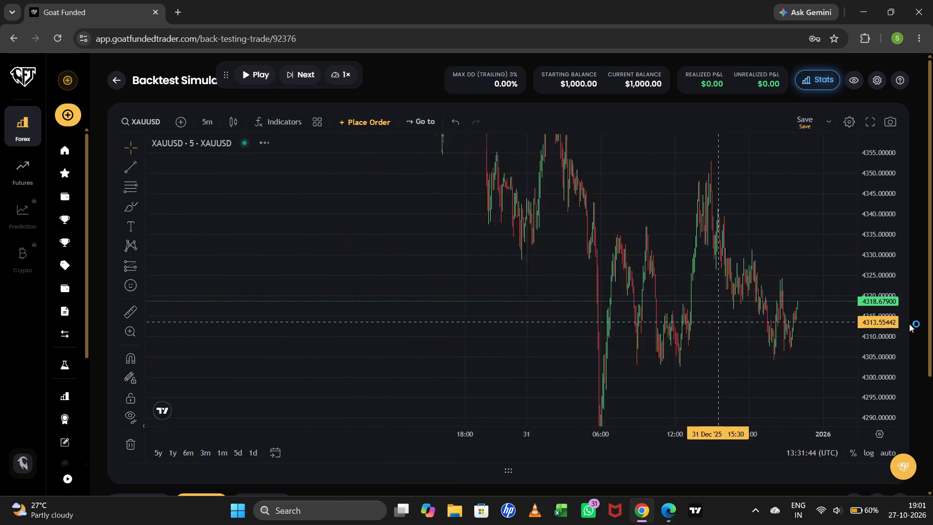
left_click_drag(887, 184, 875, 355)
scroll(743, 345, "down", 4)
left_click_drag(591, 307, 647, 407)
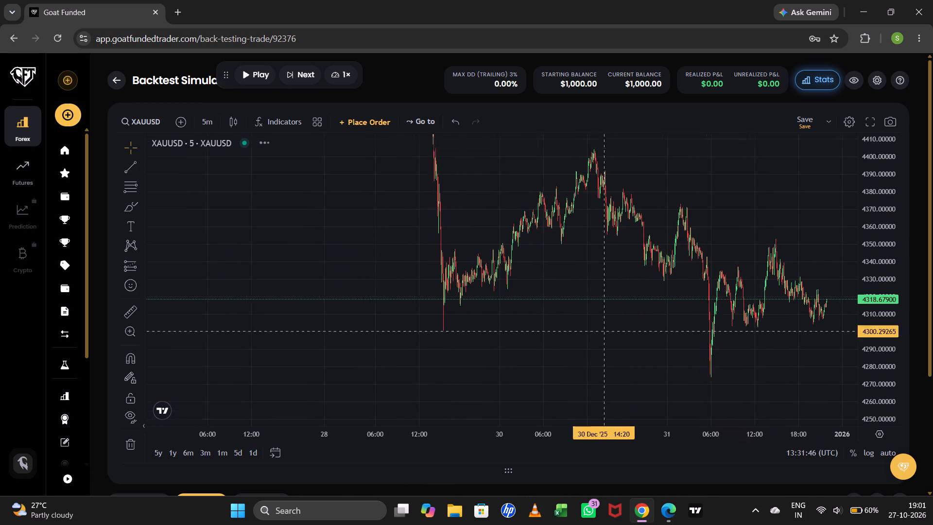
left_click_drag(647, 407, 657, 426)
left_click_drag(456, 99, 609, 366)
left_click_drag(368, 184, 728, 501)
left_click_drag(696, 363, 403, 121)
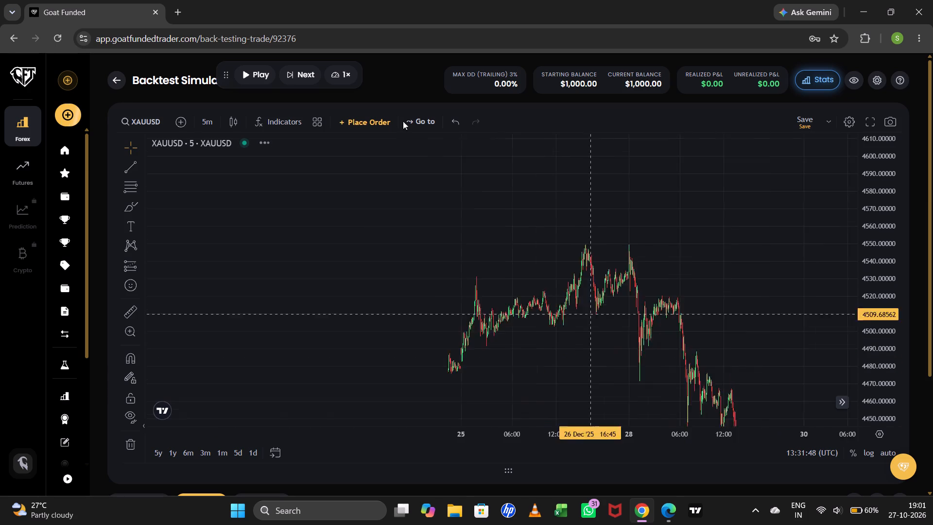
left_click_drag(403, 121, 396, 98)
left_click_drag(479, 200, 669, 335)
scroll(703, 284, "down", 5)
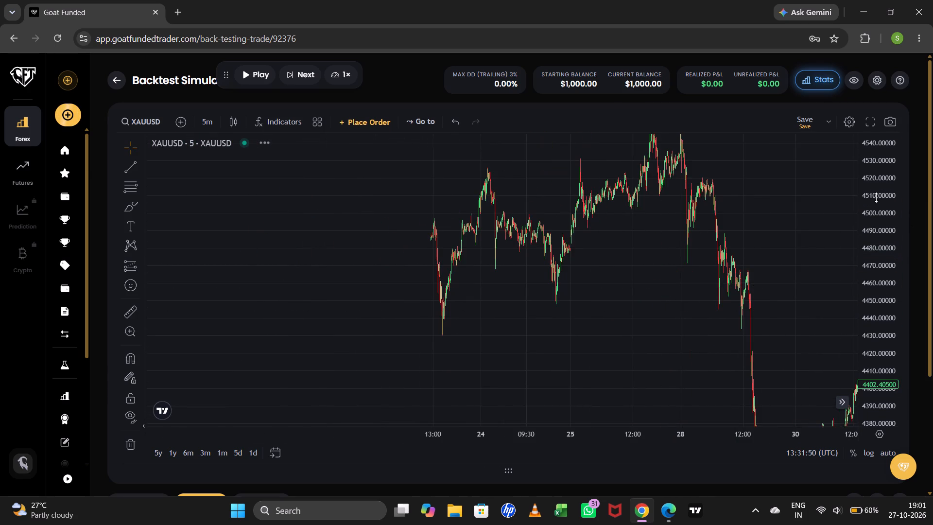
left_click_drag(874, 197, 858, 407)
scroll(669, 387, "down", 6)
scroll(669, 389, "up", 2)
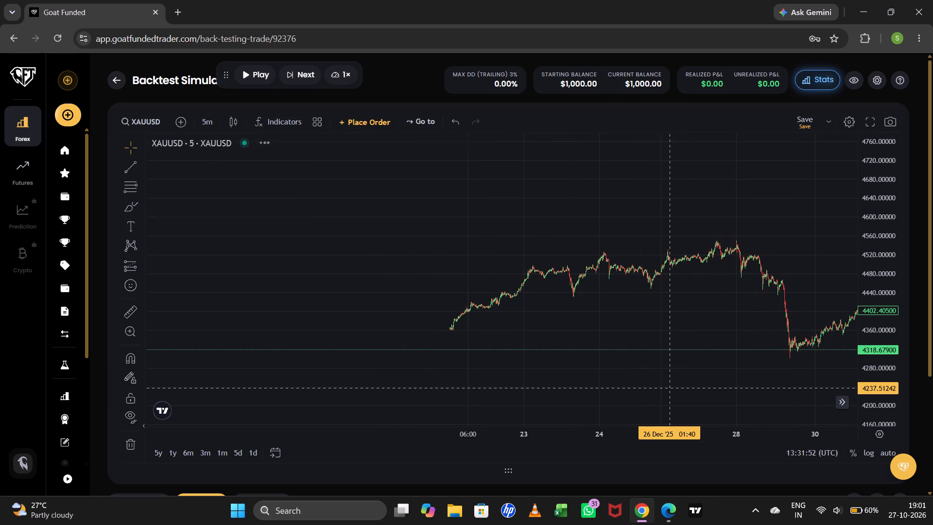
scroll(669, 389, "up", 2)
left_click_drag(700, 379, 703, 369)
left_click_drag(715, 350, 571, 246)
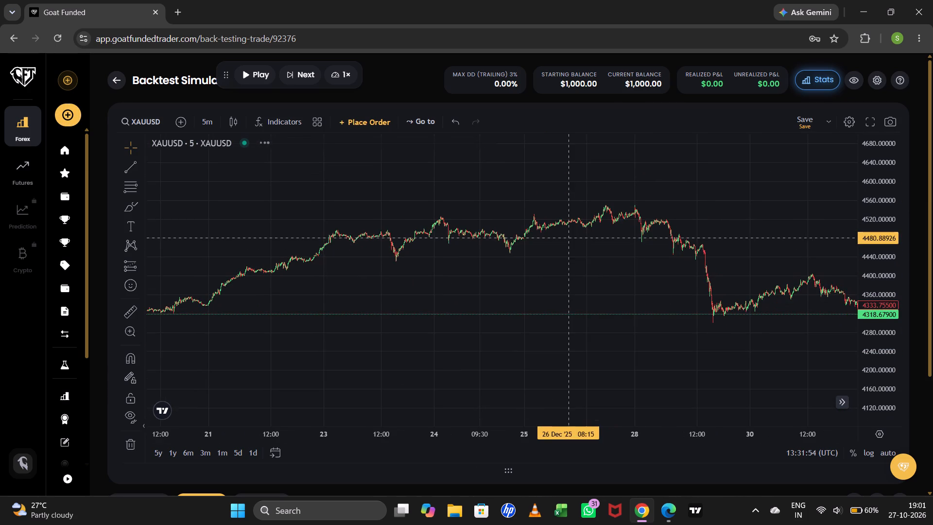
left_click_drag(890, 271, 872, 123)
left_click_drag(797, 239, 556, 192)
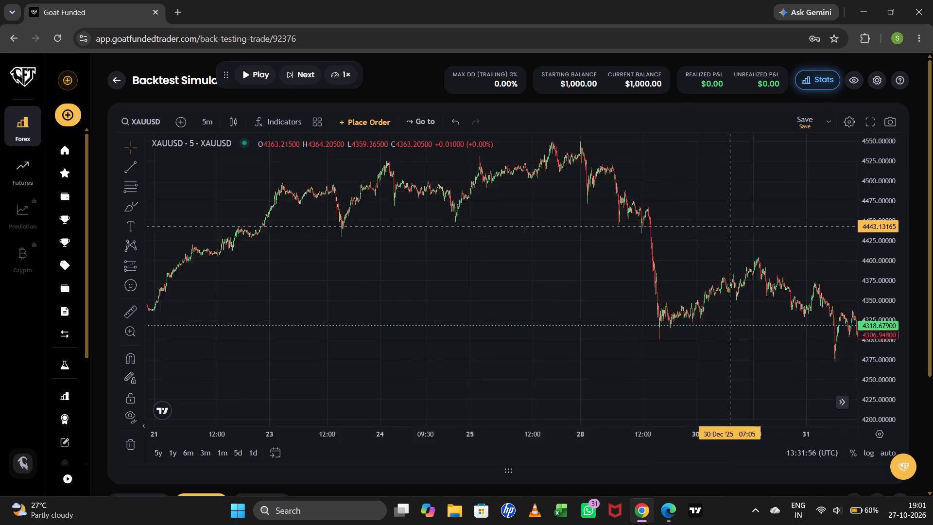
left_click_drag(556, 192, 552, 191)
Examine the most recent 5-minute XAUUSD candles of 31 December 2025 at close range.
left_click_drag(891, 269, 875, 34)
scroll(745, 244, "up", 10)
left_click_drag(500, 261, 875, 230)
left_click_drag(878, 258, 880, 61)
left_click_drag(802, 169, 638, 266)
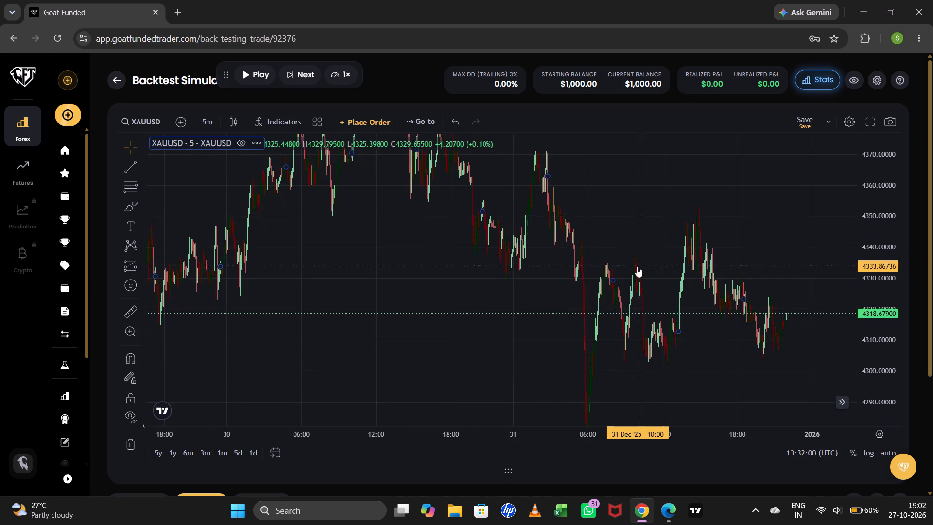
left_click(673, 198)
scroll(624, 222, "up", 9)
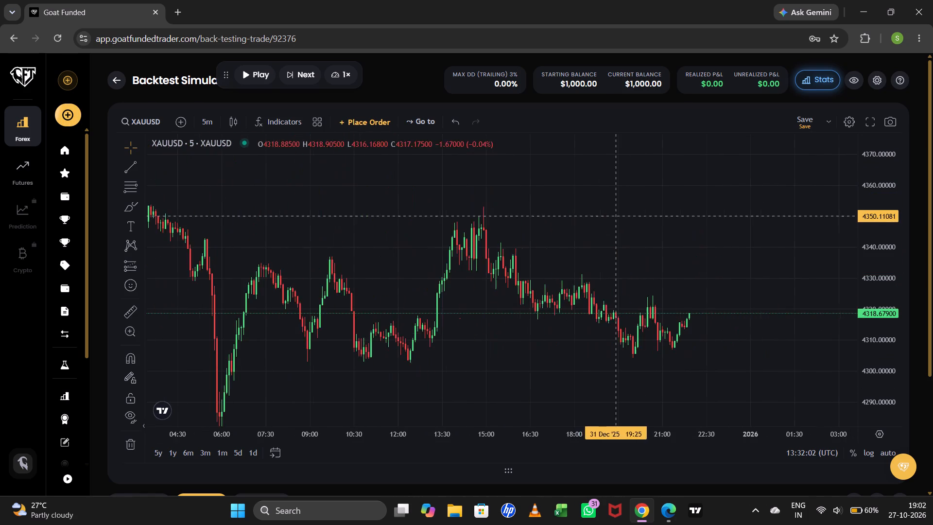
left_click_drag(607, 225, 667, 131)
left_click_drag(875, 270, 885, 160)
left_click_drag(763, 207, 668, 296)
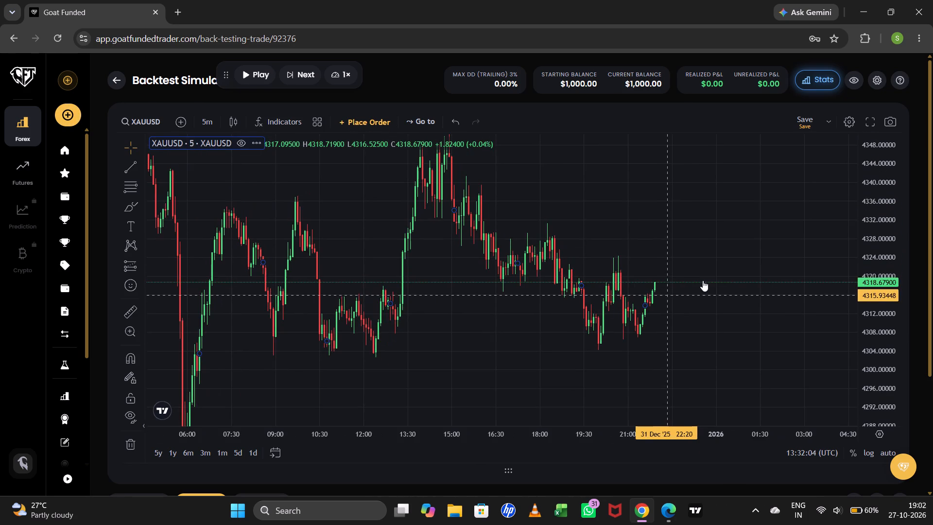
left_click(712, 278)
left_click_drag(714, 277, 741, 206)
left_click_drag(890, 165, 890, 192)
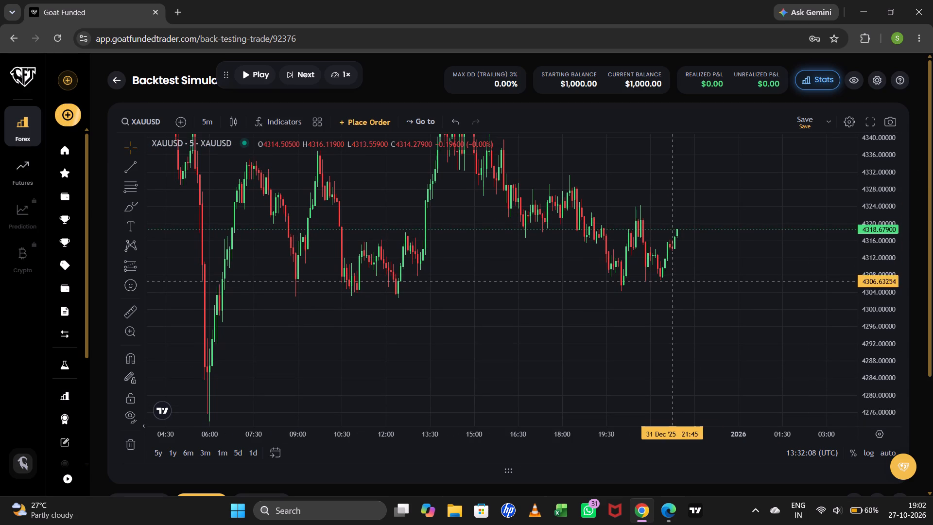
left_click_drag(699, 237, 536, 337)
left_click_drag(894, 255, 886, 221)
left_click_drag(674, 253, 676, 262)
left_click_drag(879, 158, 873, 196)
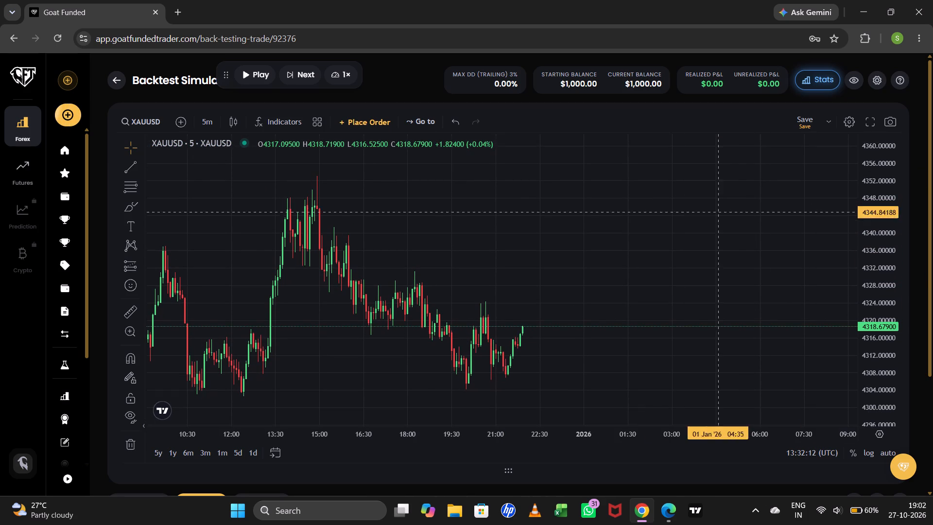
Draw a descending trend line from the 31 Dec '25 14:55 high at about 4353 to about 4306, just past the latest candle.
left_click(129, 167)
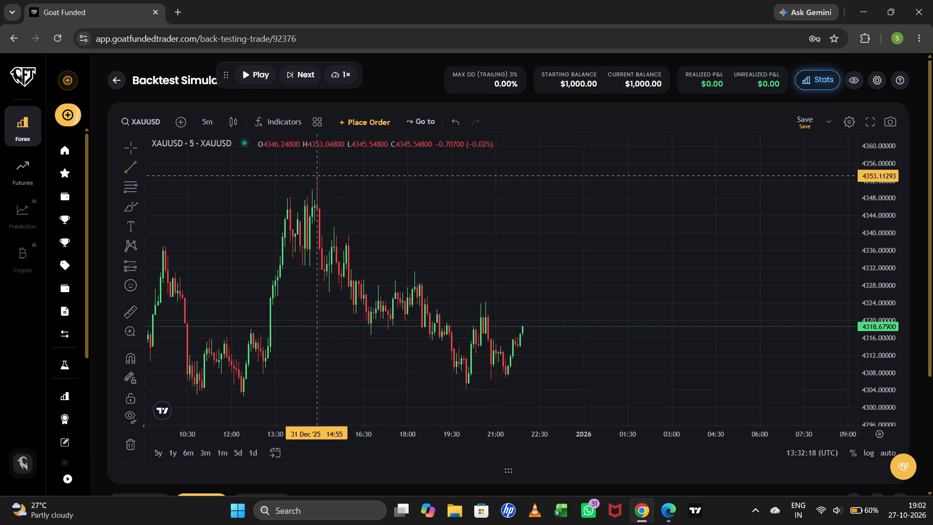
left_click(317, 176)
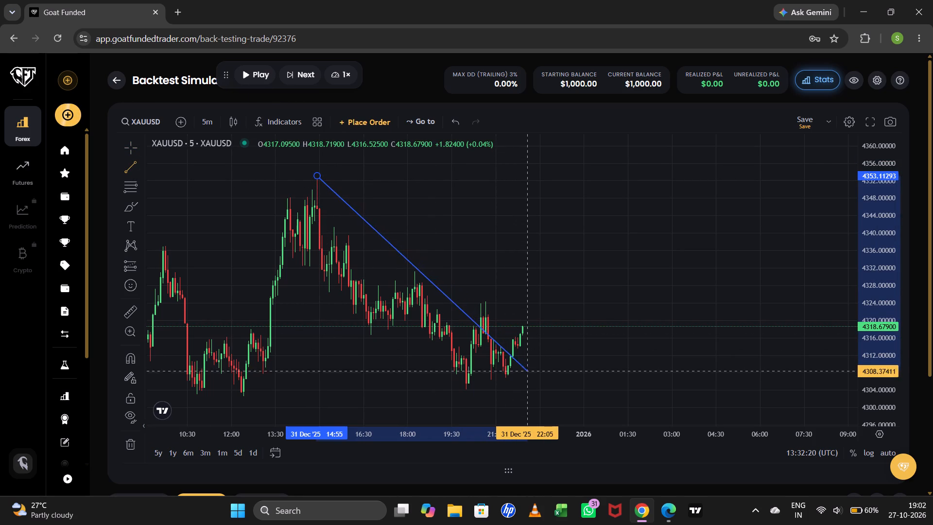
left_click(530, 383)
left_click(565, 362)
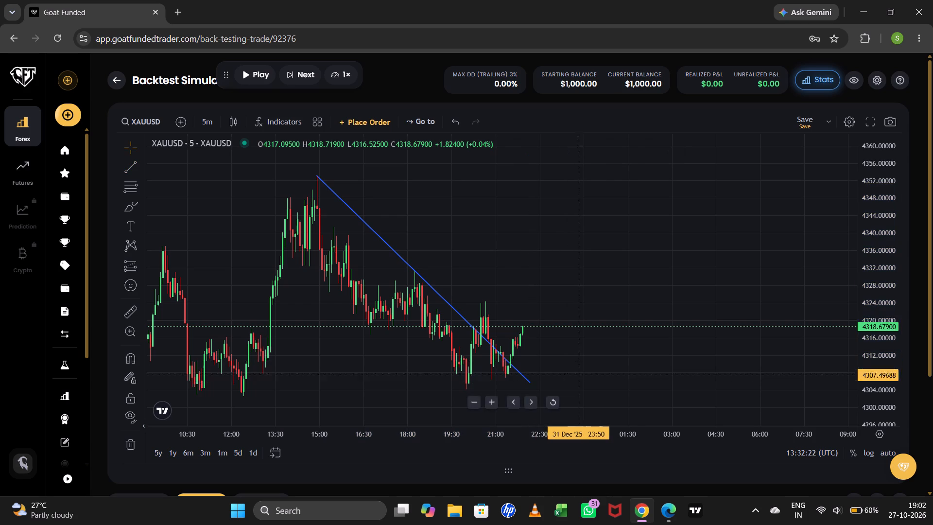
Switch to YouTube in Microsoft Edge, play One Direction - Steal My Girl, and return to the backtest in Google Chrome.
left_click(665, 504)
left_click(683, 449)
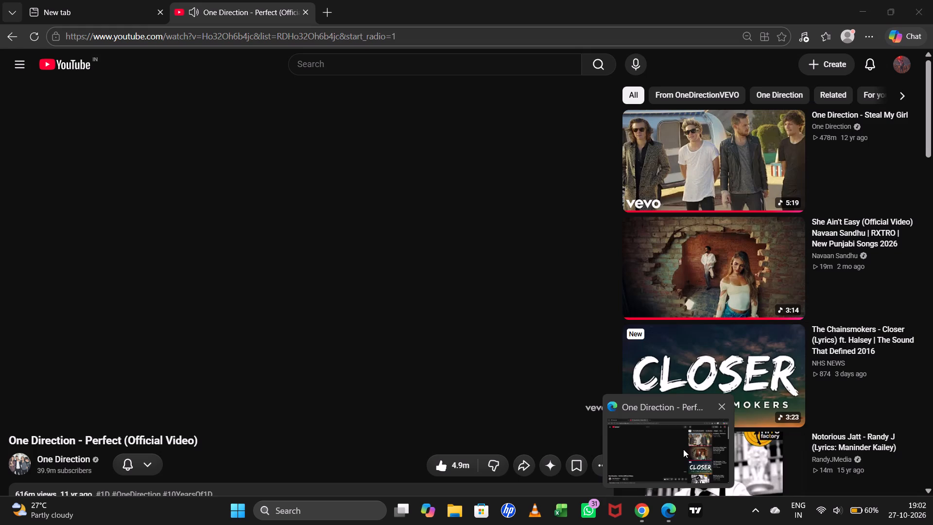
left_click(703, 182)
left_click(642, 519)
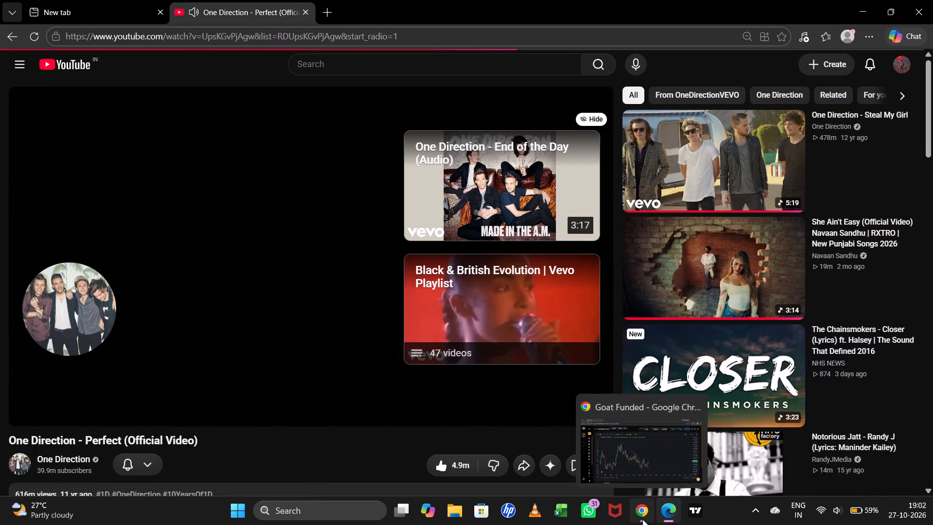
Draw a thin rectangle from 31 Dec '25 20:20 to about 01 Jan '26 01:25, between about 4321.0 and 4321.6.
left_click_drag(518, 245, 499, 242)
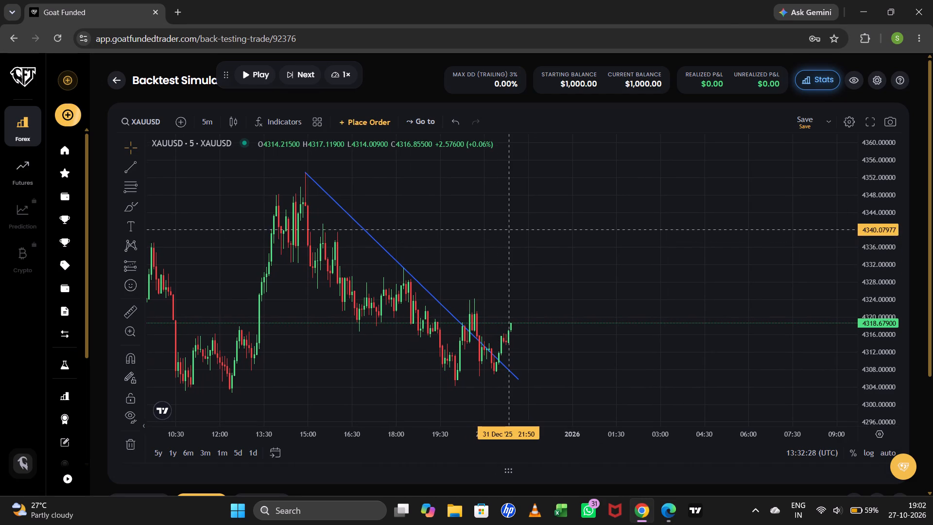
left_click_drag(883, 264, 885, 248)
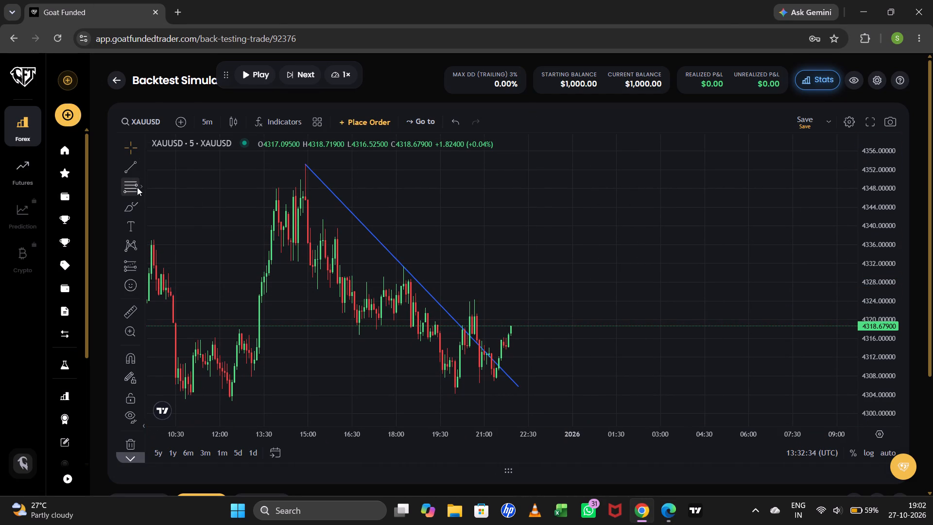
left_click(138, 208)
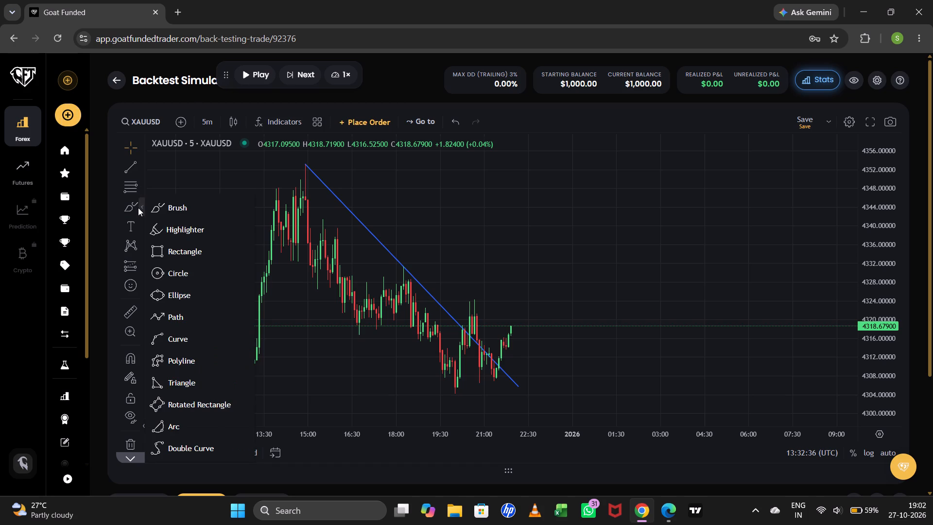
left_click(191, 251)
left_click(464, 315)
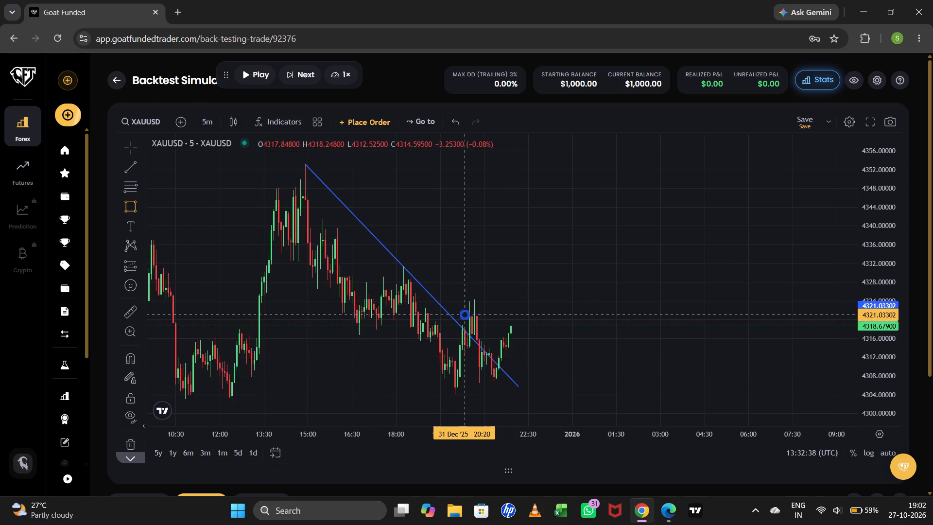
left_click(611, 312)
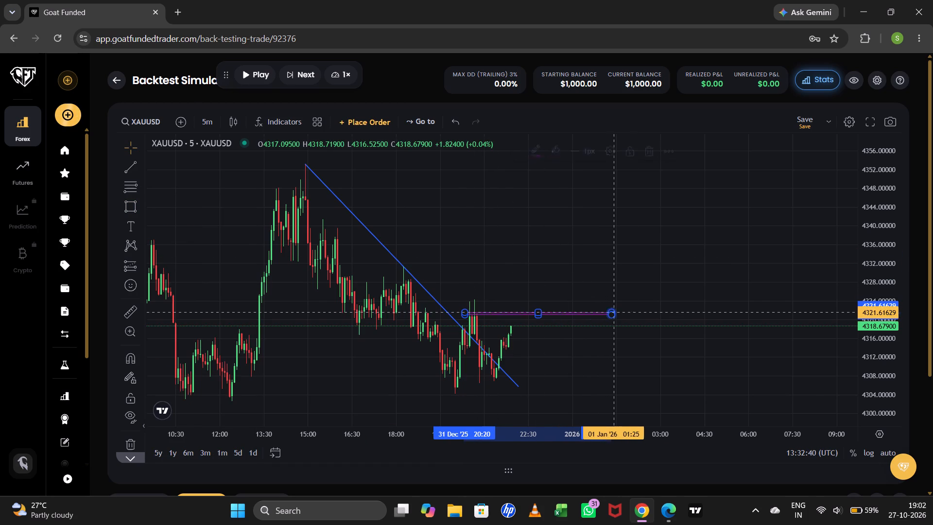
left_click(651, 293)
Advance the replay by one 5-minute candle.
left_click_drag(659, 286, 635, 281)
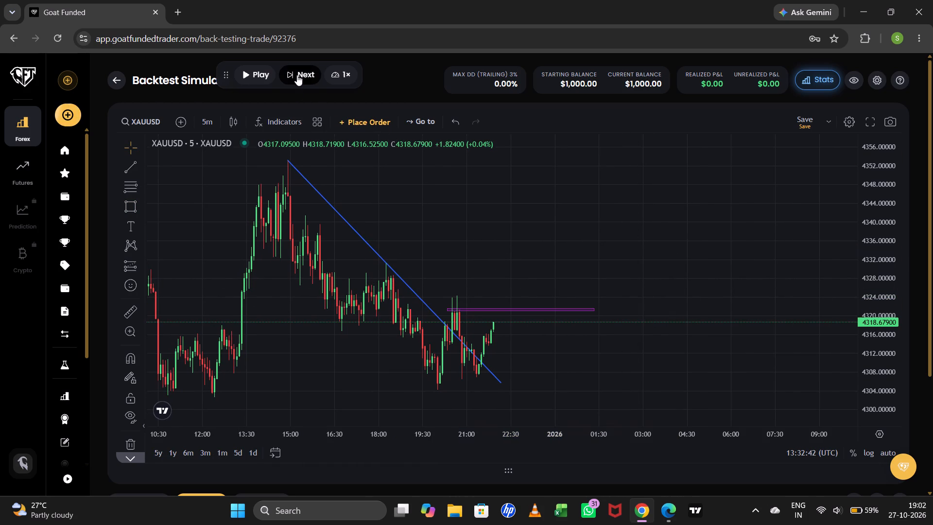
left_click(297, 75)
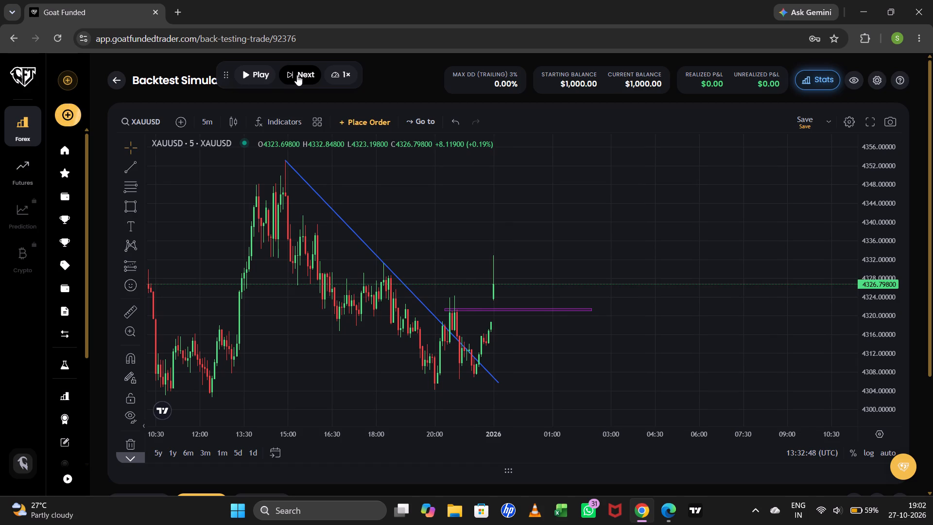
Place a market buy order on XAUUSD with a size of 0.01 lots and no stop loss or take profit.
left_click(376, 122)
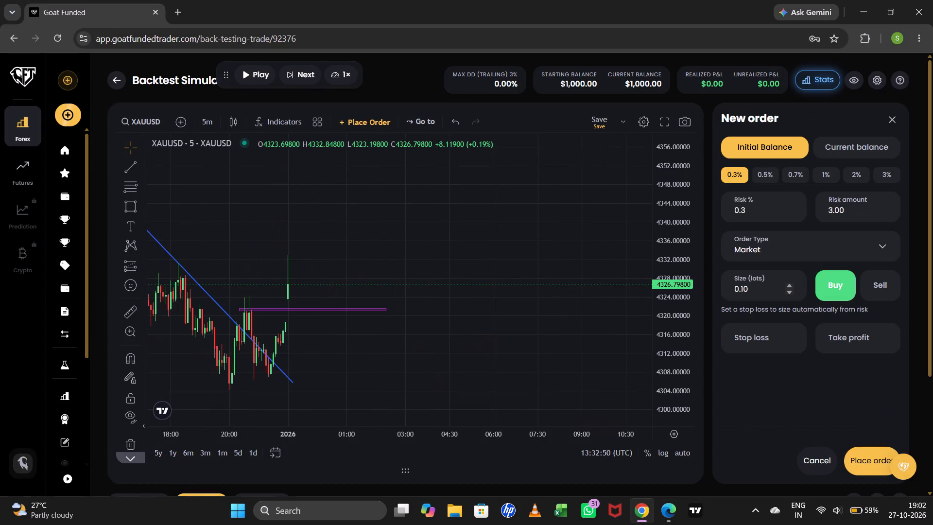
left_click(762, 290)
key("BackSpace")
key("BackSpace")
type("01")
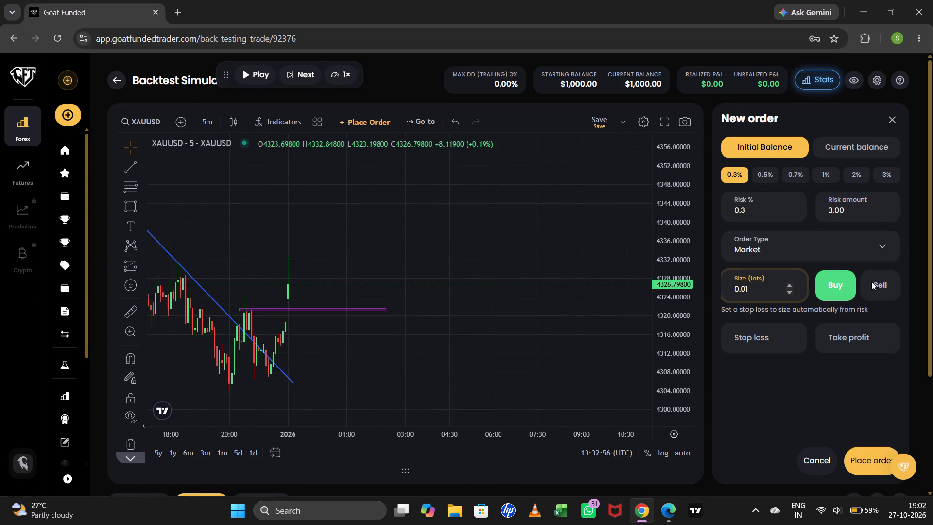
left_click(864, 460)
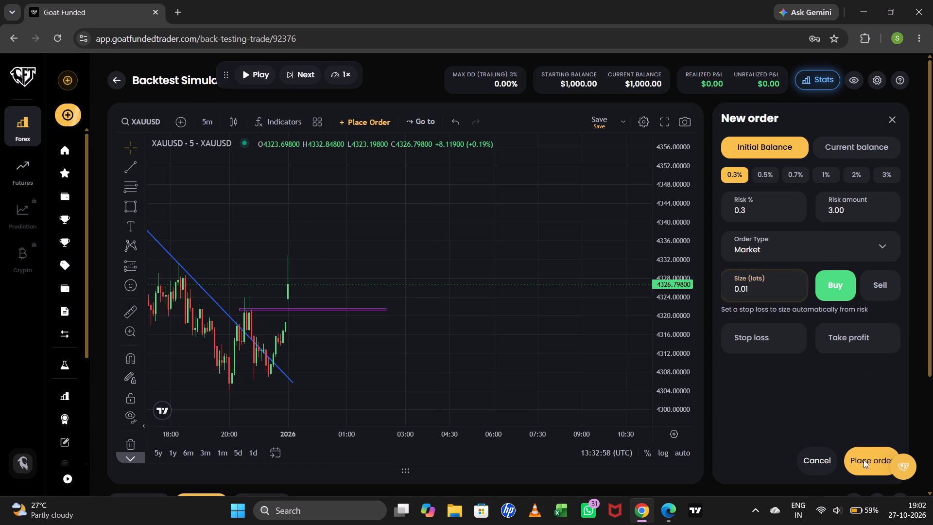
Advance the replay by three 5-minute candles with the long position open.
left_click(312, 72)
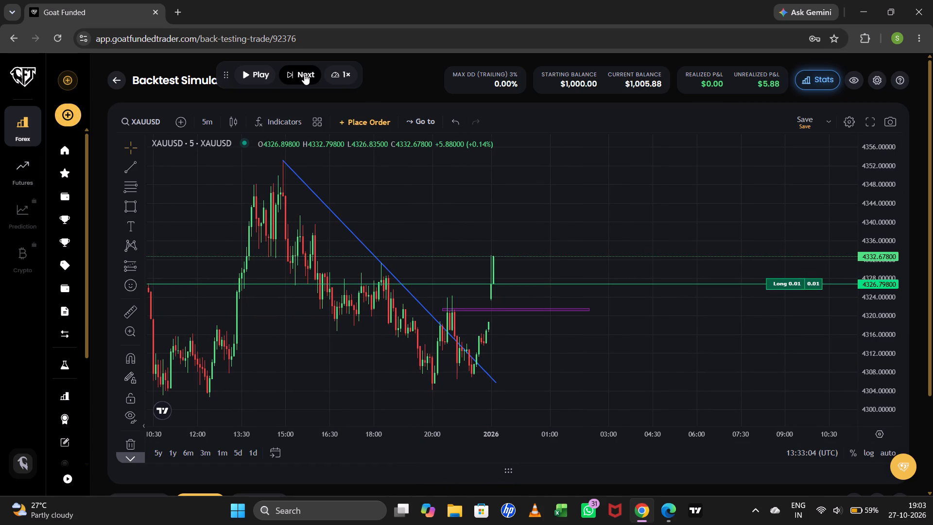
left_click(304, 74)
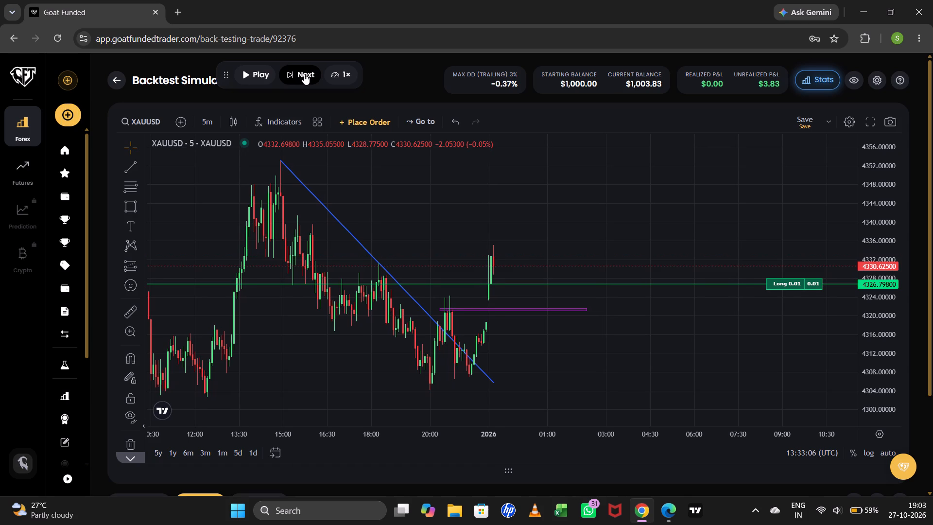
left_click(304, 74)
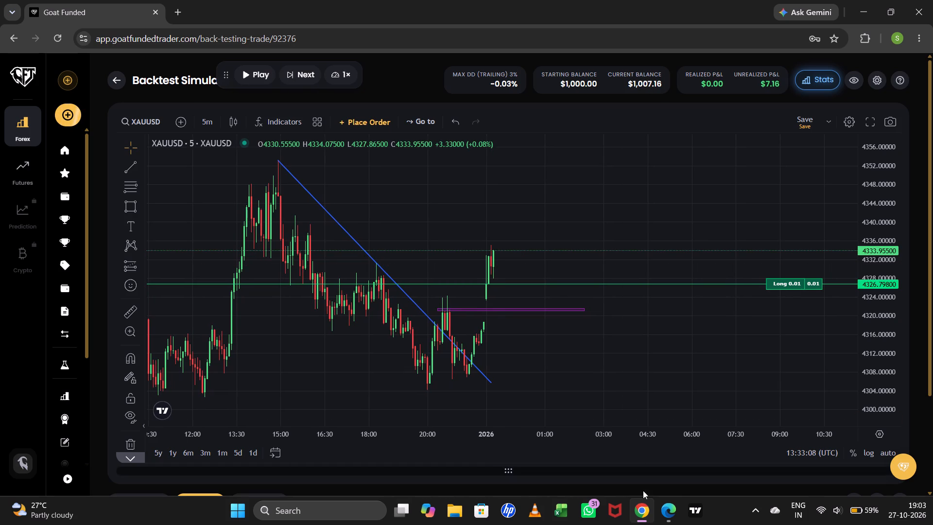
Check on the Steal My Girl video in Microsoft Edge twice, and return to the backtest in Google Chrome.
left_click(666, 510)
left_click(581, 378)
left_click(637, 511)
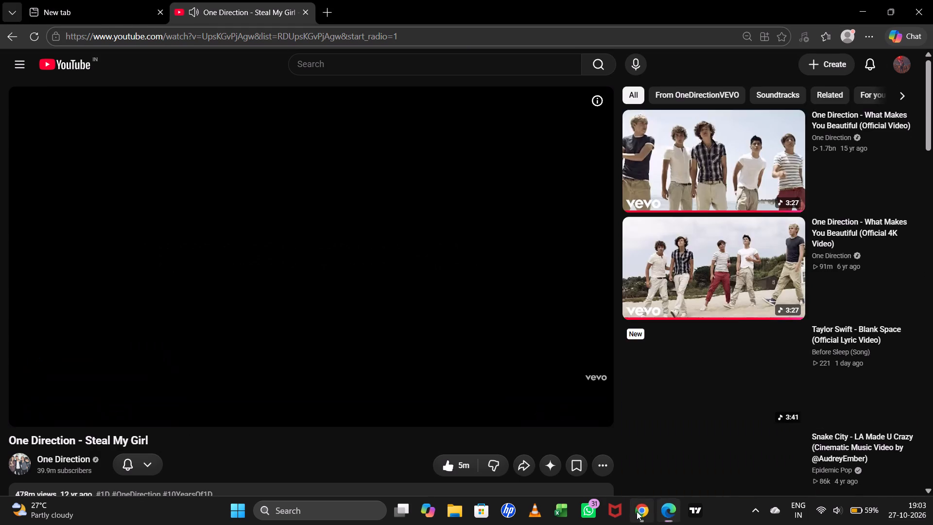
left_click(668, 510)
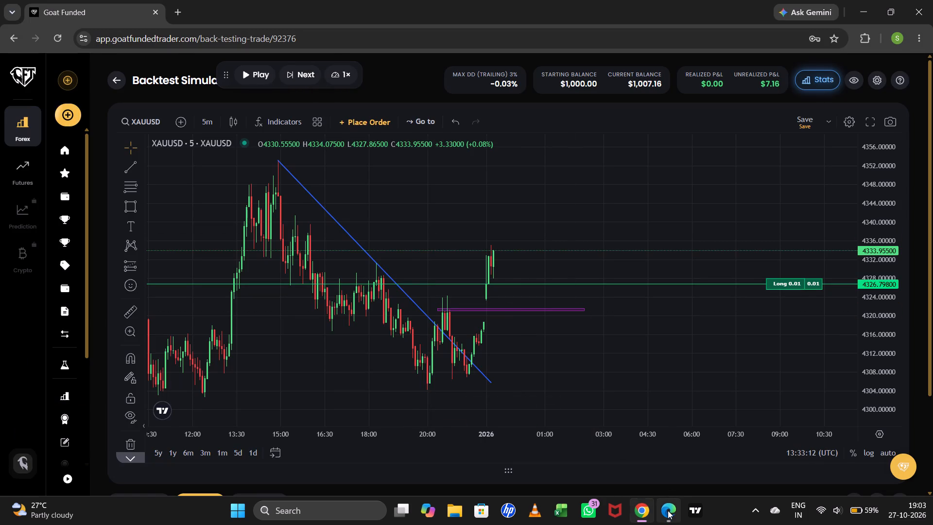
left_click(202, 390)
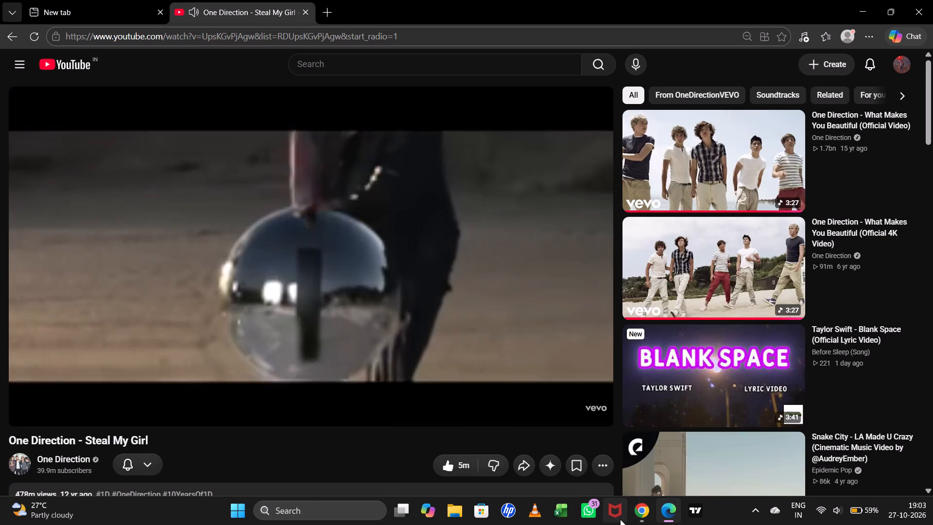
left_click(635, 519)
Advance the replay by seven more 5-minute candles while holding the XAUUSD long position.
left_click(306, 73)
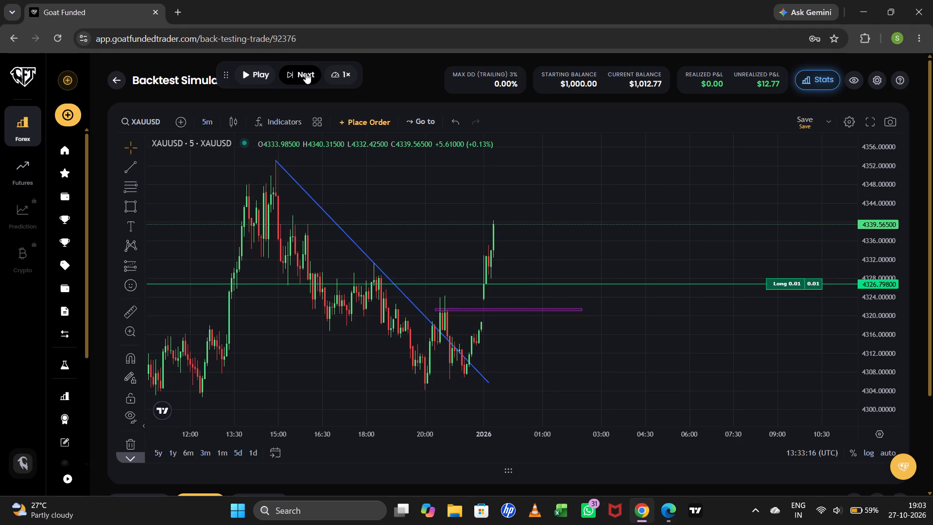
left_click(306, 73)
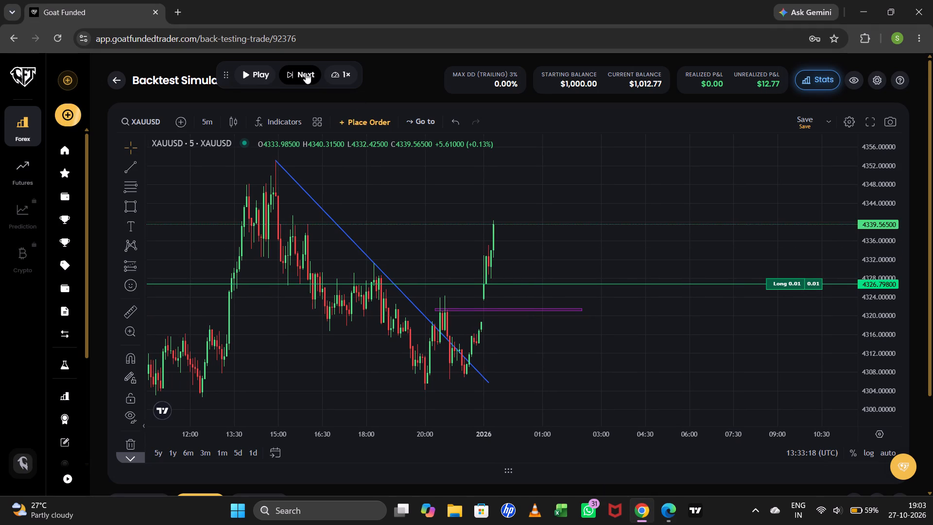
left_click(306, 73)
left_click(306, 73)
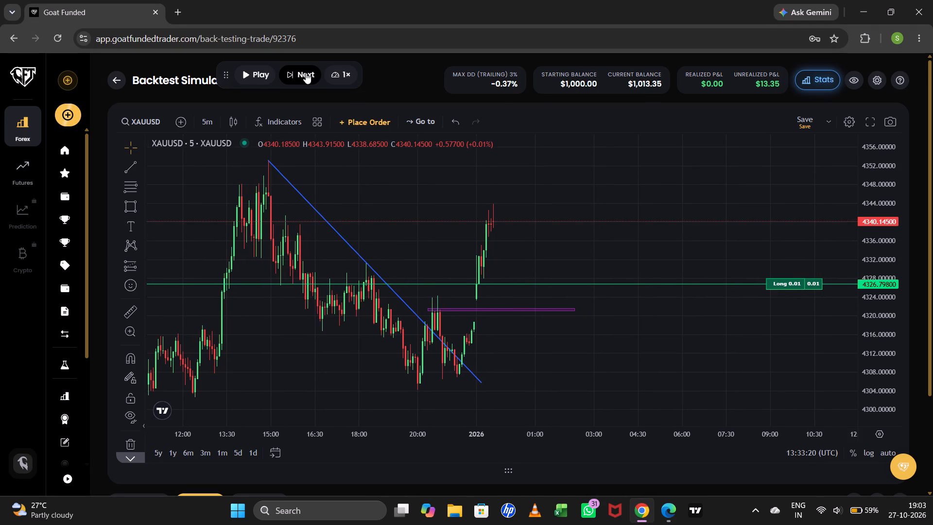
left_click(306, 73)
left_click(306, 73)
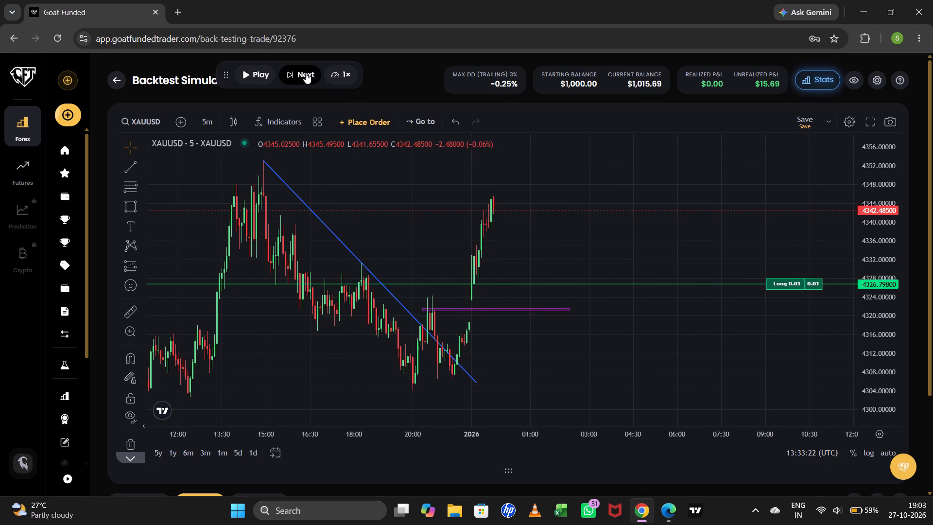
left_click(306, 73)
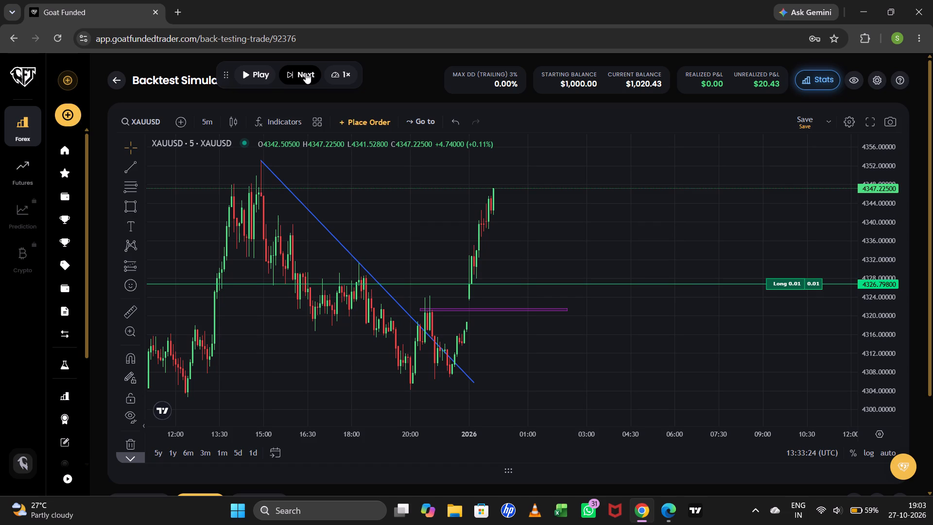
Close the open XAUUSD long position of 0.01 lots and return to the chart.
scroll(780, 471, "down", 4)
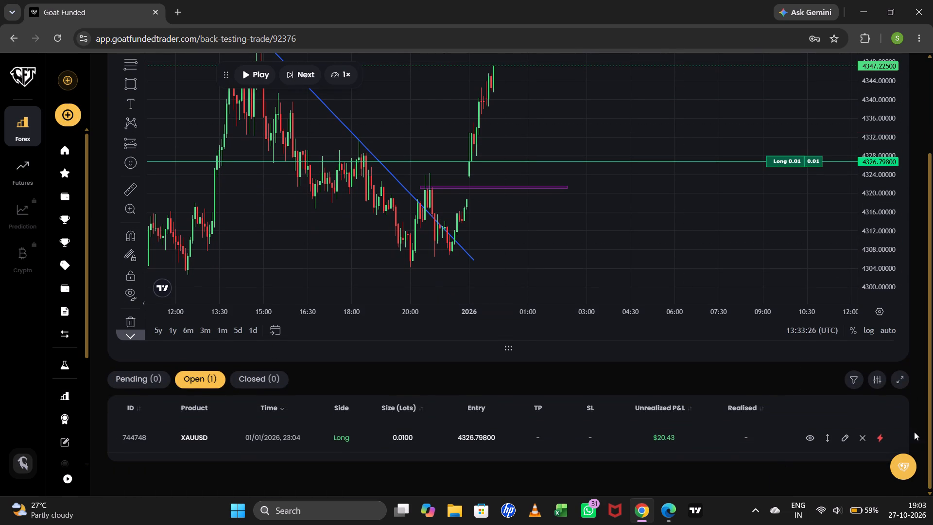
left_click(861, 438)
left_click(549, 342)
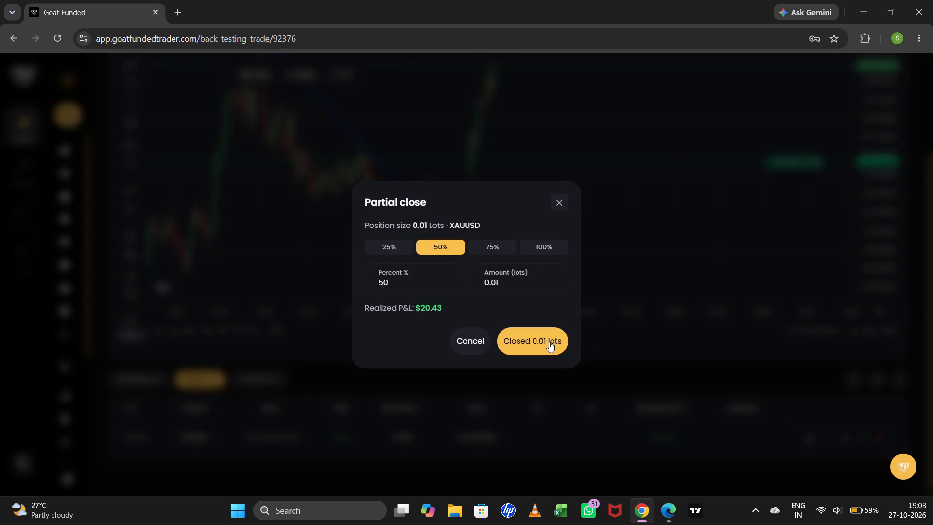
scroll(678, 390, "up", 4)
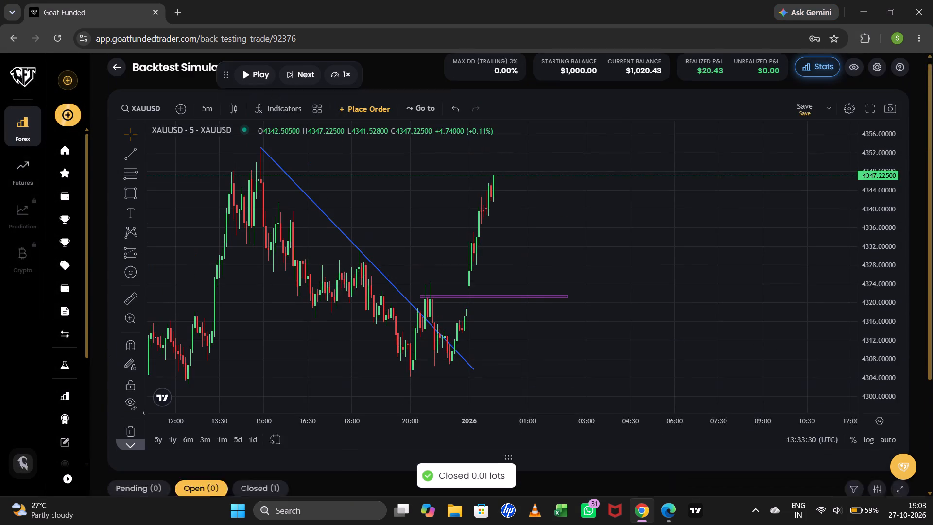
Set the replay speed to 2×.
left_click_drag(883, 224, 861, 277)
left_click_drag(642, 296, 582, 327)
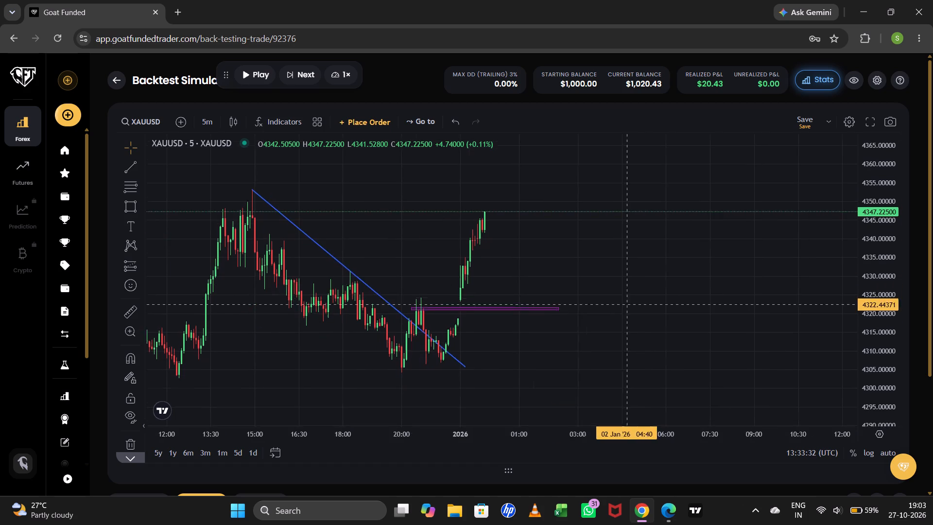
left_click_drag(582, 327, 581, 327)
left_click(347, 74)
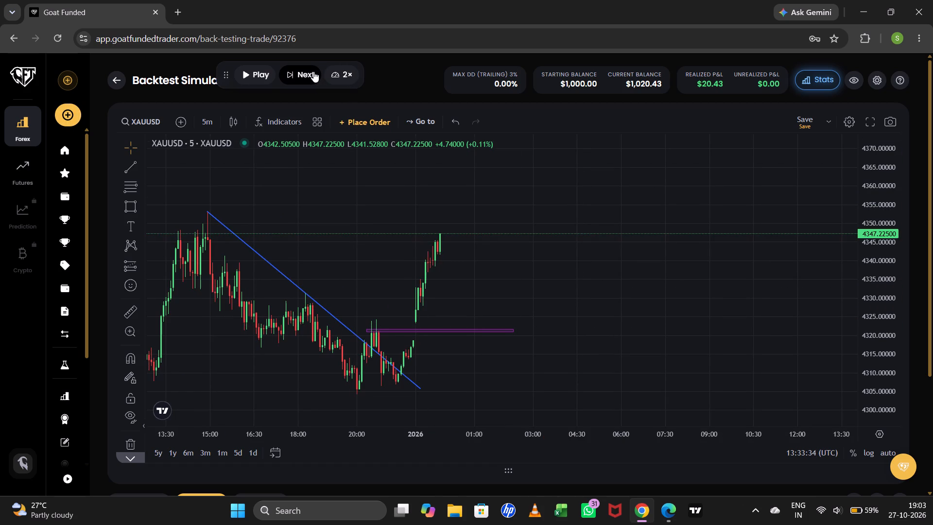
Advance the replay candle by candle to about 03:45 on 2 January 2026.
triple_click(313, 71)
triple_click(313, 71)
triple_click(313, 71)
triple_click(313, 71)
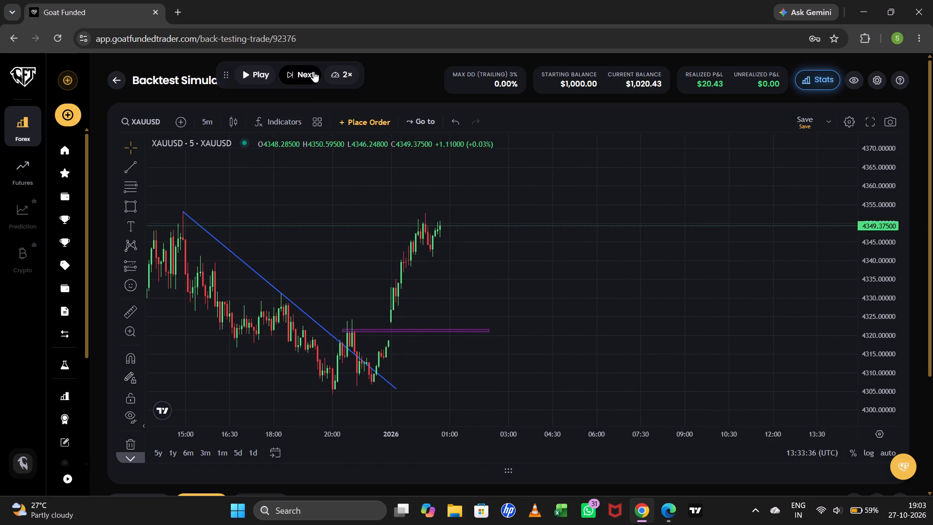
triple_click(313, 71)
triple_click(313, 71)
triple_click(313, 71)
double_click(313, 71)
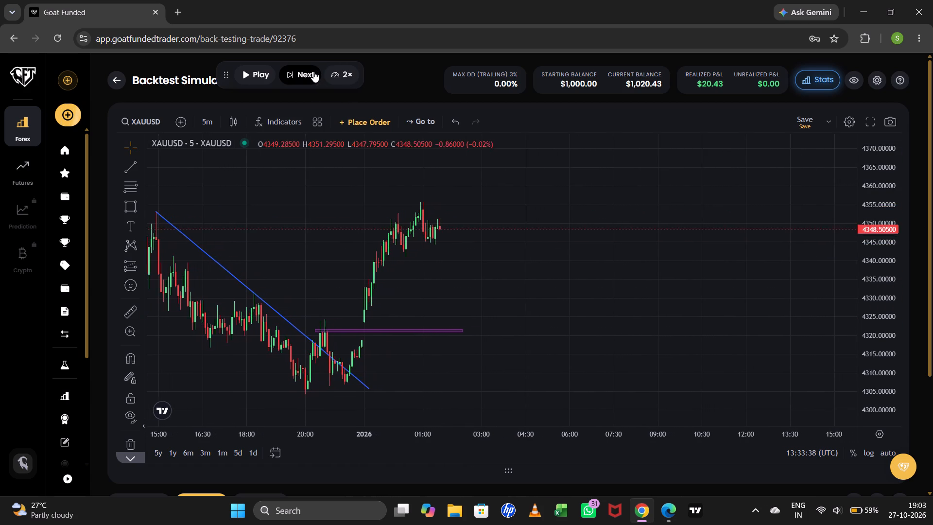
triple_click(313, 71)
triple_click(313, 71)
double_click(313, 71)
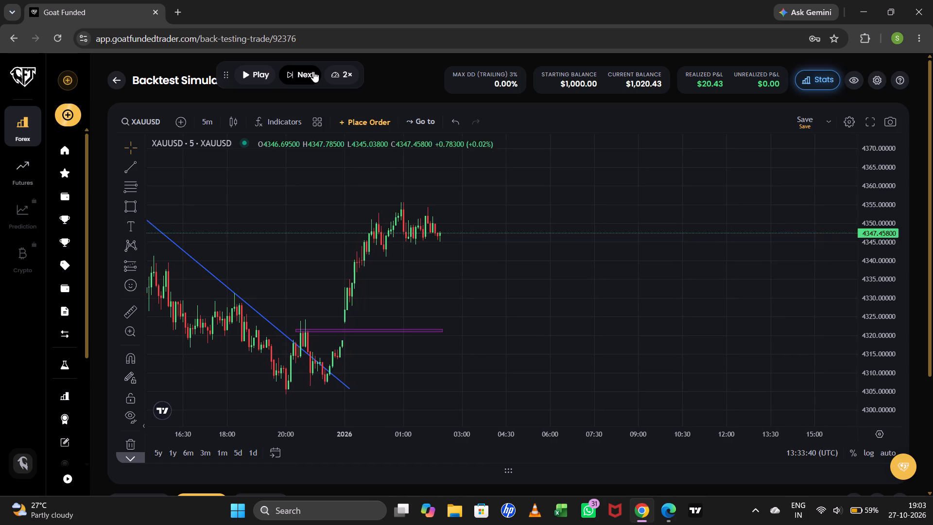
double_click(313, 71)
double_click(310, 73)
triple_click(310, 73)
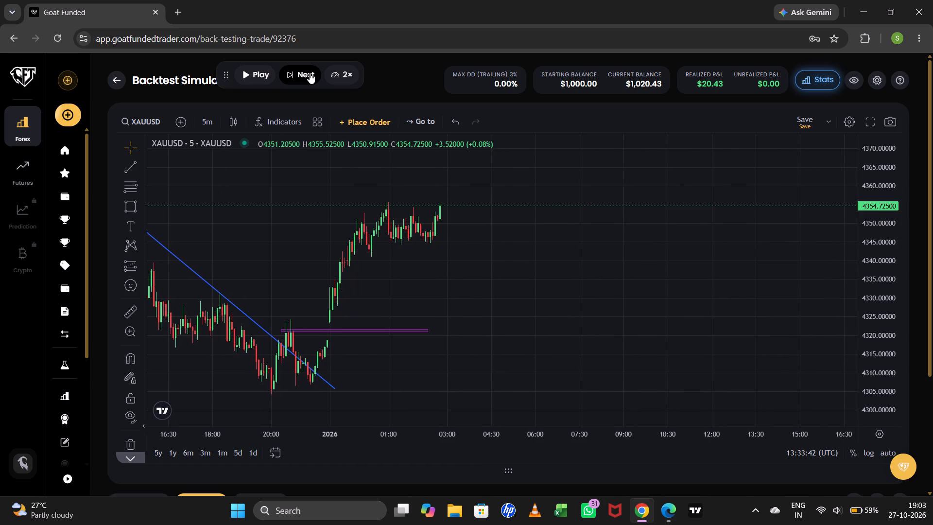
triple_click(310, 73)
triple_click(310, 73)
triple_click(310, 73)
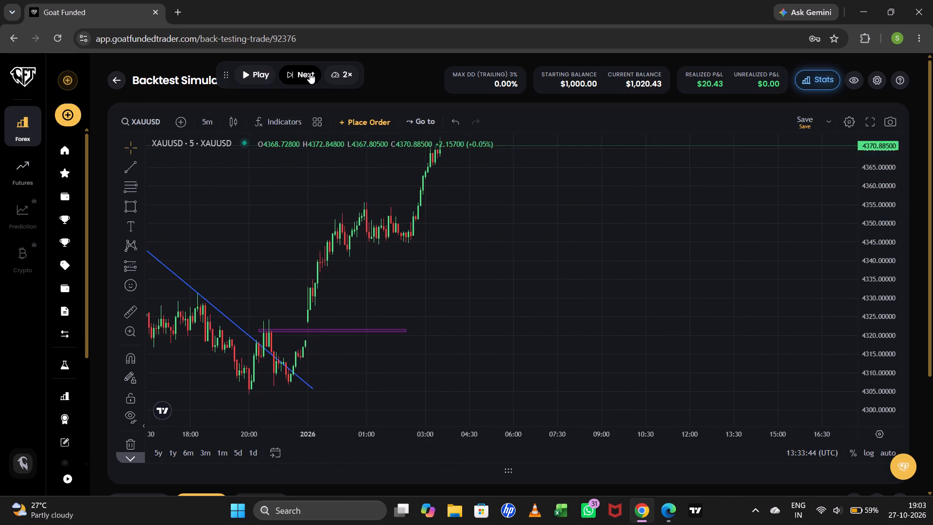
Advance the replay candle by candle to about 05:35 on 2 January 2026.
left_click_drag(603, 261, 562, 331)
left_click_drag(891, 236, 890, 229)
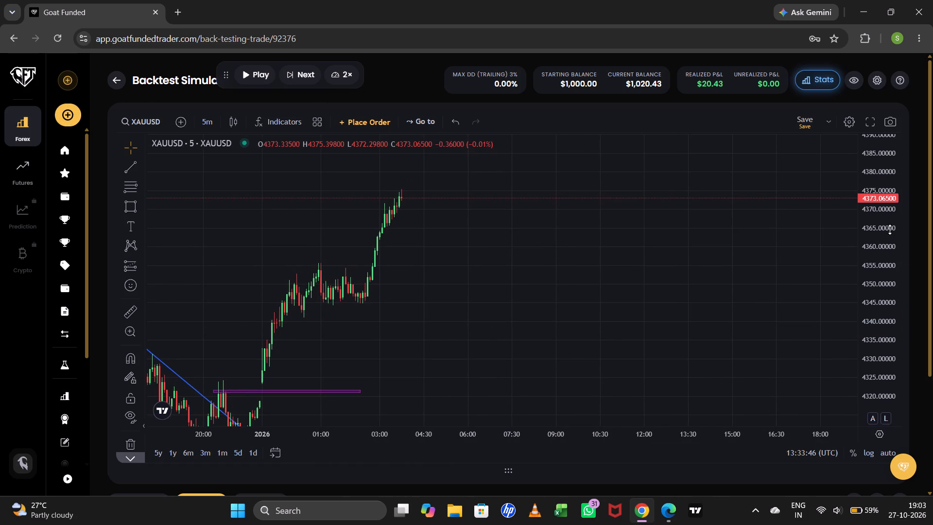
left_click_drag(890, 229, 889, 218)
left_click_drag(777, 205, 730, 262)
triple_click(297, 76)
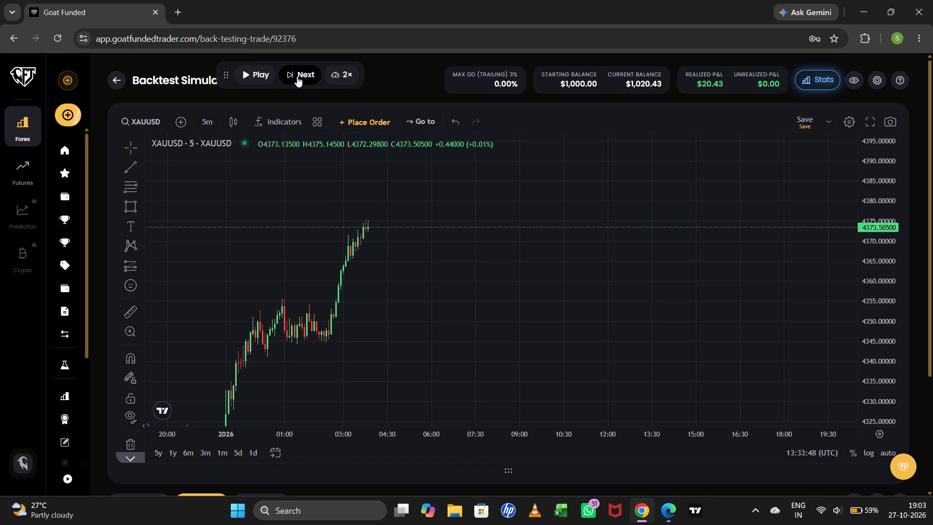
triple_click(297, 76)
triple_click(297, 76)
triple_click(297, 76)
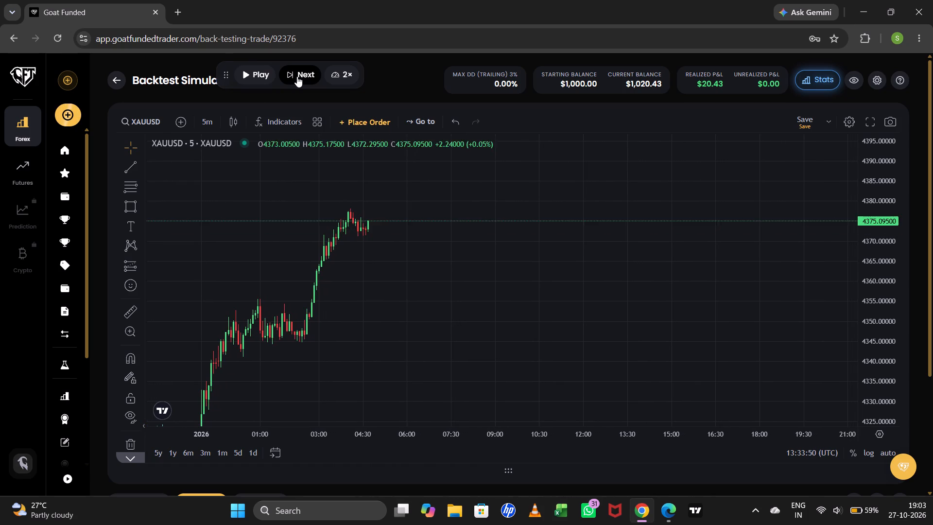
triple_click(297, 76)
triple_click(297, 76)
triple_click(297, 76)
triple_click(297, 76)
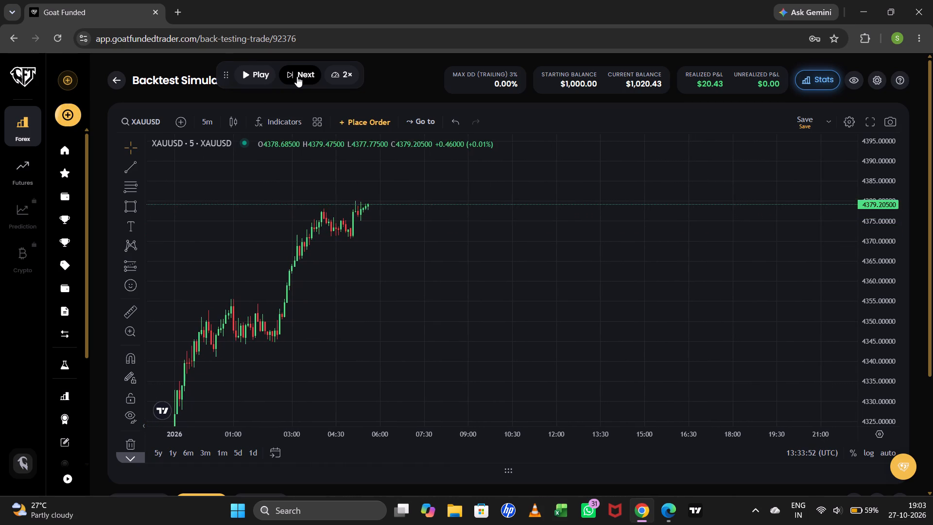
Continue advancing the XAUUSD replay candle by candle to about 08:10 on 2 January 2026.
triple_click(297, 76)
triple_click(297, 77)
triple_click(297, 77)
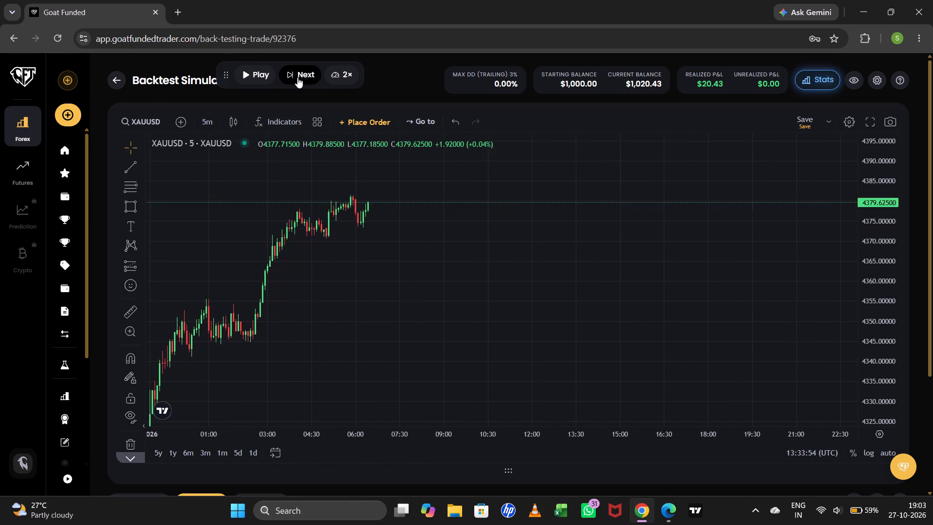
triple_click(297, 77)
triple_click(297, 78)
triple_click(297, 78)
triple_click(297, 78)
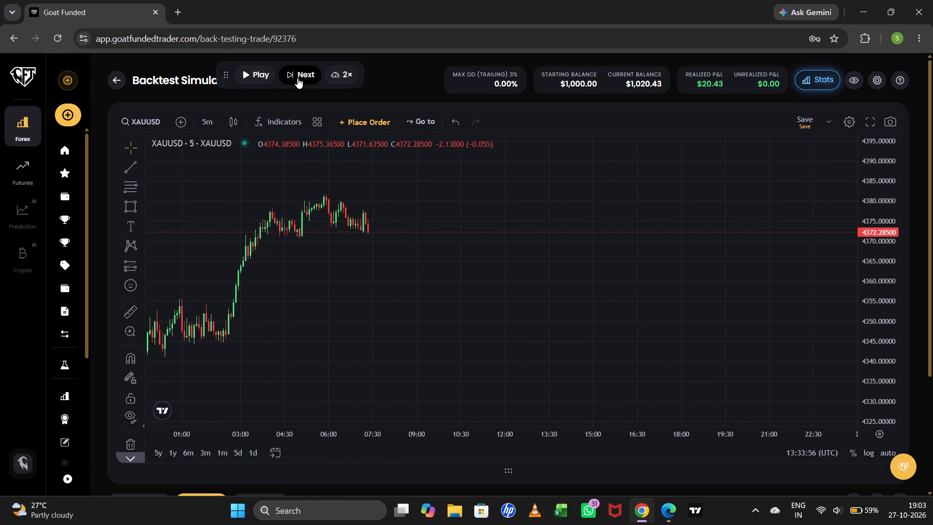
triple_click(297, 78)
triple_click(297, 78)
triple_click(297, 78)
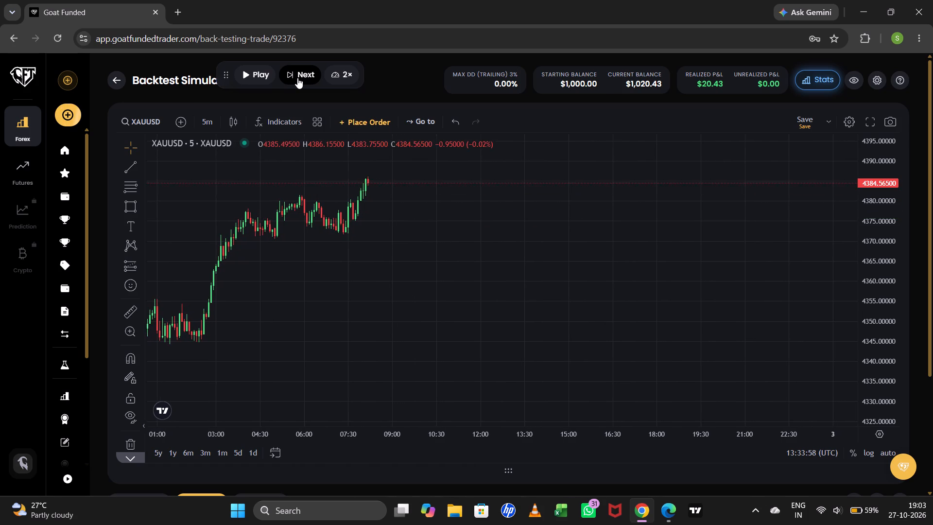
Set the replay speed to 5×.
left_click(348, 80)
Advance the 5-minute replay candle by candle to about 09:40 on 2 January 2026.
triple_click(301, 70)
triple_click(301, 71)
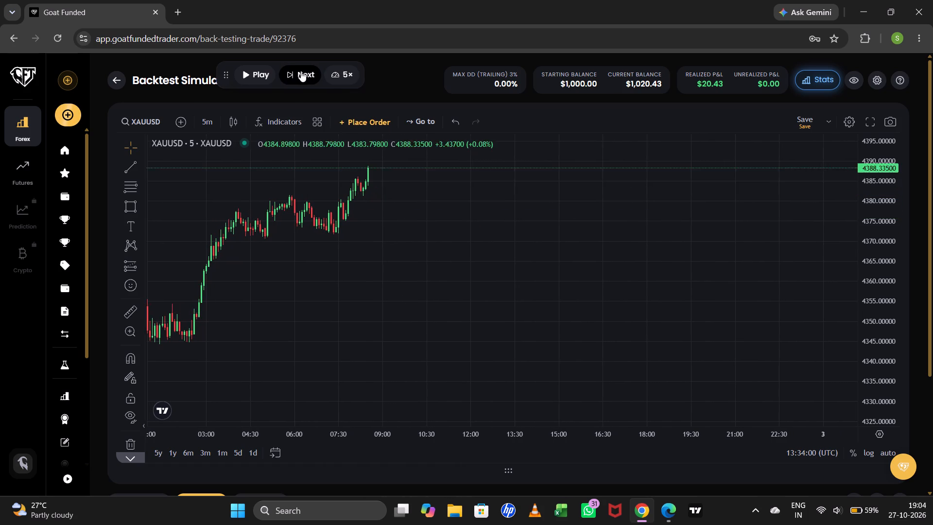
double_click(301, 71)
left_click_drag(404, 205, 425, 304)
left_click_drag(875, 221, 891, 173)
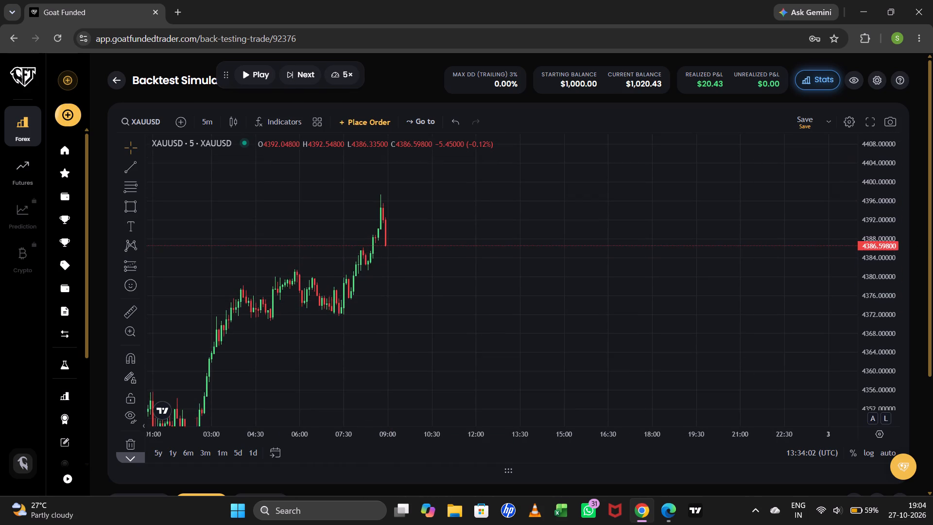
left_click_drag(622, 228, 617, 287)
scroll(606, 291, "down", 3)
scroll(608, 280, "up", 3)
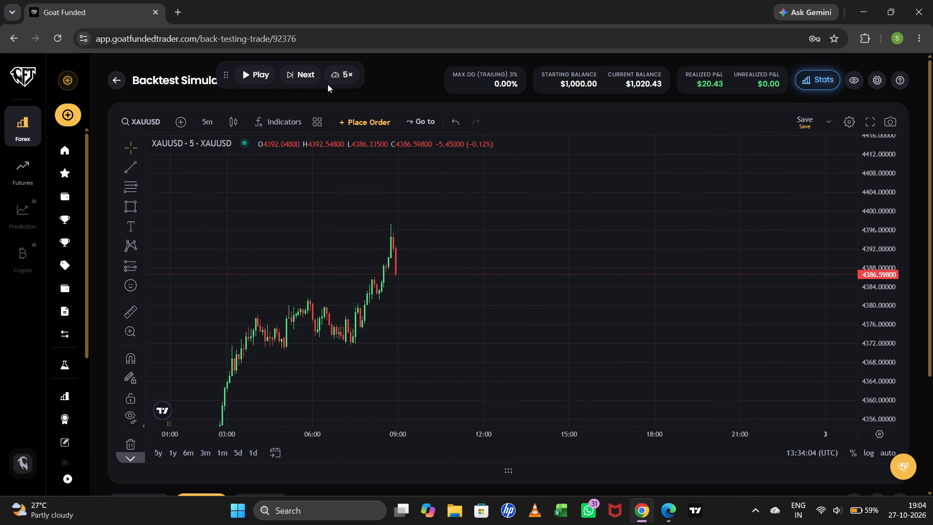
triple_click(308, 75)
double_click(311, 82)
triple_click(311, 86)
double_click(312, 87)
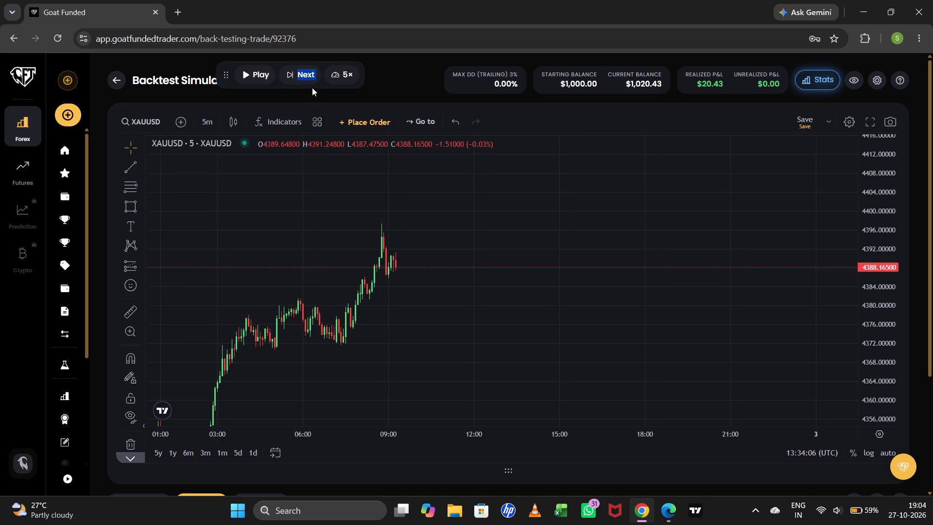
triple_click(305, 73)
triple_click(306, 73)
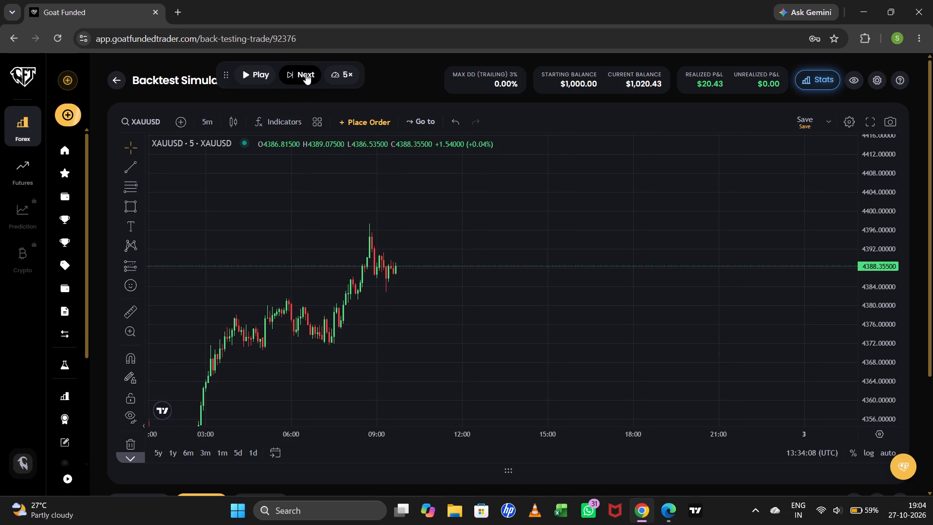
Continue advancing the replay candle by candle to about 13:30 on 2 January 2026.
triple_click(306, 74)
triple_click(306, 74)
triple_click(306, 77)
triple_click(306, 77)
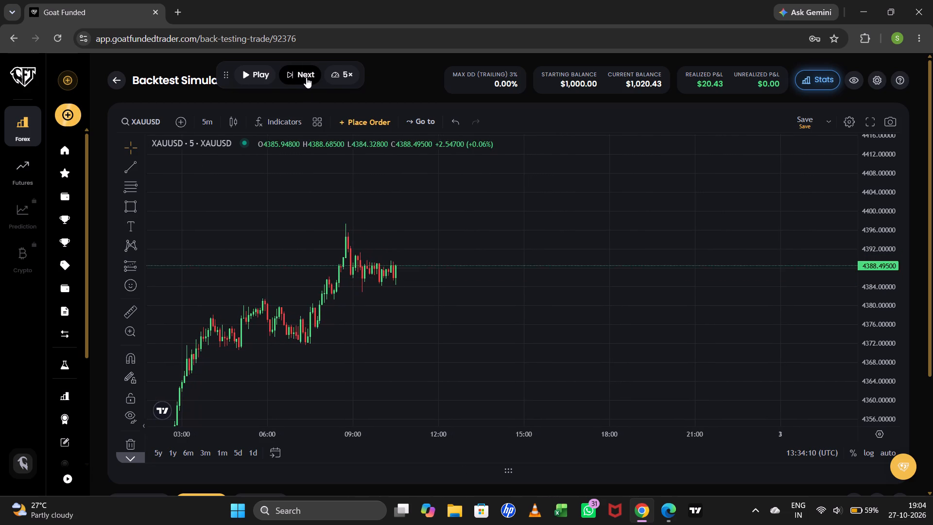
triple_click(306, 77)
double_click(306, 78)
triple_click(306, 79)
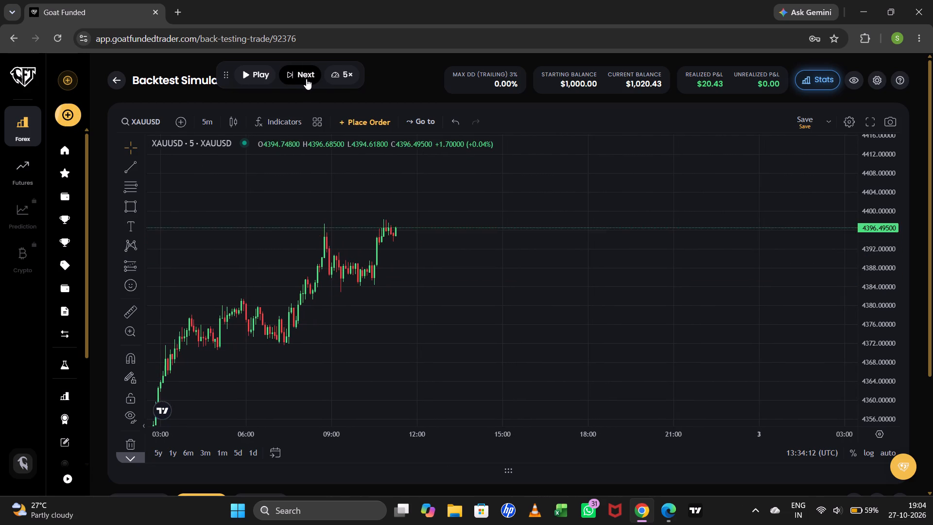
triple_click(306, 79)
triple_click(306, 79)
triple_click(306, 79)
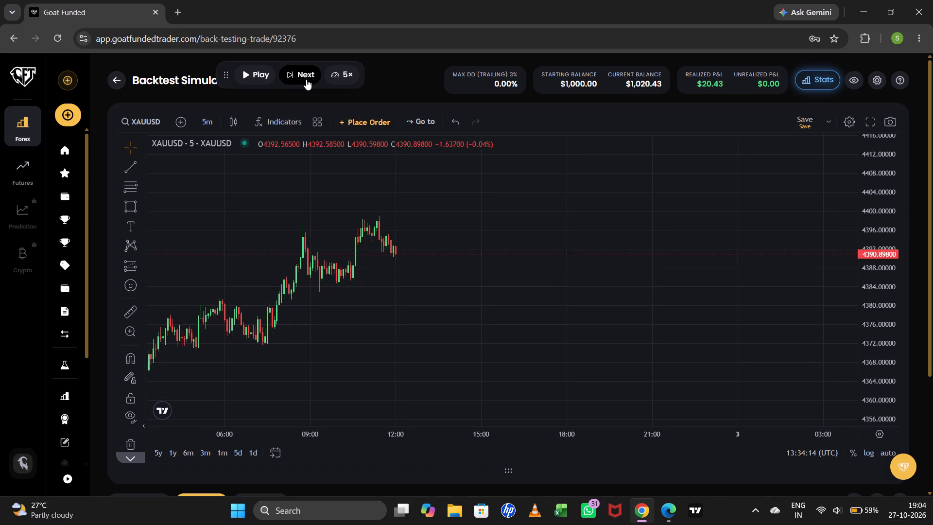
triple_click(306, 79)
triple_click(306, 79)
triple_click(306, 79)
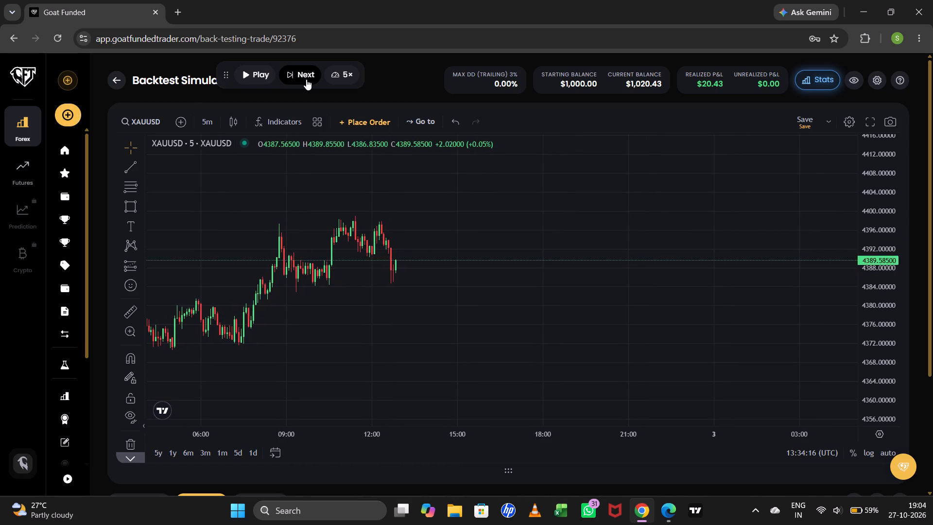
triple_click(306, 79)
triple_click(306, 79)
left_click(306, 79)
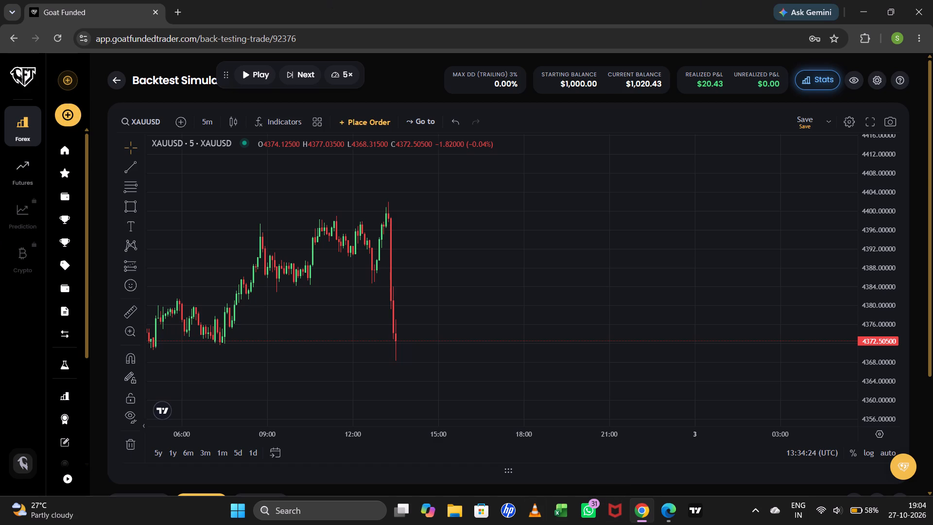
Advance the replay candle by candle to about 14:45 on 2 January 2026.
left_click_drag(880, 177, 878, 187)
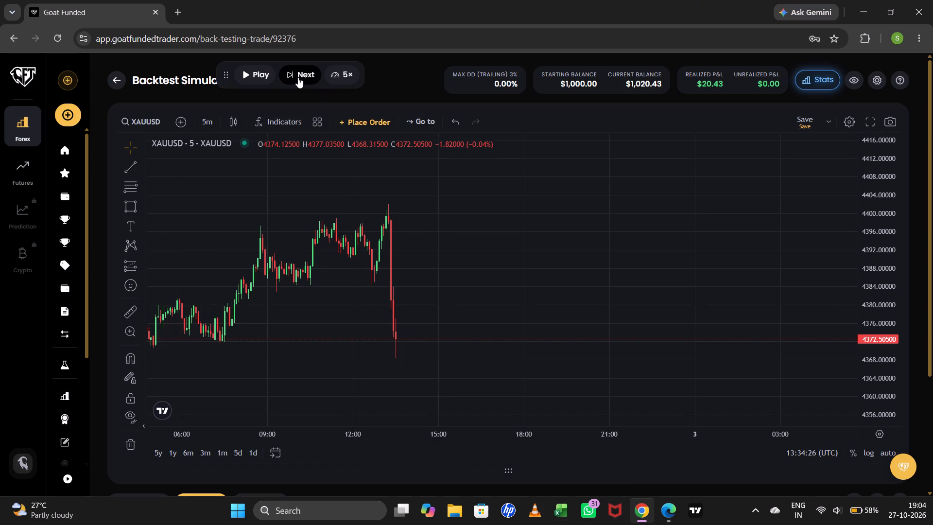
triple_click(298, 77)
left_click(298, 77)
double_click(298, 80)
triple_click(298, 83)
double_click(298, 84)
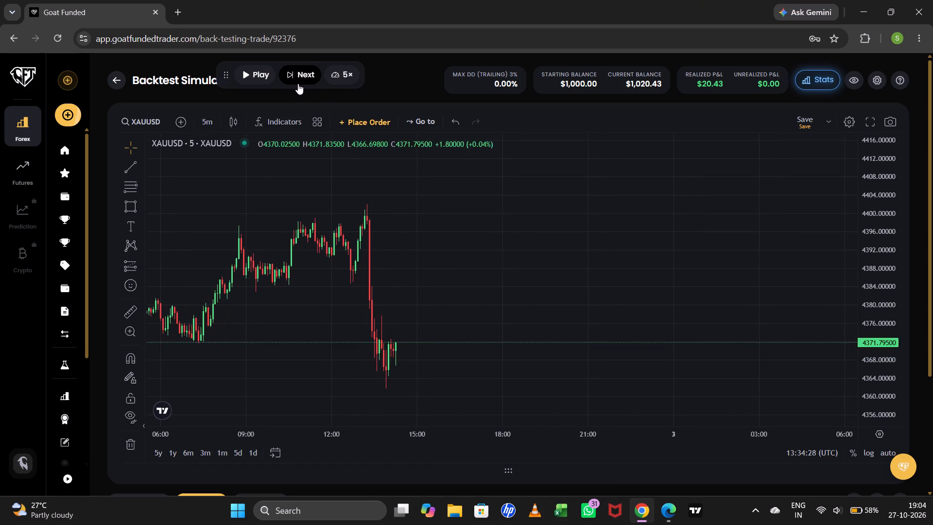
triple_click(309, 81)
left_click(309, 81)
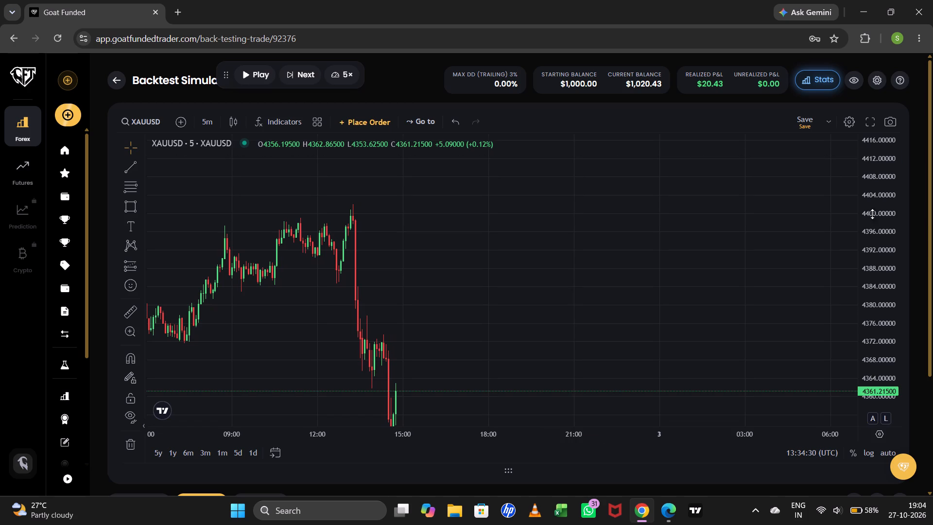
Draw a descending trend line from the 13:20 high at about 4401.92 to about 4344.74 at 15:40.
left_click_drag(888, 178, 888, 235)
left_click_drag(703, 260, 699, 235)
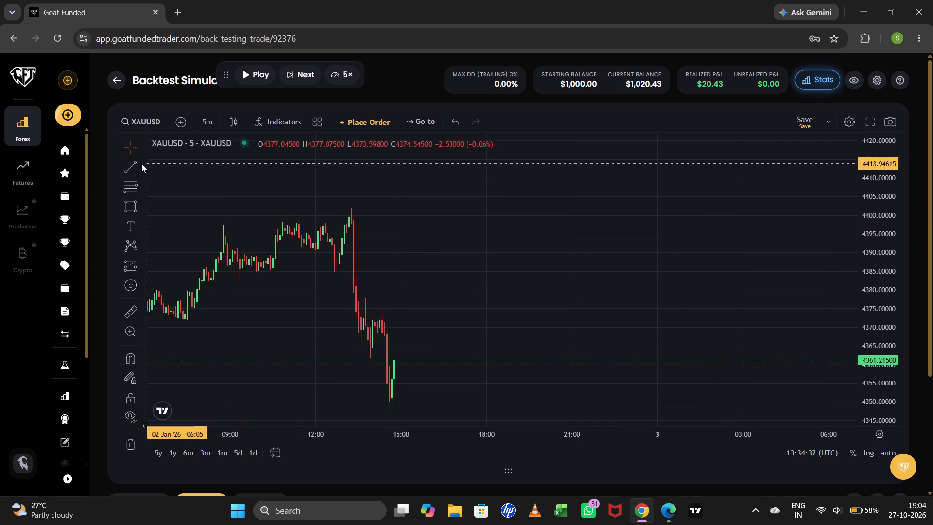
left_click(129, 164)
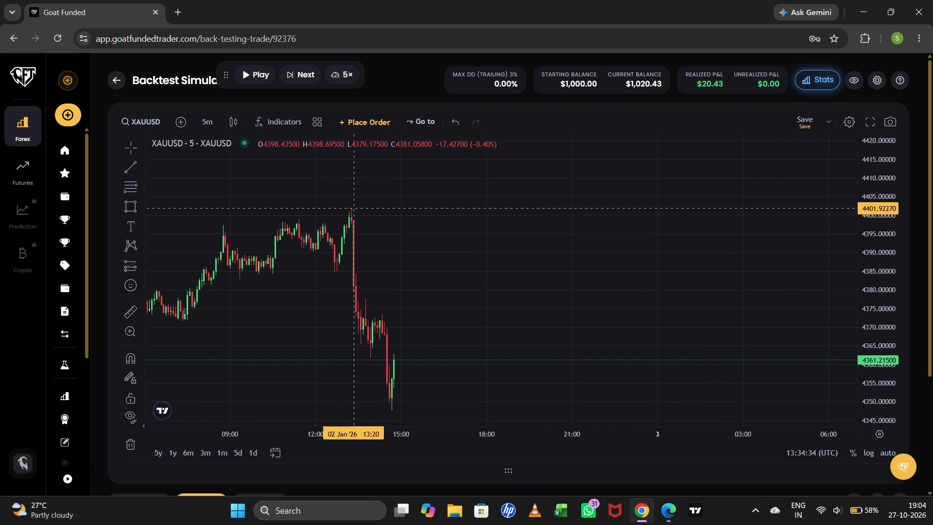
left_click(352, 209)
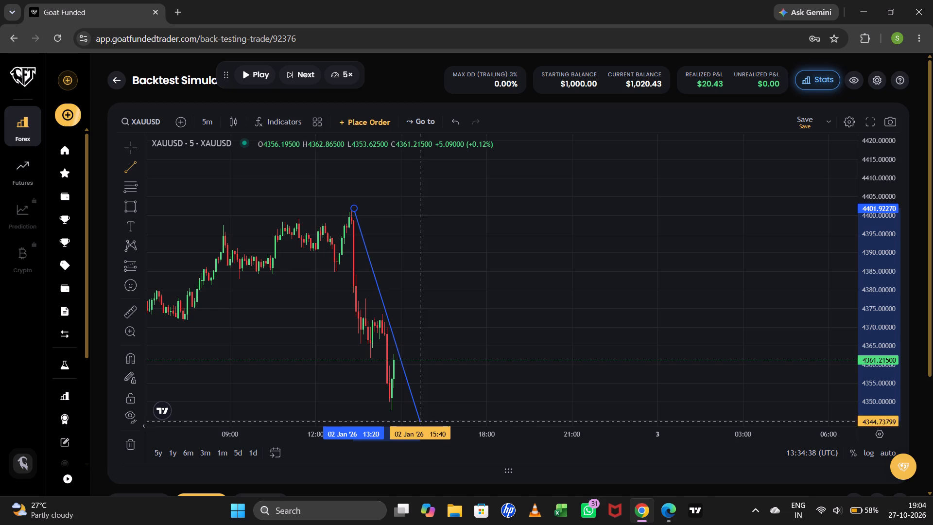
left_click(419, 420)
left_click(529, 359)
Advance the replay candle by candle to about 15:15 on 2 January 2026.
left_click_drag(530, 351, 585, 273)
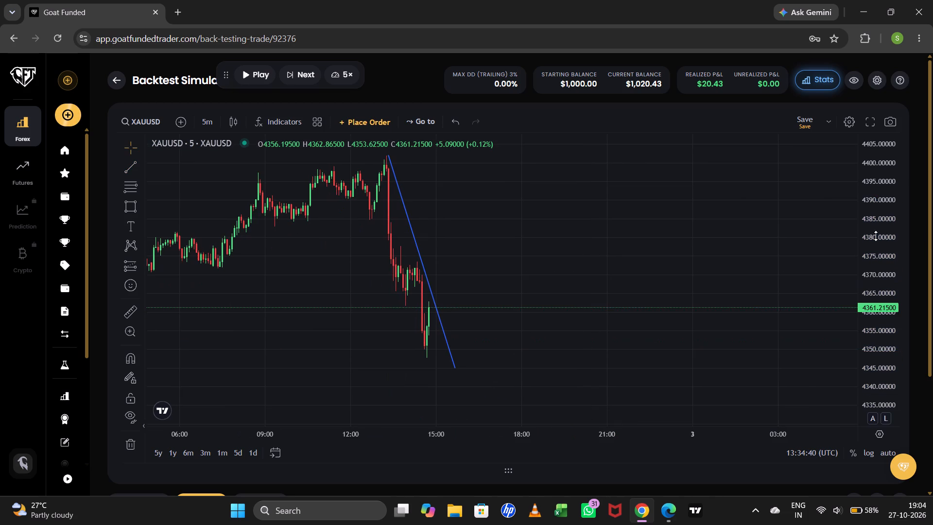
left_click_drag(875, 236, 872, 222)
left_click_drag(505, 276, 505, 303)
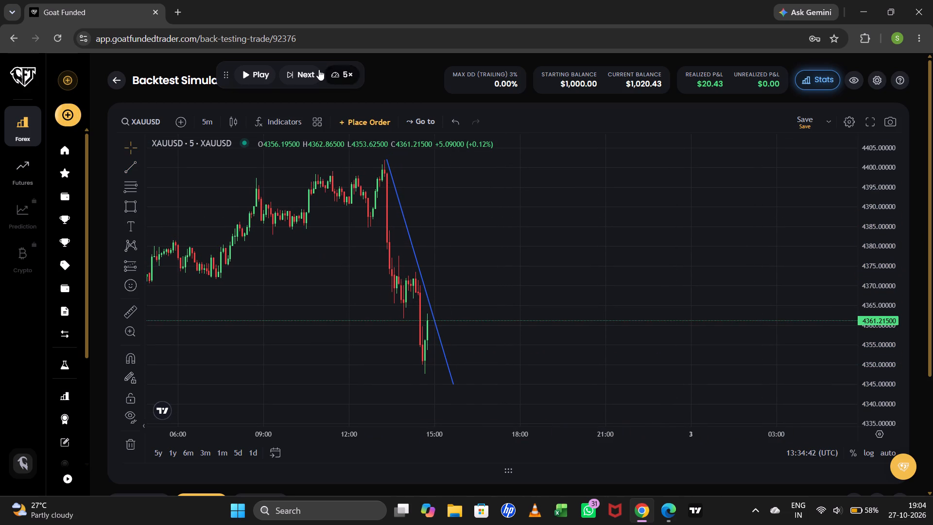
left_click(305, 75)
left_click(305, 75)
double_click(305, 75)
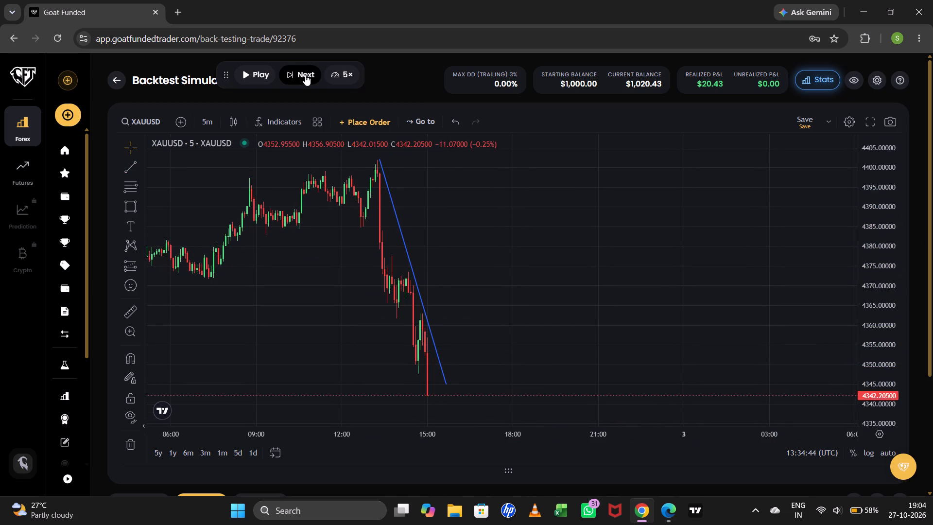
double_click(305, 75)
Extend the lower end of the descending trend line to about 4331.50 at 16:15.
left_click_drag(892, 206, 887, 271)
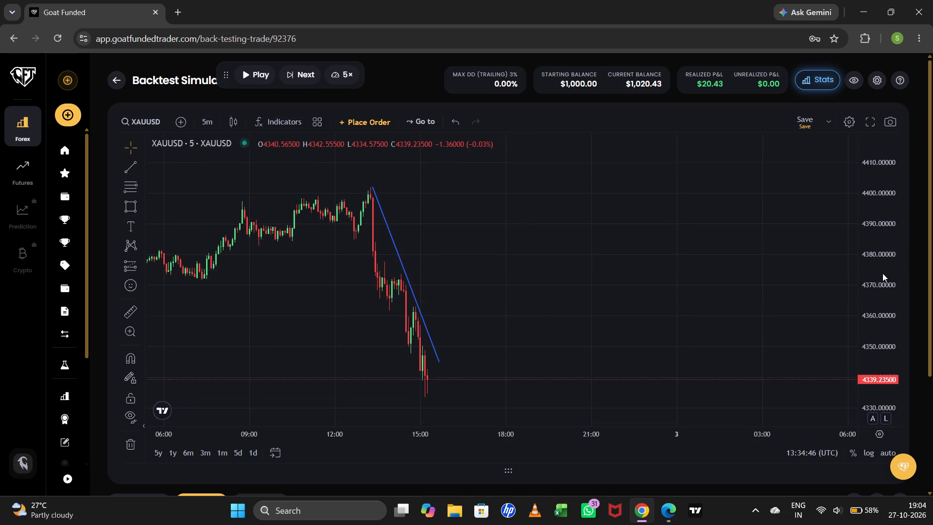
left_click_drag(441, 358, 457, 386)
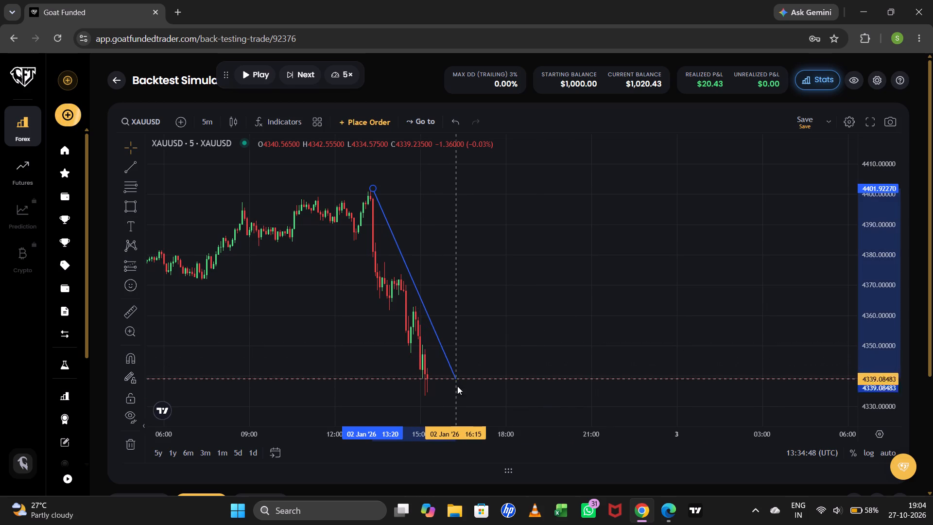
left_click_drag(457, 386, 459, 400)
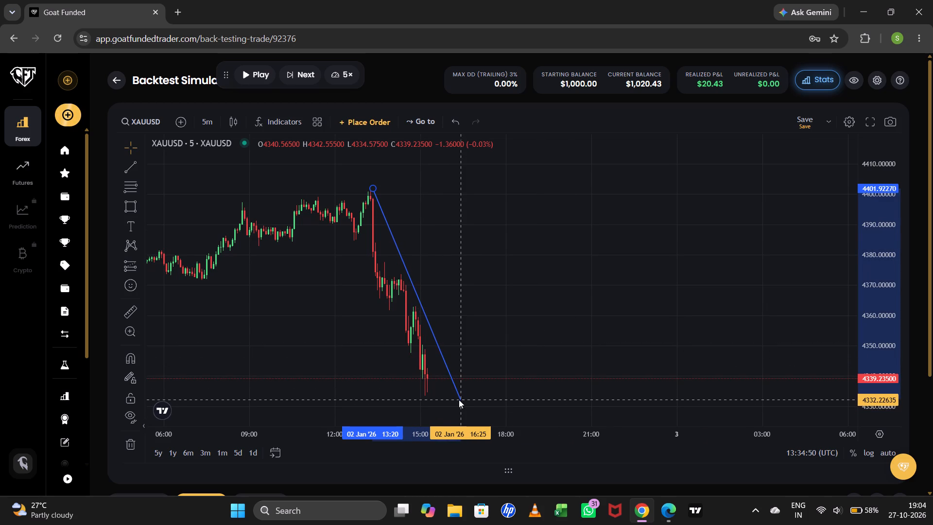
left_click_drag(459, 400, 456, 402)
left_click(527, 371)
Advance the replay candle by candle to about 16:10 on 2 January 2026.
left_click_drag(582, 324, 596, 261)
triple_click(313, 72)
triple_click(313, 72)
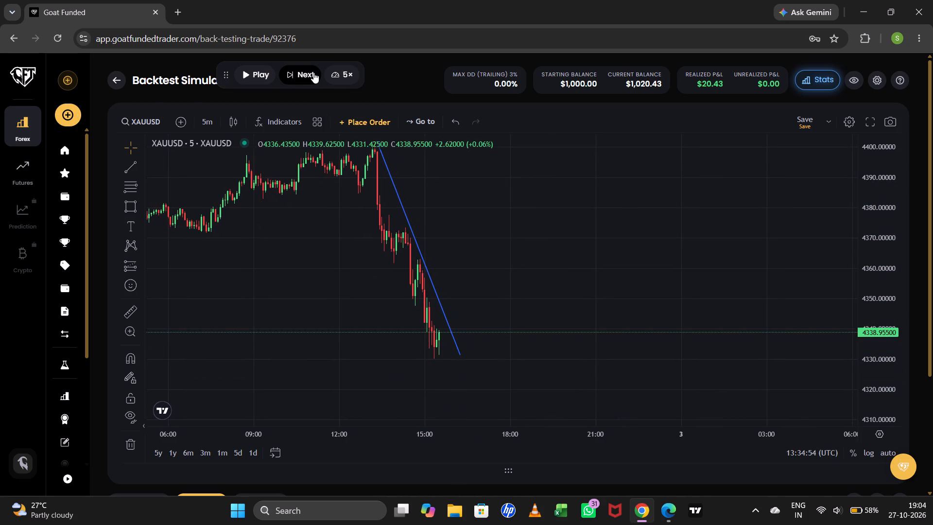
left_click(313, 72)
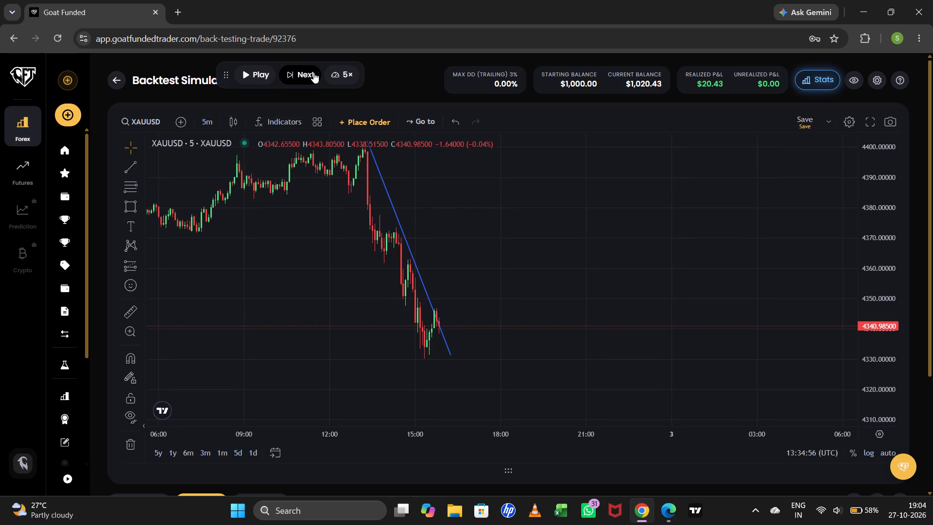
left_click(313, 72)
triple_click(313, 72)
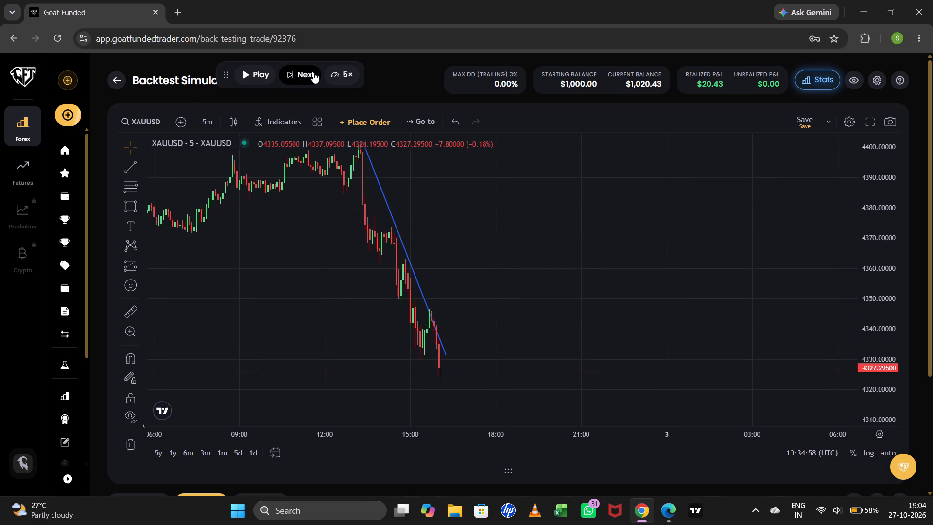
Move the descending trend line's lower end to about 4315.44 at 17:10.
left_click_drag(443, 353, 444, 355)
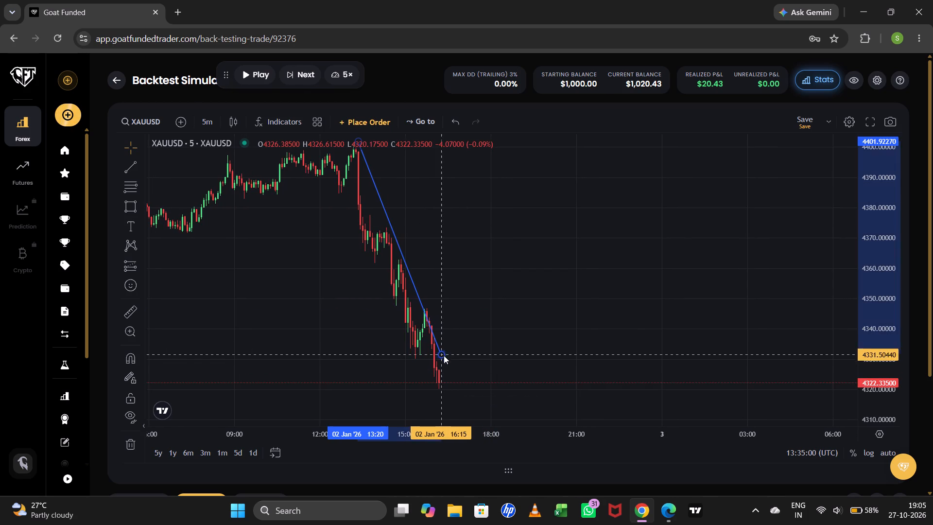
left_click_drag(444, 355, 467, 403)
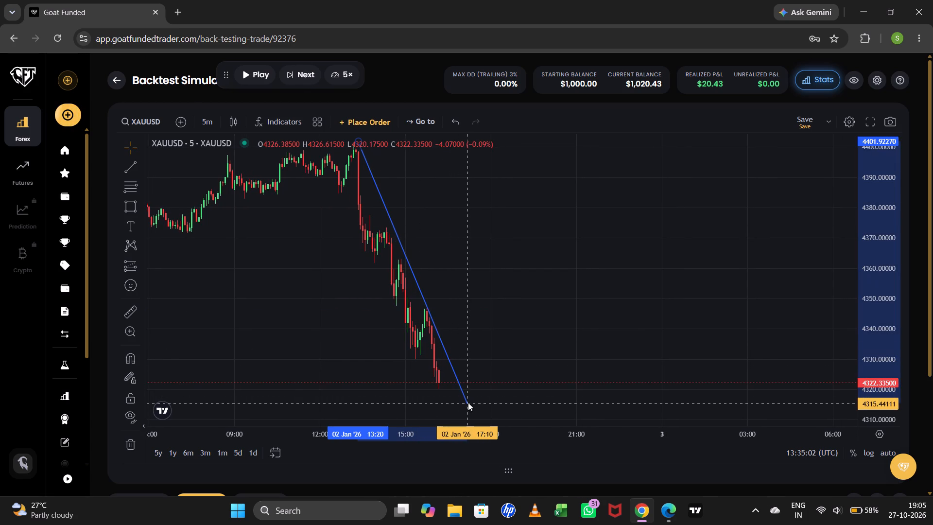
left_click(593, 314)
left_click_drag(880, 166, 879, 227)
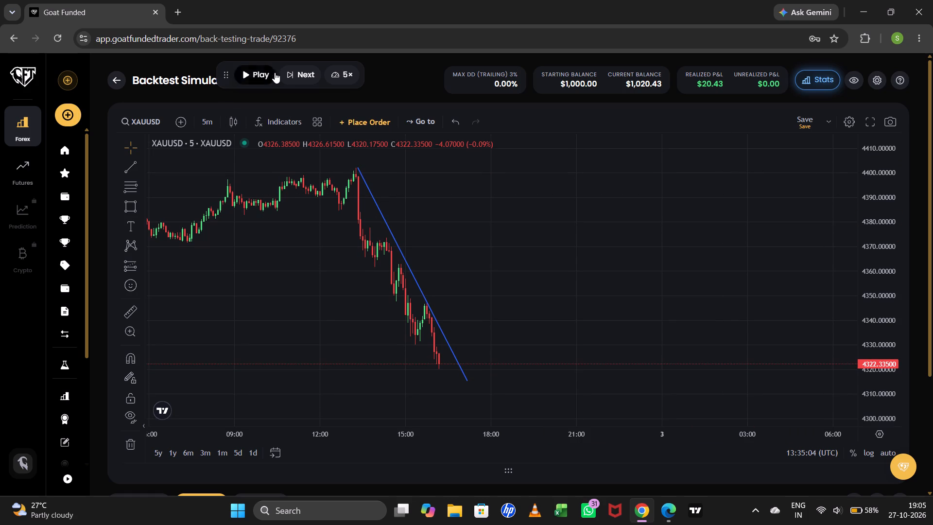
Advance the replay candle by candle to about 18:35 on 2 January 2026.
triple_click(305, 71)
triple_click(305, 72)
left_click(305, 72)
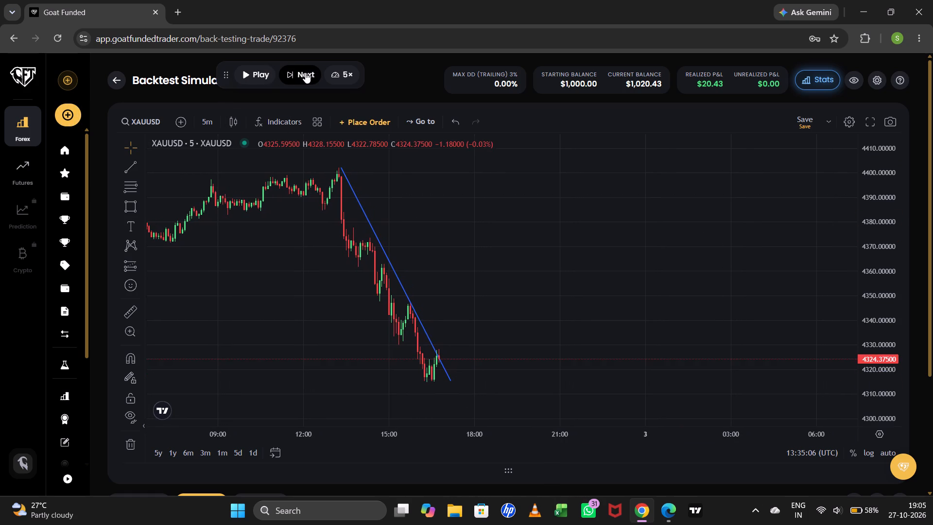
left_click(305, 72)
triple_click(305, 72)
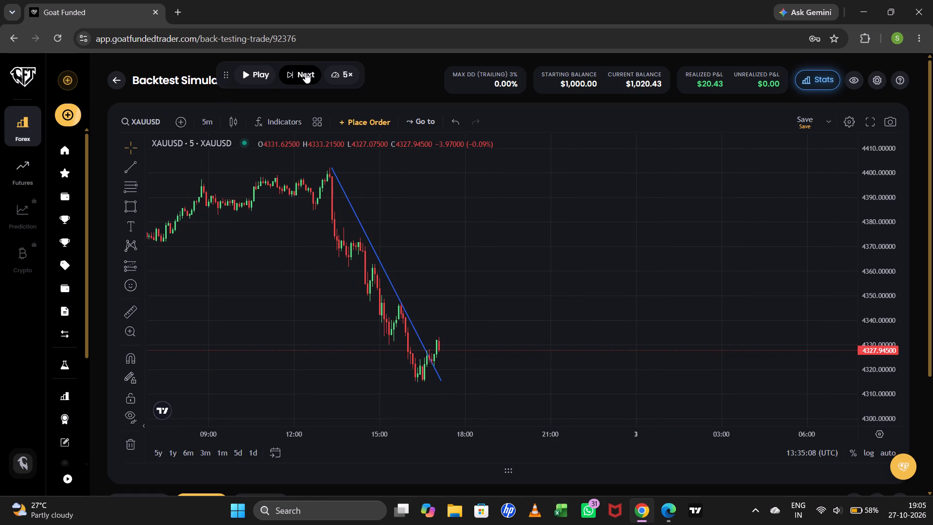
left_click(305, 72)
left_click(305, 72)
left_click(305, 72)
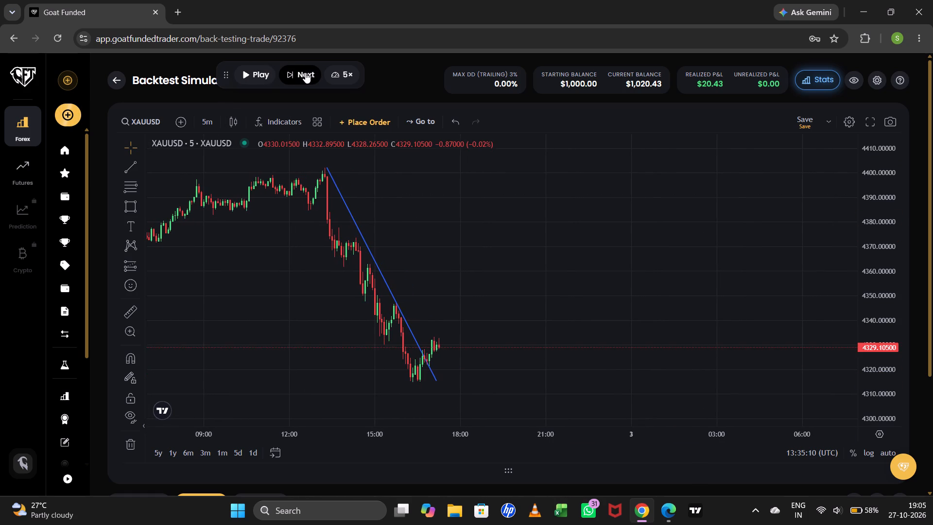
left_click(305, 72)
left_click(305, 72)
left_click(305, 72)
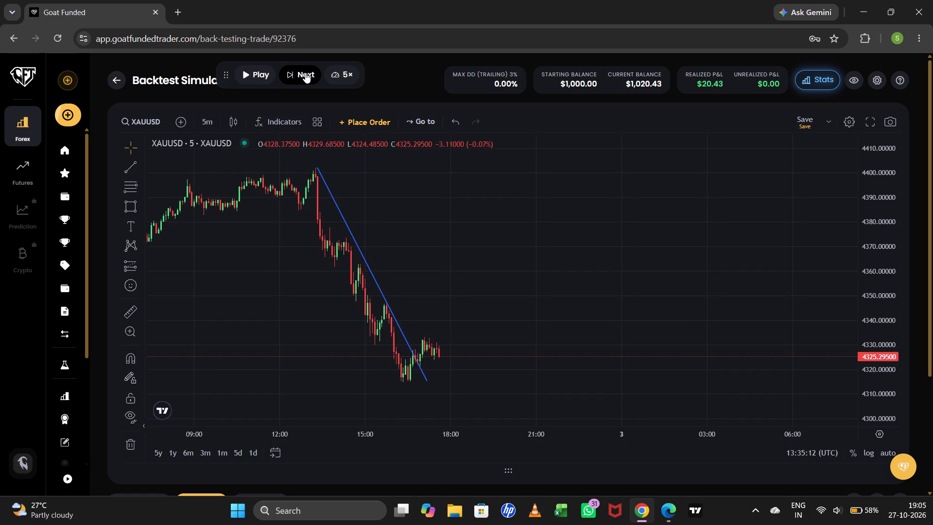
left_click(305, 72)
double_click(305, 72)
double_click(305, 72)
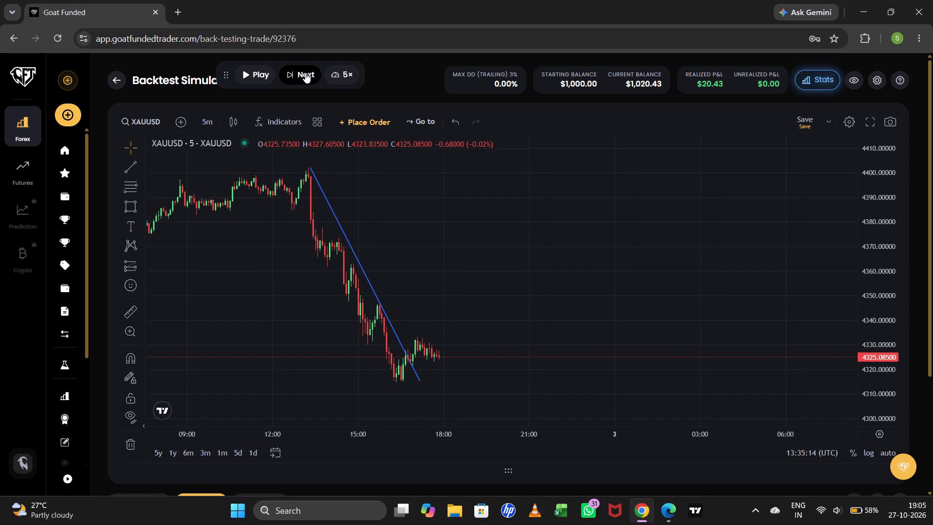
triple_click(305, 72)
triple_click(305, 72)
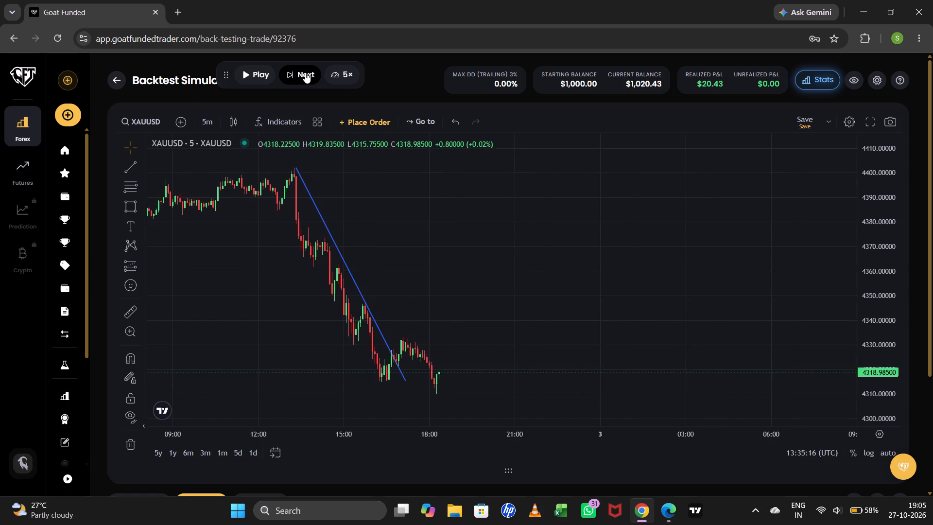
left_click(305, 72)
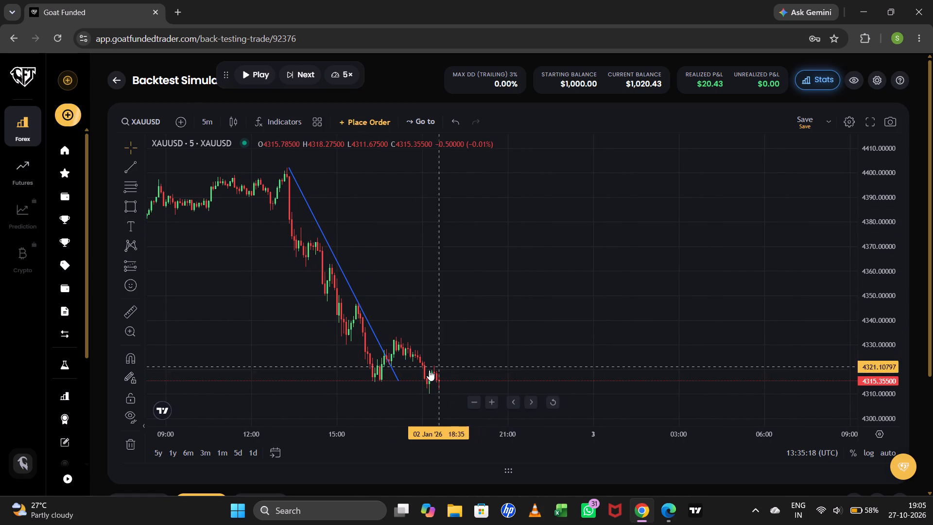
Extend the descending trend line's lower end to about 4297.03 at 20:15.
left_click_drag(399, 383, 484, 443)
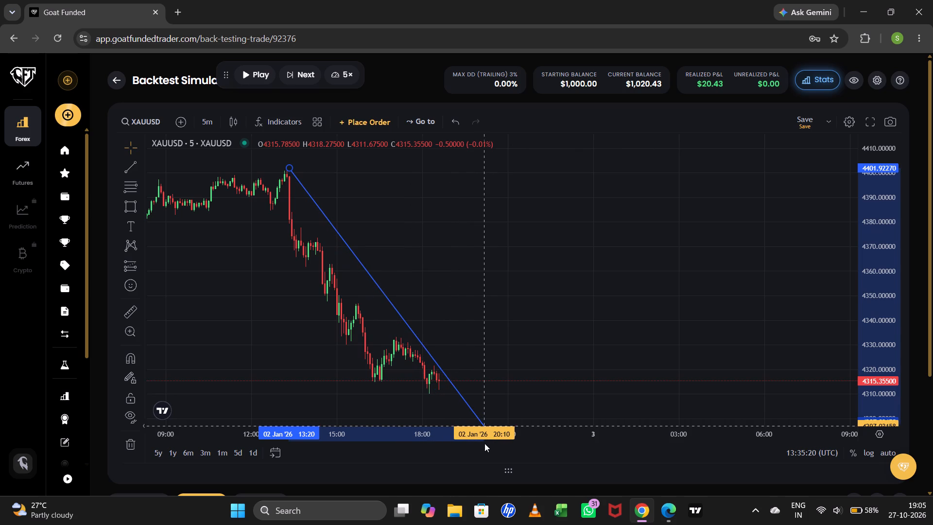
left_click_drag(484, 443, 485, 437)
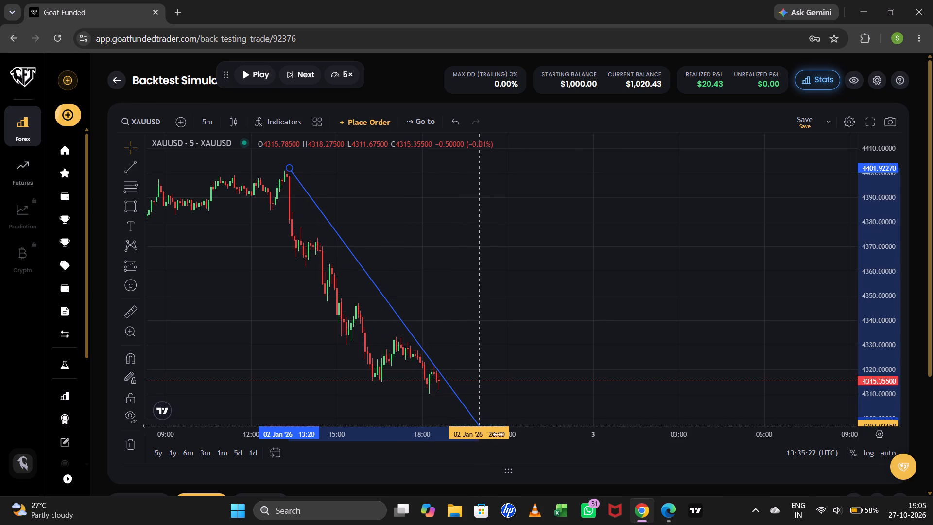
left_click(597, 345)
Advance the replay candle by candle to about 19:55 on 2 January 2026.
left_click_drag(876, 159, 863, 198)
scroll(603, 243, "down", 1)
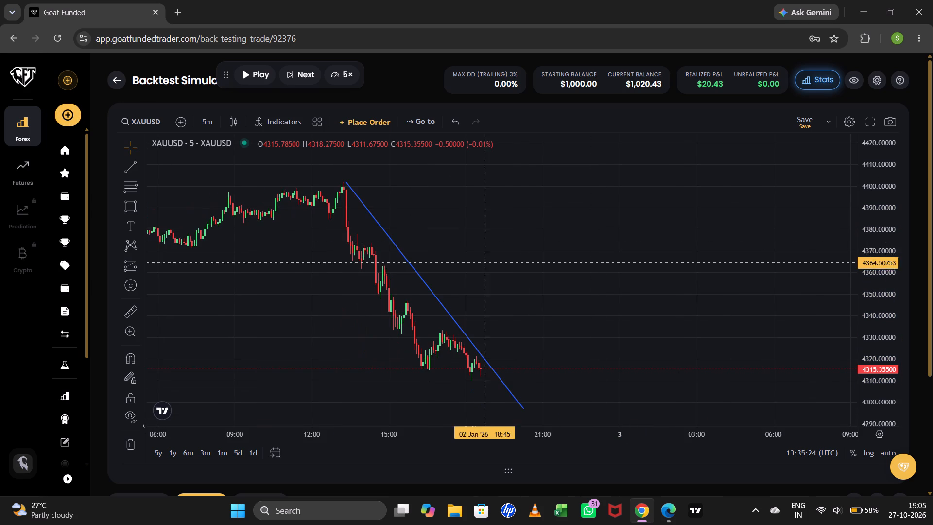
triple_click(300, 70)
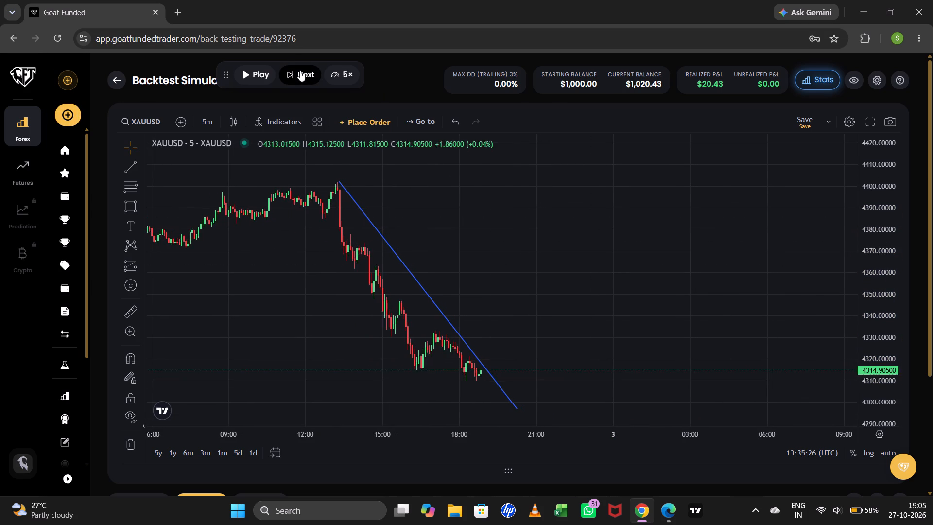
triple_click(300, 70)
left_click(300, 70)
triple_click(300, 70)
left_click(300, 70)
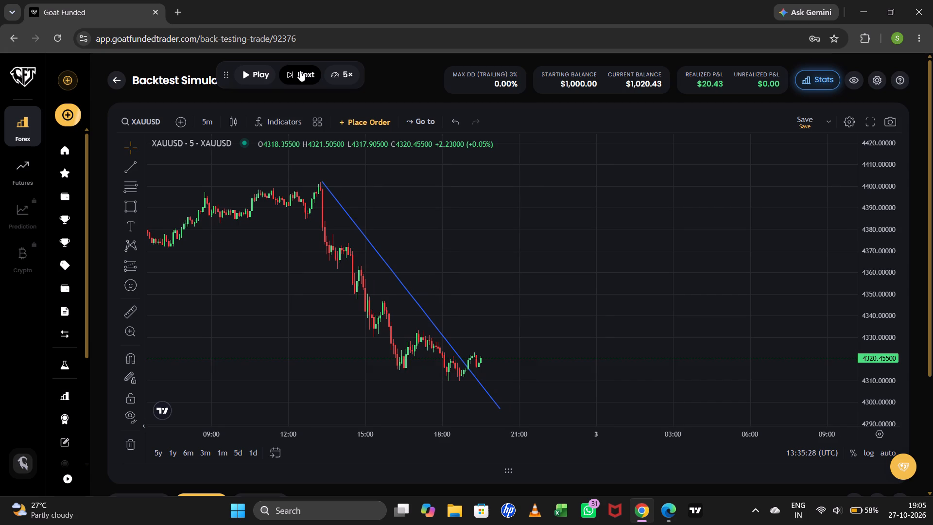
triple_click(300, 70)
double_click(300, 70)
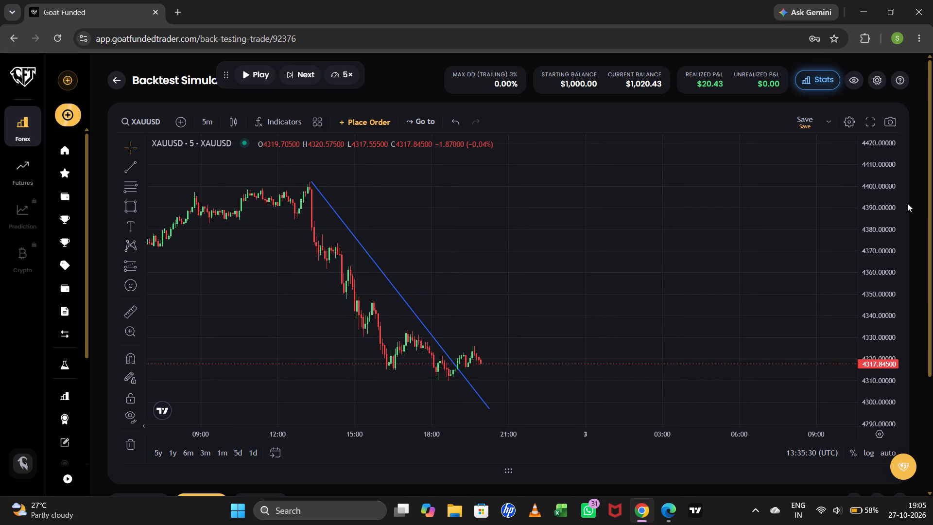
Advance the replay candle by candle to about 21:50 on 2 January 2026.
left_click_drag(894, 213, 890, 154)
left_click_drag(731, 263, 663, 211)
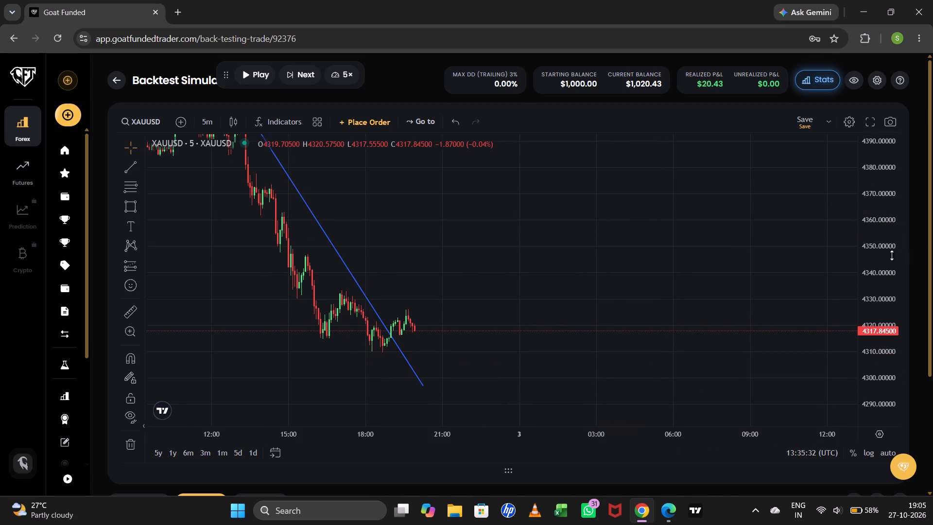
left_click_drag(878, 259, 866, 189)
left_click_drag(702, 279, 696, 239)
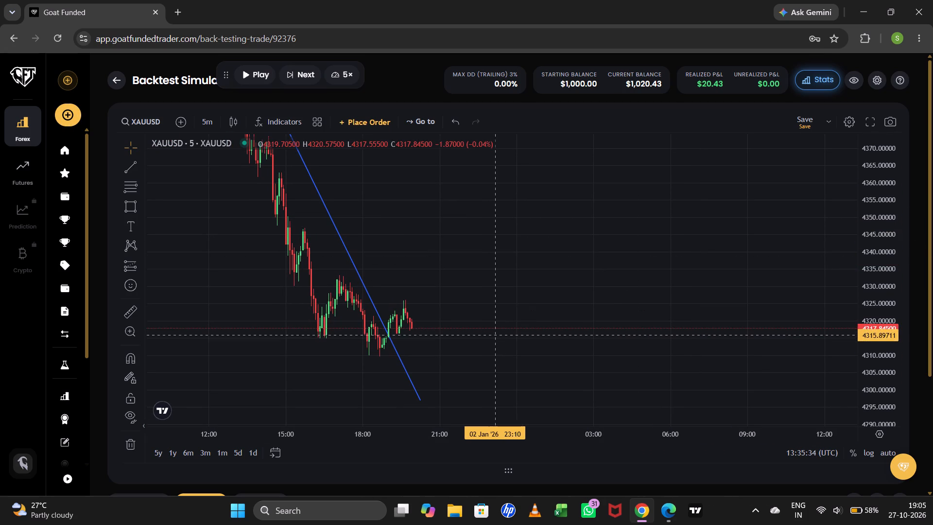
triple_click(308, 74)
triple_click(308, 74)
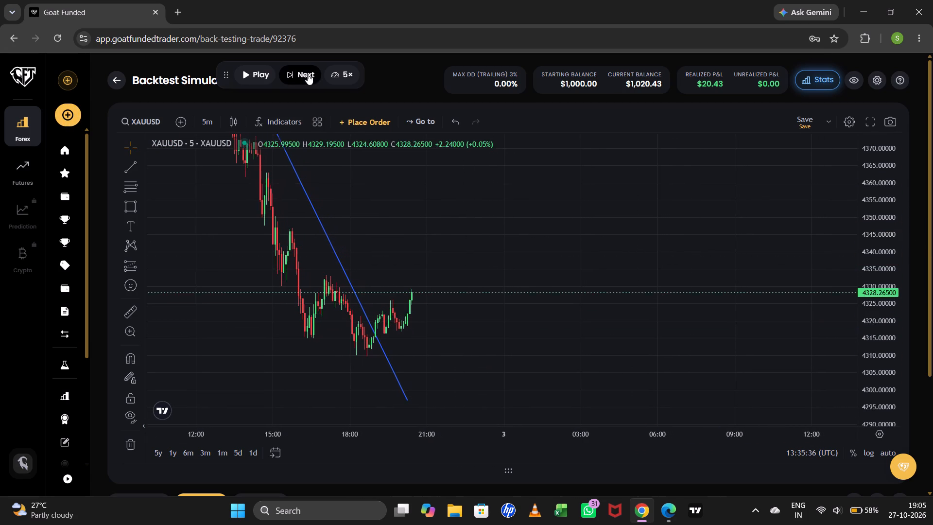
double_click(308, 74)
triple_click(308, 74)
triple_click(308, 74)
triple_click(308, 74)
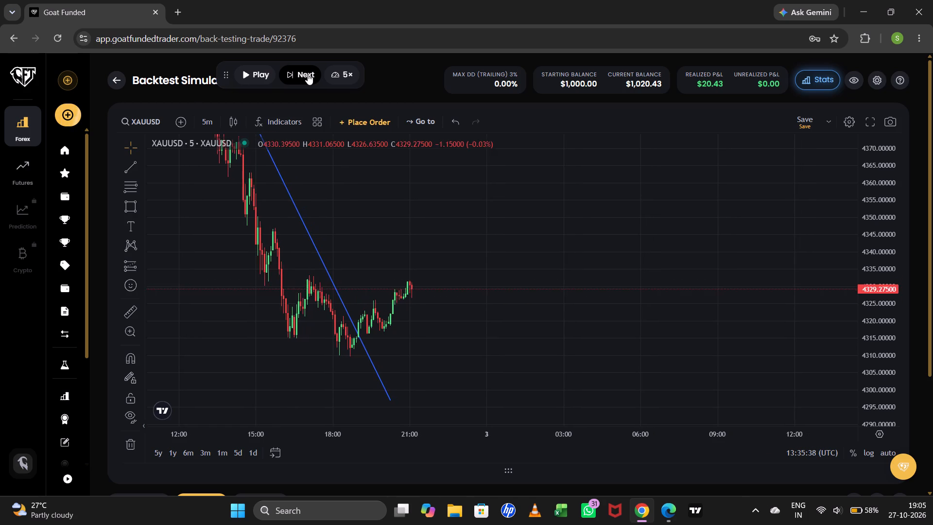
triple_click(308, 74)
triple_click(308, 74)
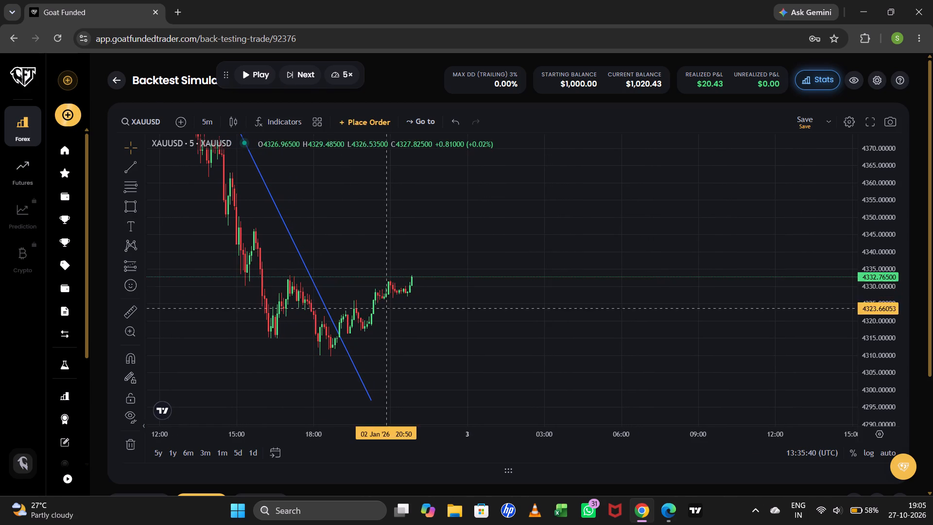
Delete the descending trend line from the chart.
left_click(314, 283)
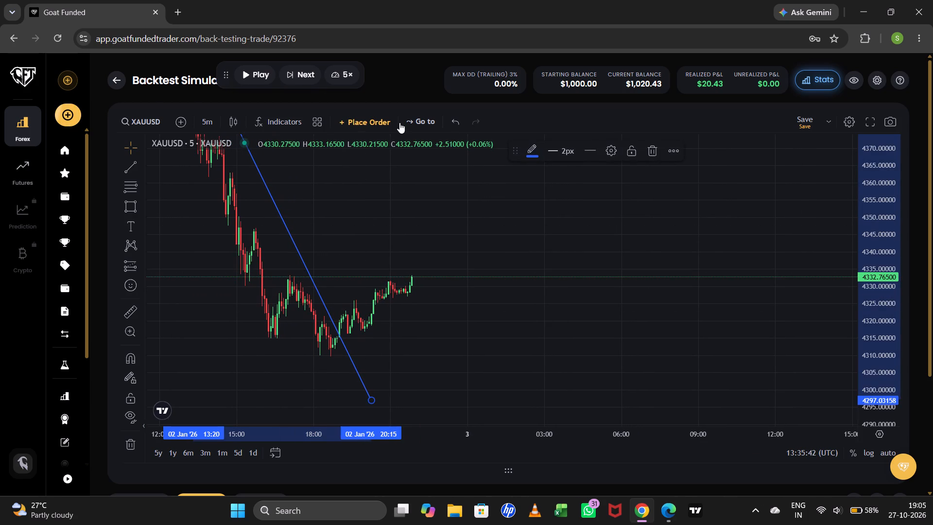
left_click(656, 158)
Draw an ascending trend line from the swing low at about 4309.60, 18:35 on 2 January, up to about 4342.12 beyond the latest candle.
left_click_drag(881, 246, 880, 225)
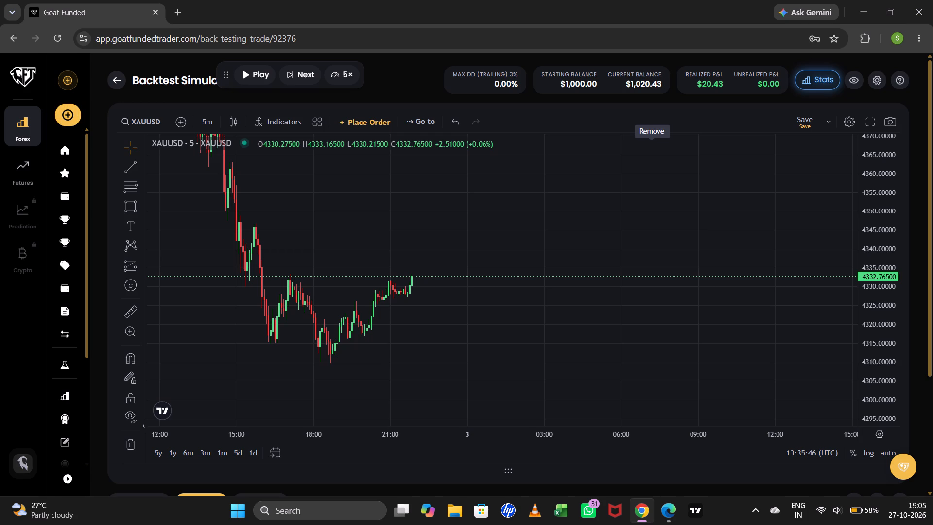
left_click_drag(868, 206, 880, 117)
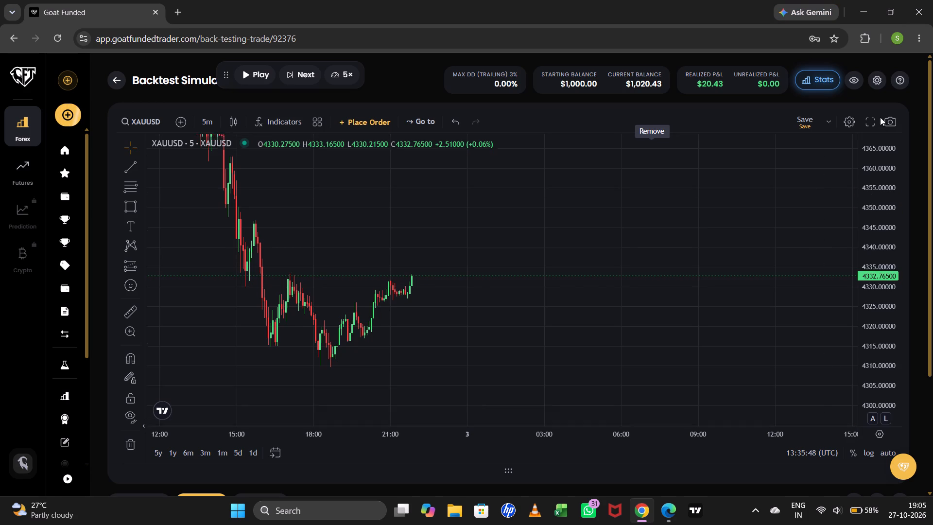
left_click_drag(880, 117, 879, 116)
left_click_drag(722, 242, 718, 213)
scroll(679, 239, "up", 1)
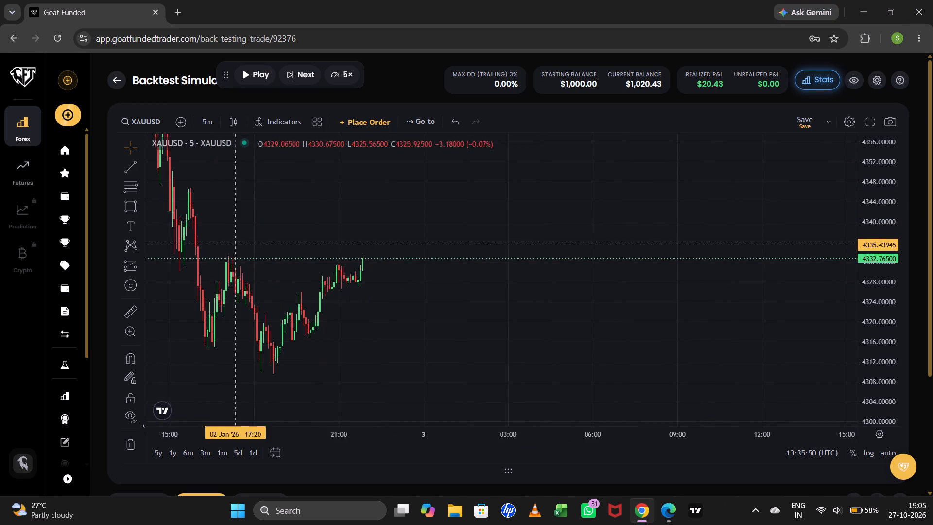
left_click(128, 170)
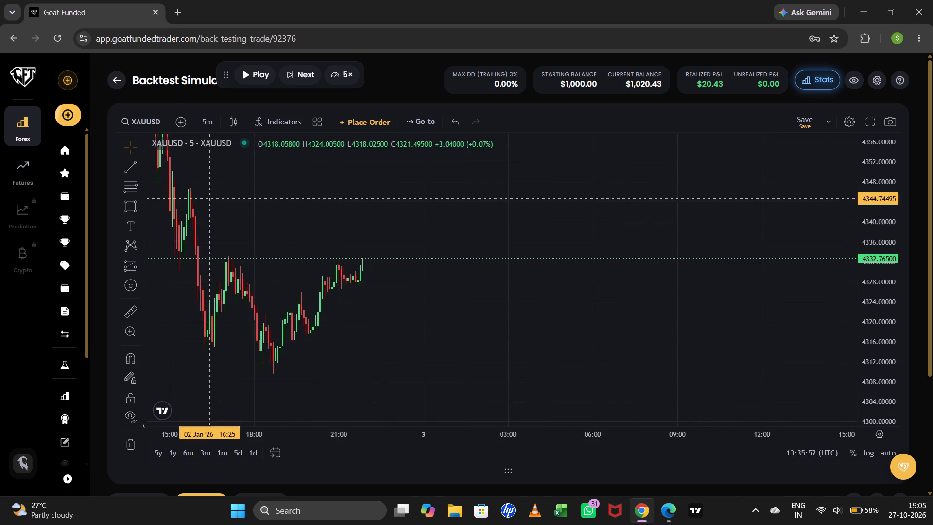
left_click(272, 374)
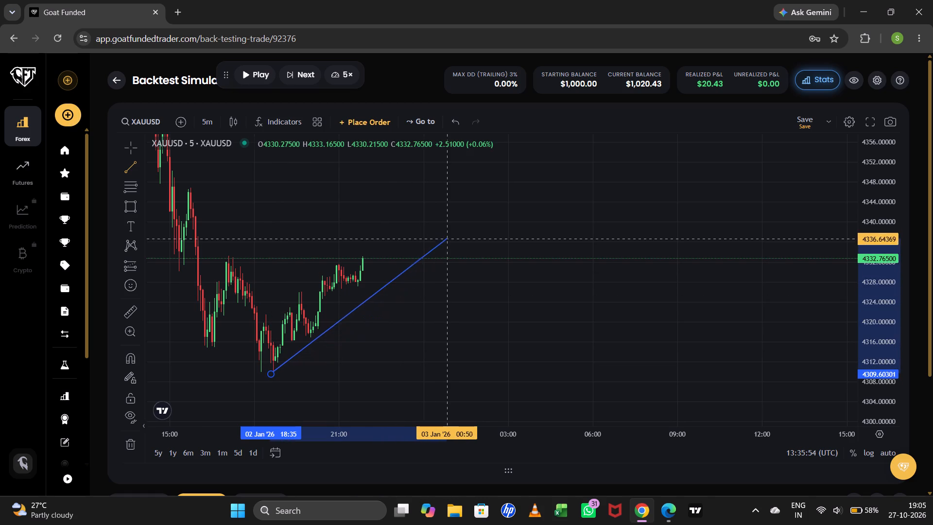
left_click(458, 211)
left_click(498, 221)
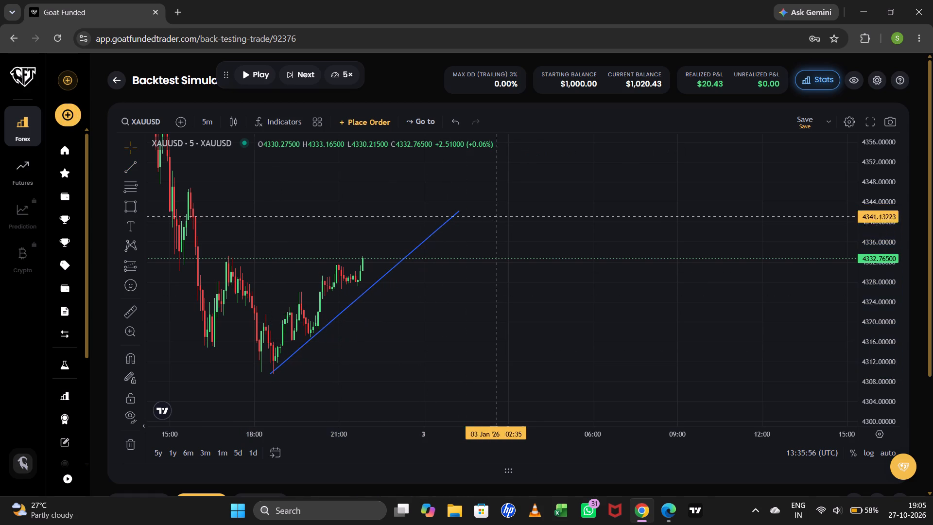
Advance the replay candle by candle across the weekend gap to about 23:20 on 4 January 2026.
triple_click(306, 74)
double_click(306, 74)
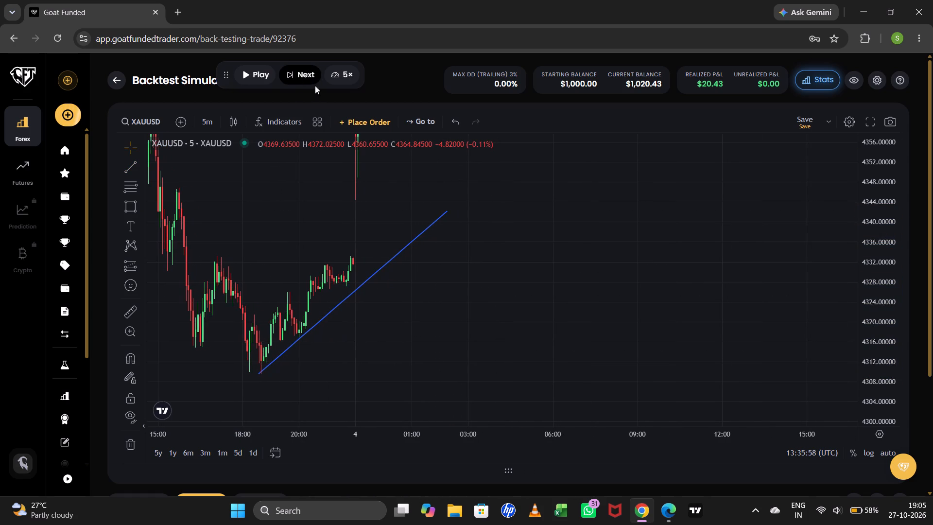
left_click_drag(885, 202, 862, 306)
left_click_drag(580, 247, 566, 311)
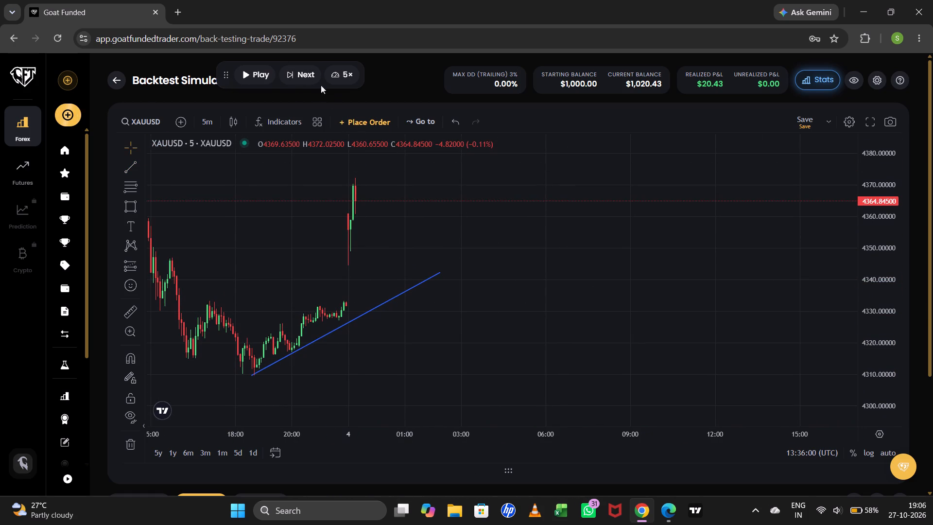
left_click(307, 72)
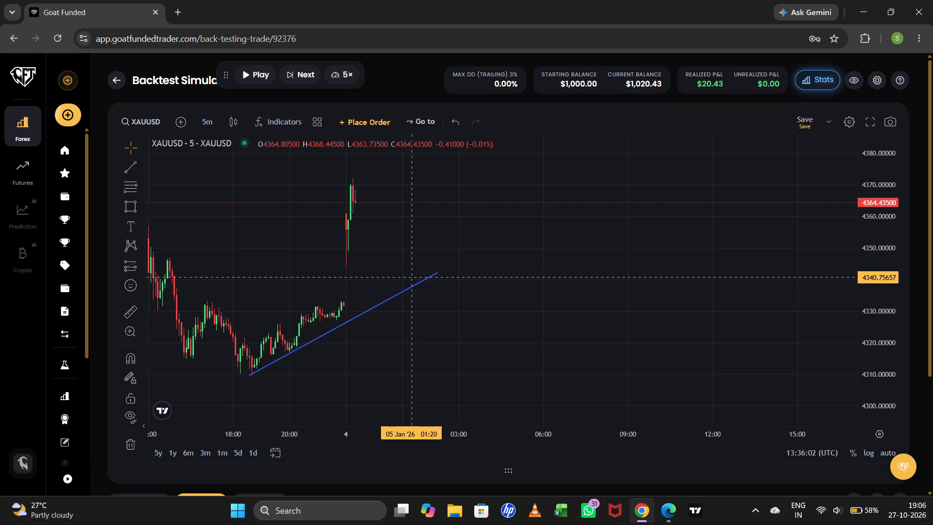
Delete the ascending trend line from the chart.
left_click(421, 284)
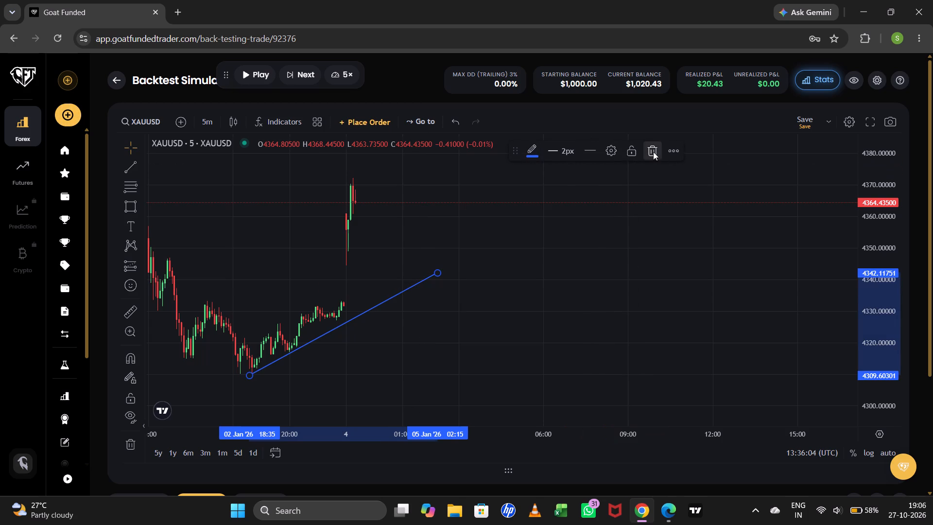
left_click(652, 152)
Advance the replay candle by candle to about 01:10 on 5 January 2026.
left_click_drag(574, 257, 561, 317)
triple_click(299, 71)
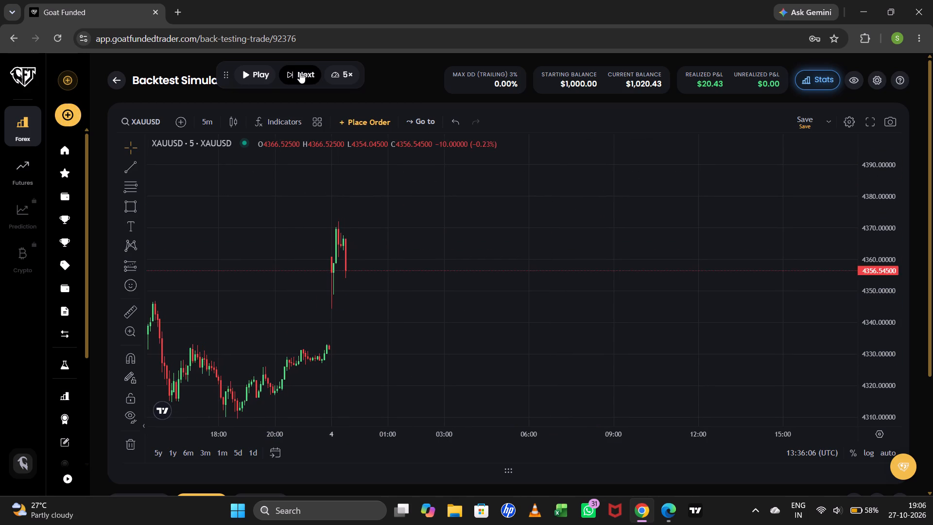
triple_click(300, 72)
triple_click(300, 72)
triple_click(300, 72)
triple_click(300, 72)
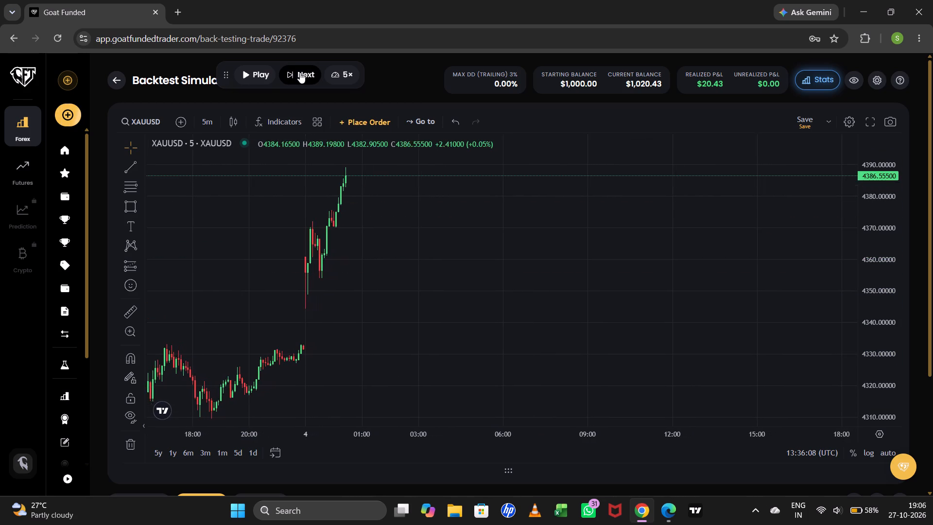
triple_click(300, 72)
triple_click(300, 72)
left_click(300, 72)
Advance the replay candle by candle to about 02:50 on 5 January 2026.
left_click_drag(405, 216, 405, 241)
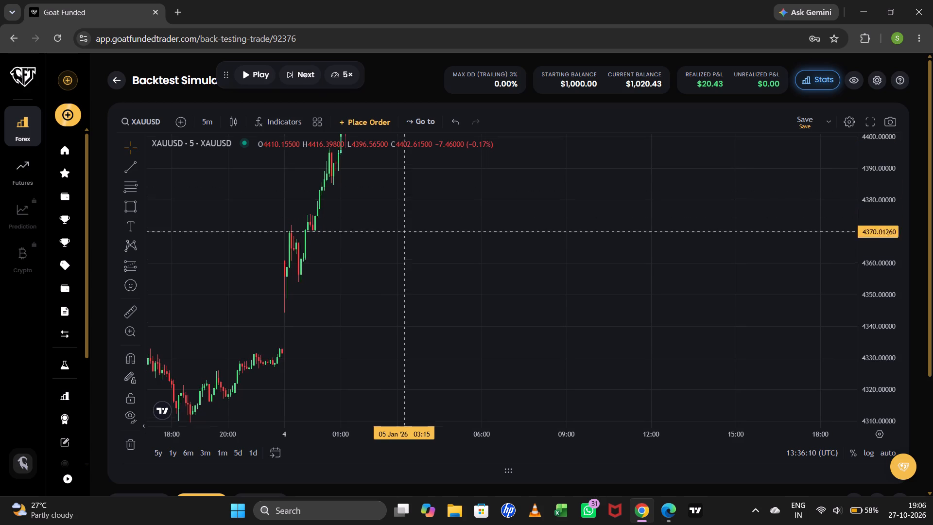
left_click_drag(405, 241, 406, 283)
left_click_drag(880, 185, 873, 304)
left_click_drag(451, 225, 432, 255)
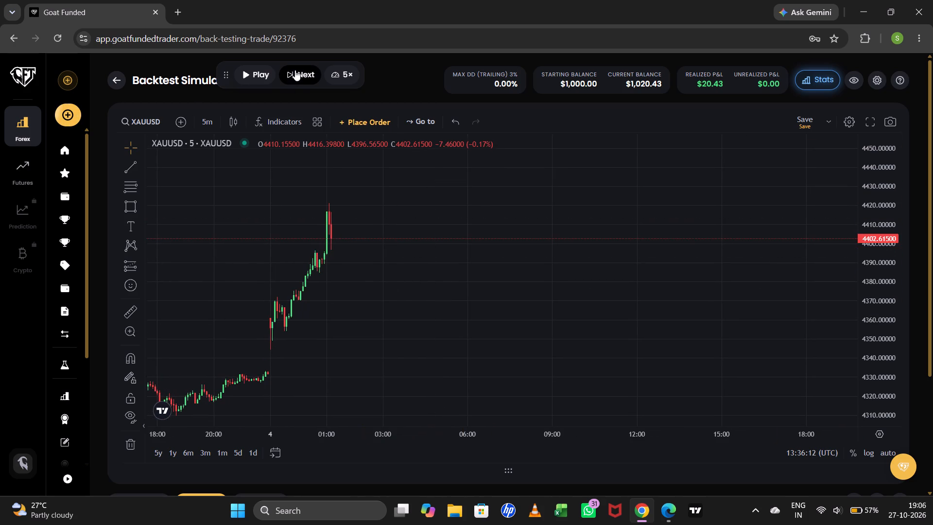
triple_click(295, 70)
triple_click(295, 70)
triple_click(295, 70)
triple_click(295, 70)
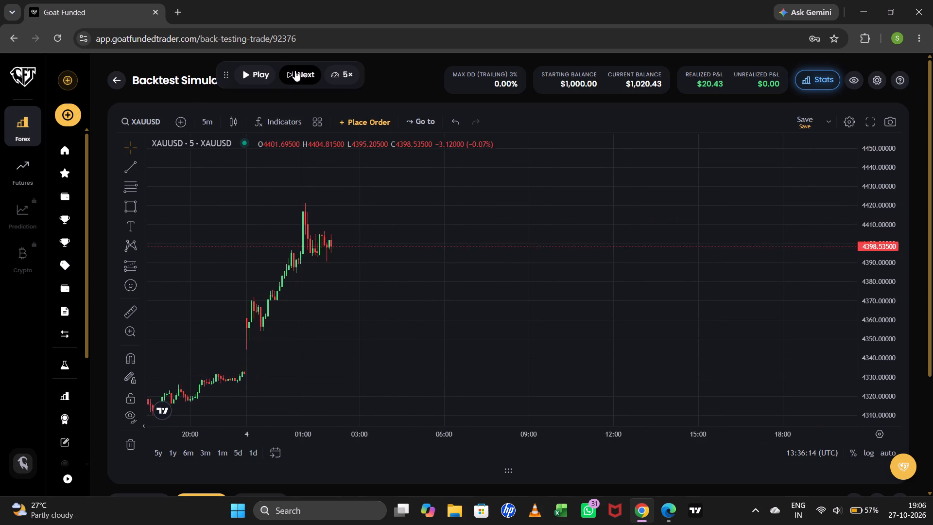
triple_click(295, 70)
triple_click(295, 71)
triple_click(295, 71)
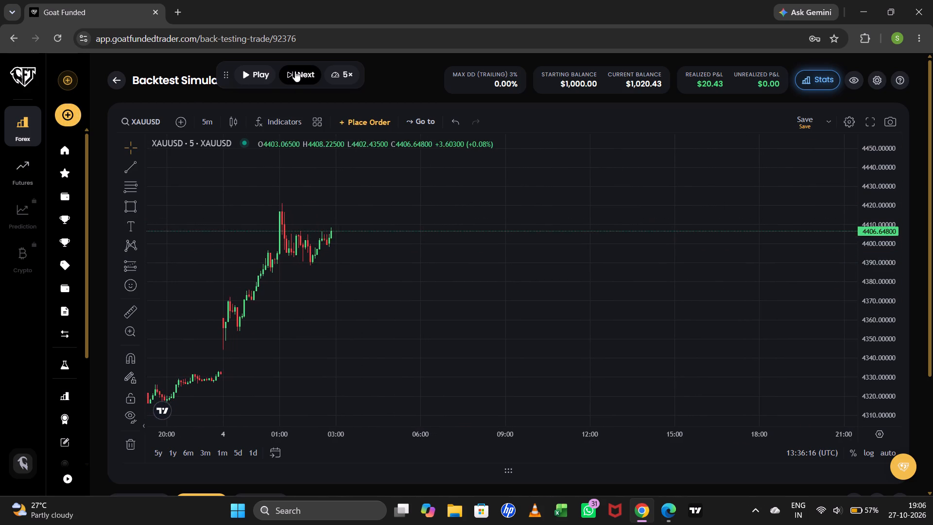
Advance the replay candle by candle to about 06:10 on 5 January 2026.
triple_click(295, 71)
triple_click(295, 71)
triple_click(295, 71)
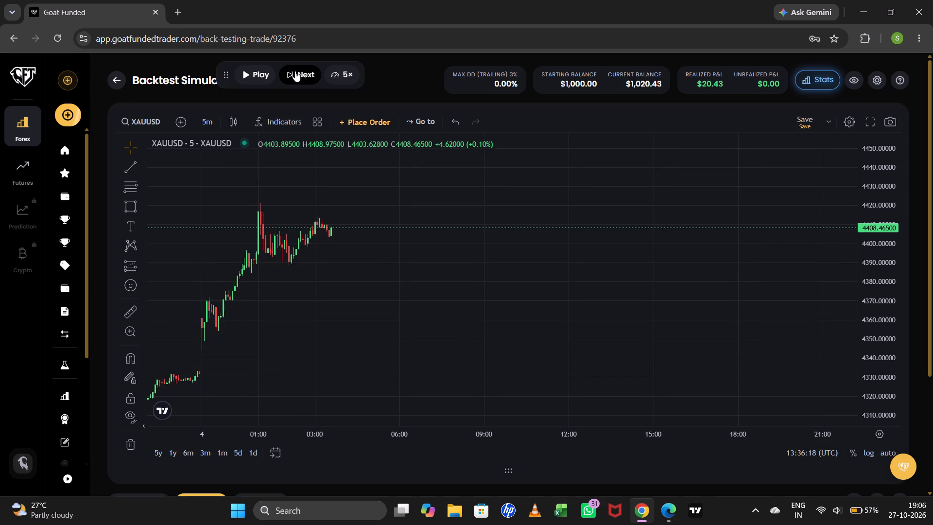
triple_click(295, 71)
triple_click(295, 71)
triple_click(295, 71)
triple_click(295, 71)
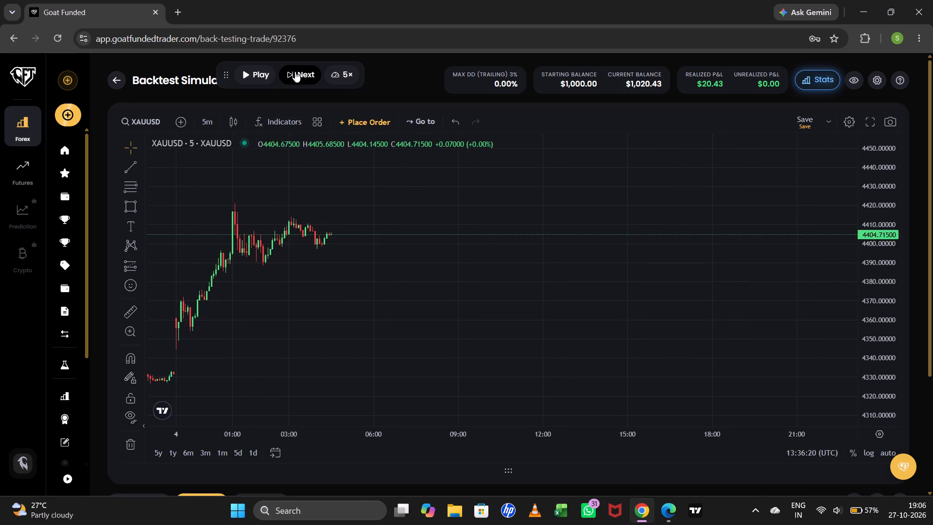
triple_click(295, 71)
triple_click(295, 71)
triple_click(295, 71)
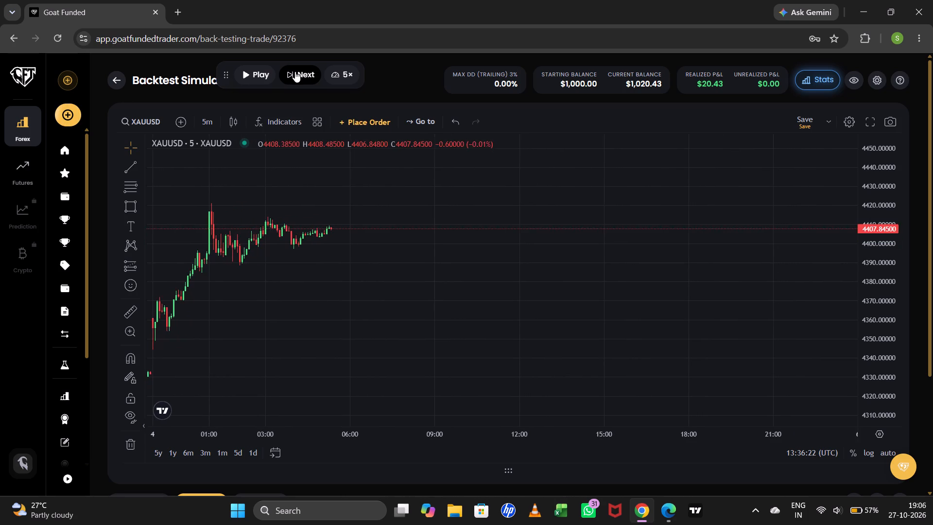
triple_click(295, 71)
triple_click(295, 72)
triple_click(295, 73)
triple_click(295, 73)
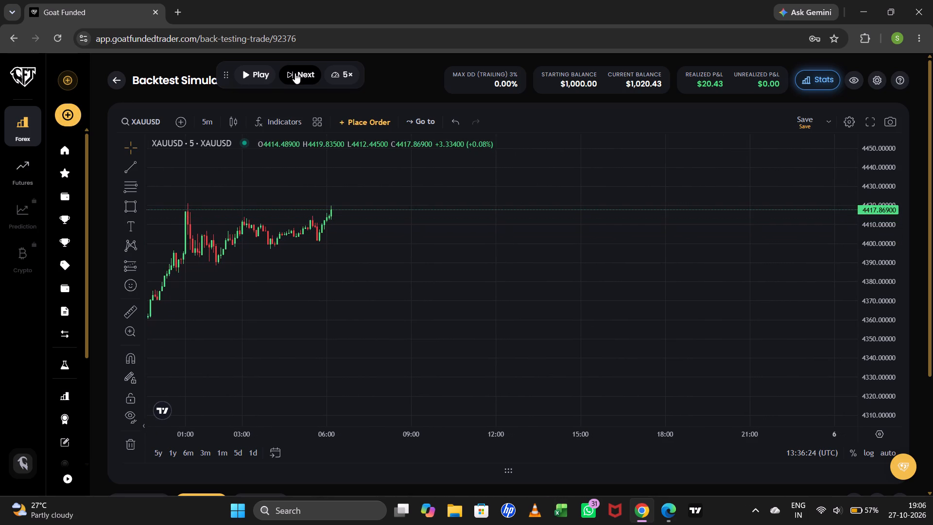
Advance the replay candle by candle to about 08:15 on 5 January 2026.
triple_click(295, 73)
triple_click(295, 73)
double_click(295, 75)
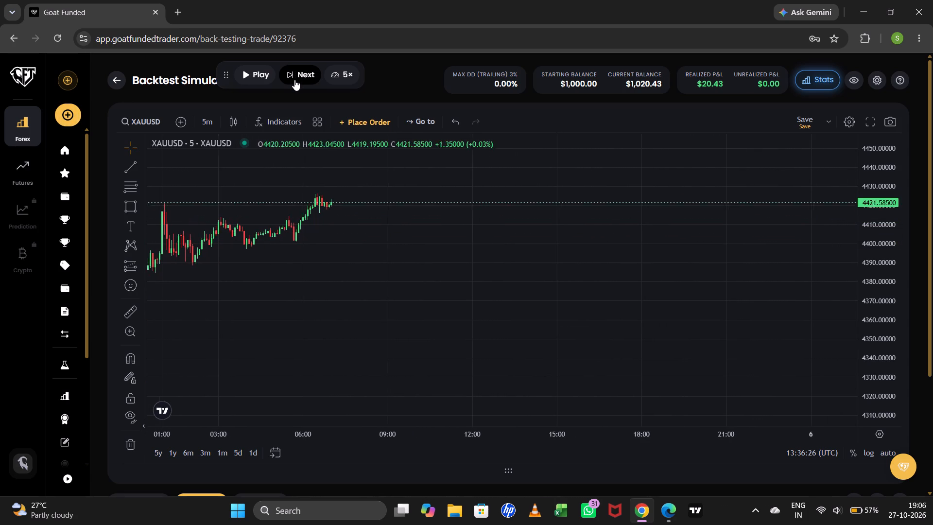
triple_click(294, 80)
triple_click(300, 78)
triple_click(300, 78)
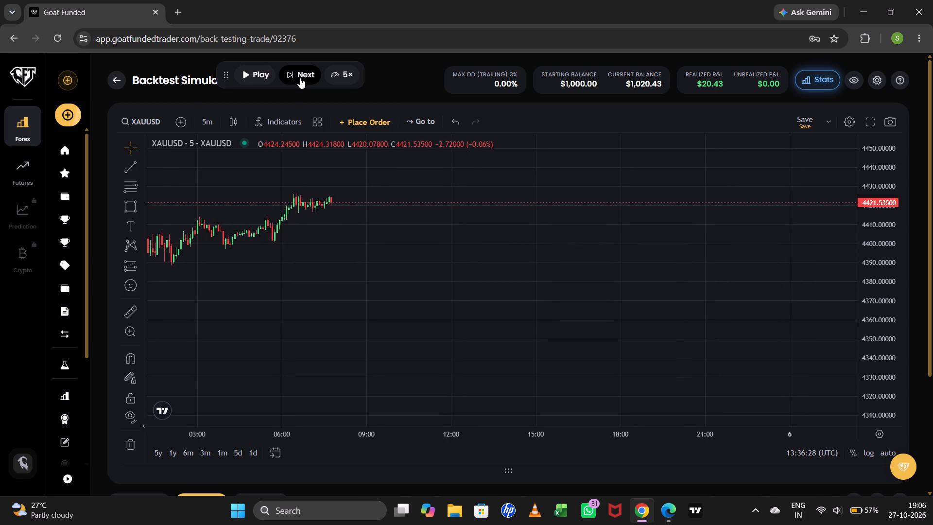
left_click(300, 78)
left_click_drag(477, 290, 545, 358)
left_click_drag(872, 276, 872, 187)
left_click_drag(545, 272, 545, 288)
triple_click(310, 77)
triple_click(310, 77)
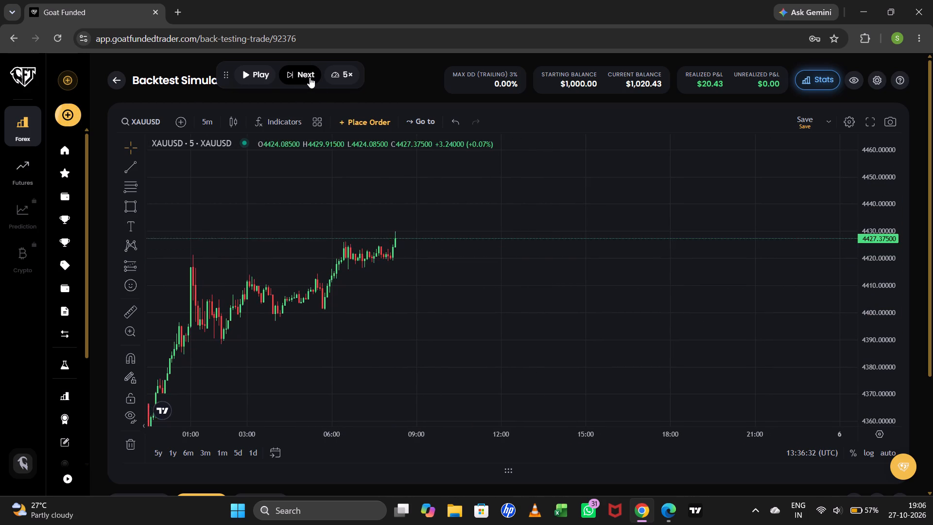
Advance the replay candle by candle to about 09:40 on 5 January 2026.
left_click(310, 79)
left_click_drag(309, 83, 309, 89)
left_click(309, 90)
triple_click(305, 76)
triple_click(305, 76)
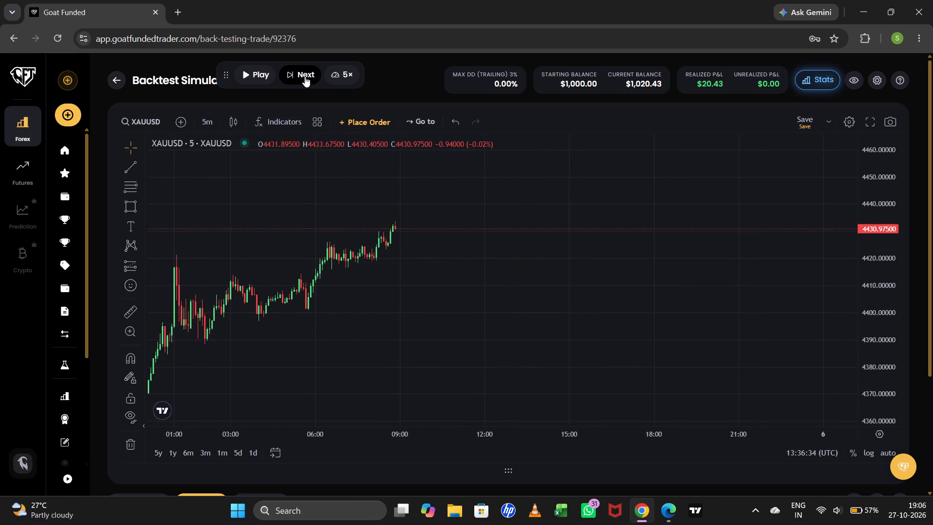
triple_click(305, 76)
triple_click(305, 76)
triple_click(305, 76)
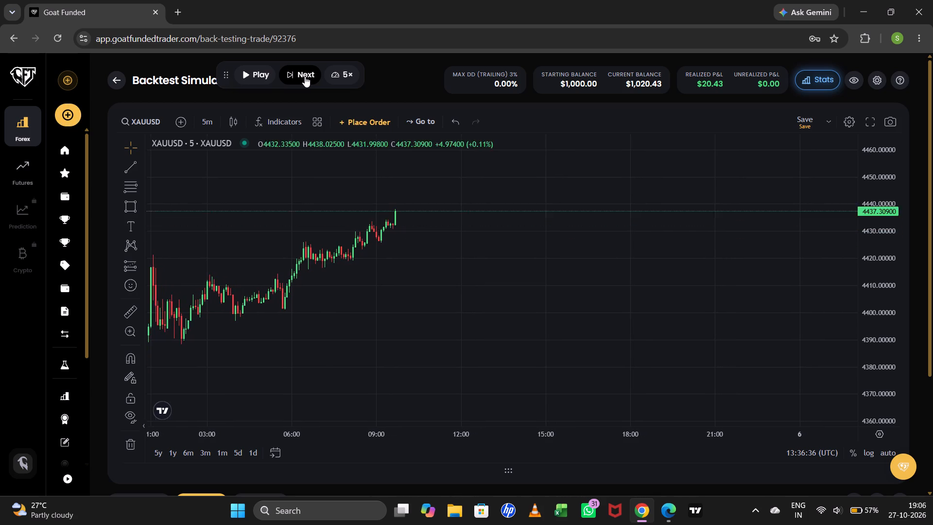
Advance the replay candle by candle to about 11:25 on 5 January 2026.
triple_click(305, 76)
triple_click(305, 76)
triple_click(305, 76)
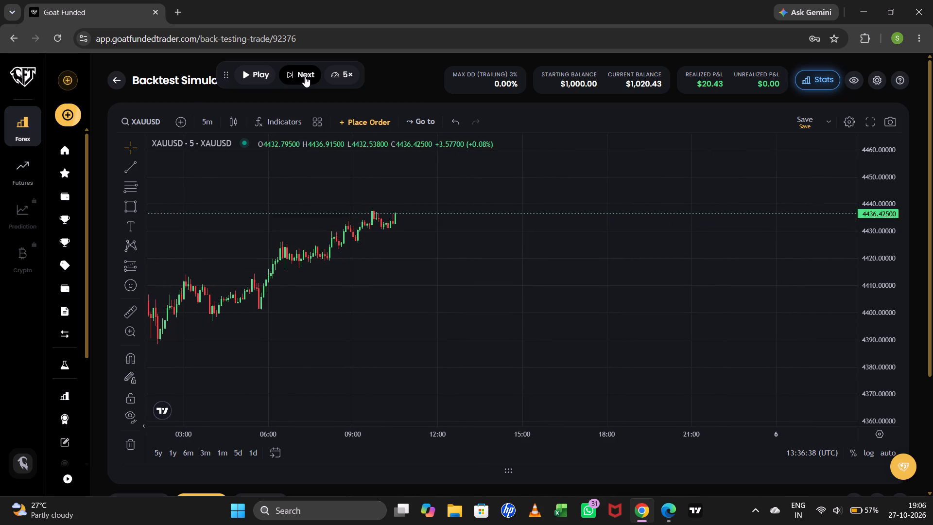
triple_click(305, 76)
triple_click(305, 76)
triple_click(305, 76)
double_click(305, 76)
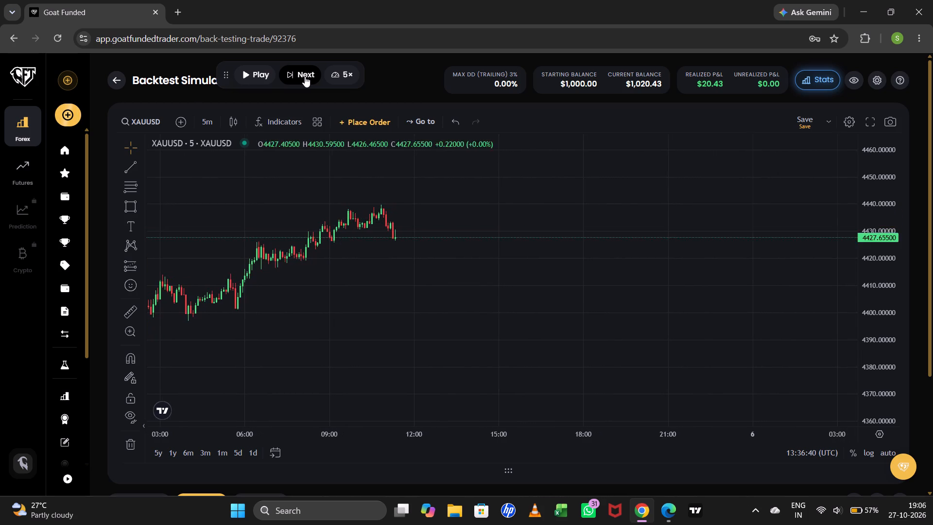
scroll(621, 274, "down", 5)
scroll(619, 284, "up", 3)
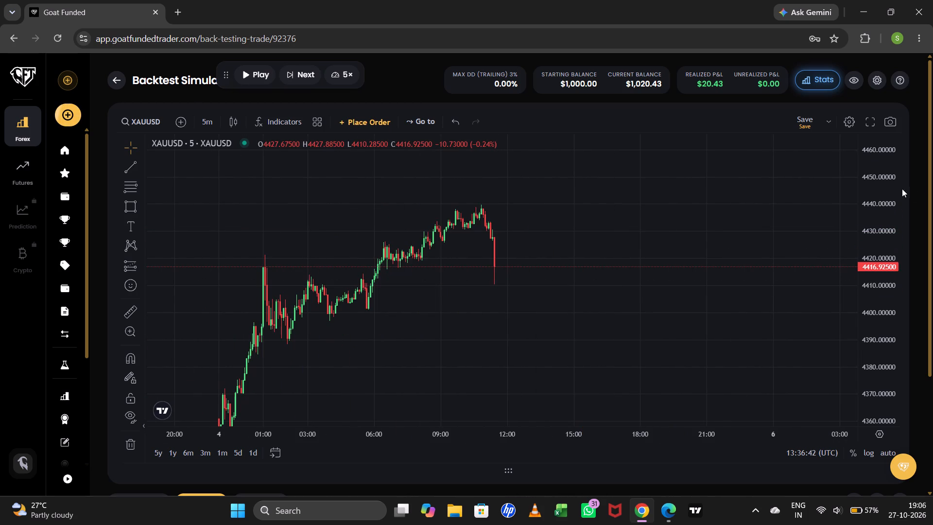
left_click_drag(884, 183, 873, 268)
left_click_drag(682, 295, 710, 254)
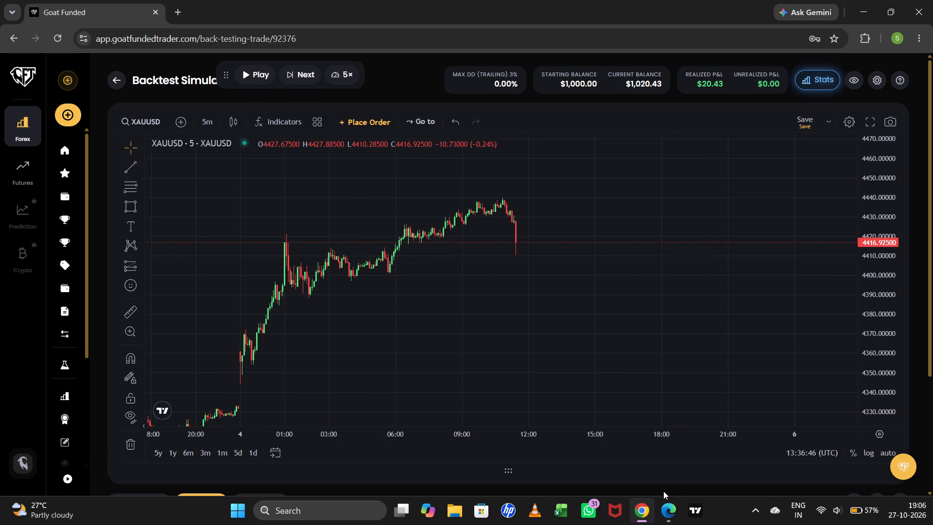
Switch to YouTube in Edge and open the suggested "Ishq Sufiyana Lyrical" video from T-Series.
left_click(670, 505)
scroll(681, 438, "down", 2)
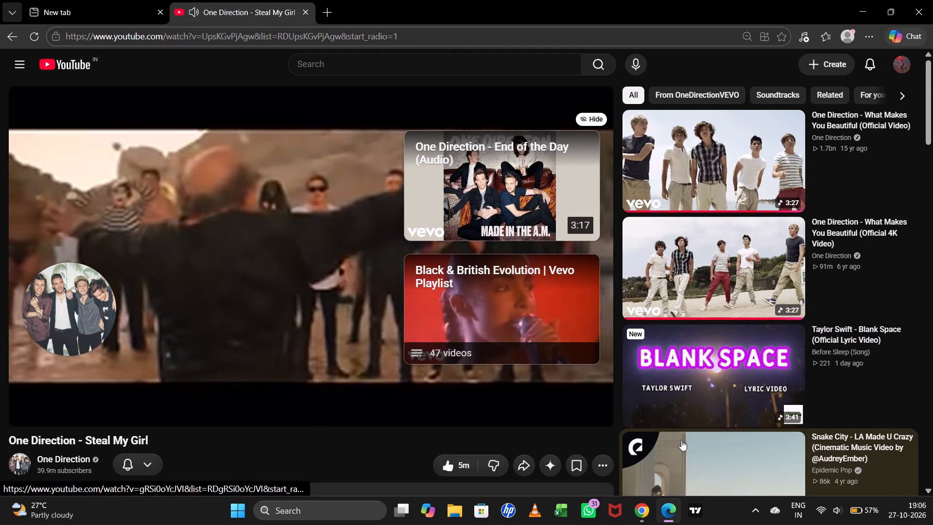
scroll(681, 437, "down", 2)
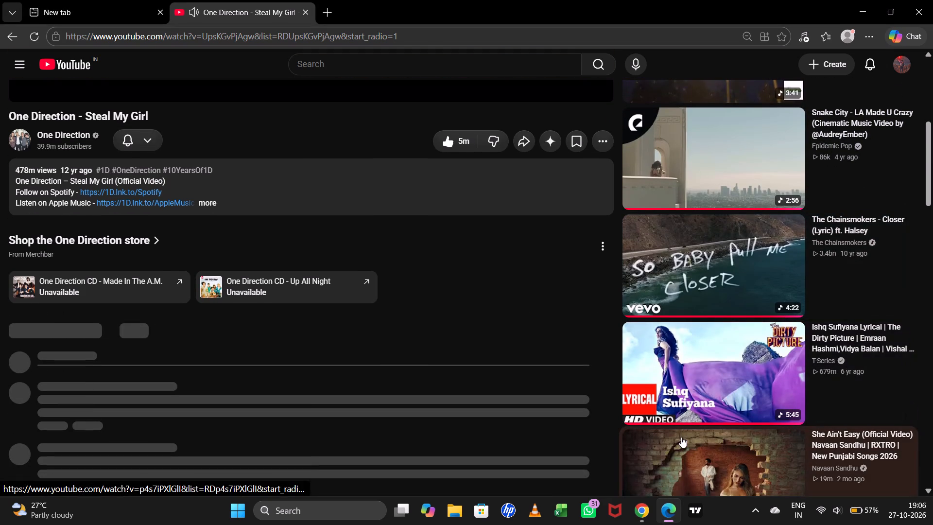
scroll(681, 437, "down", 1)
left_click(703, 278)
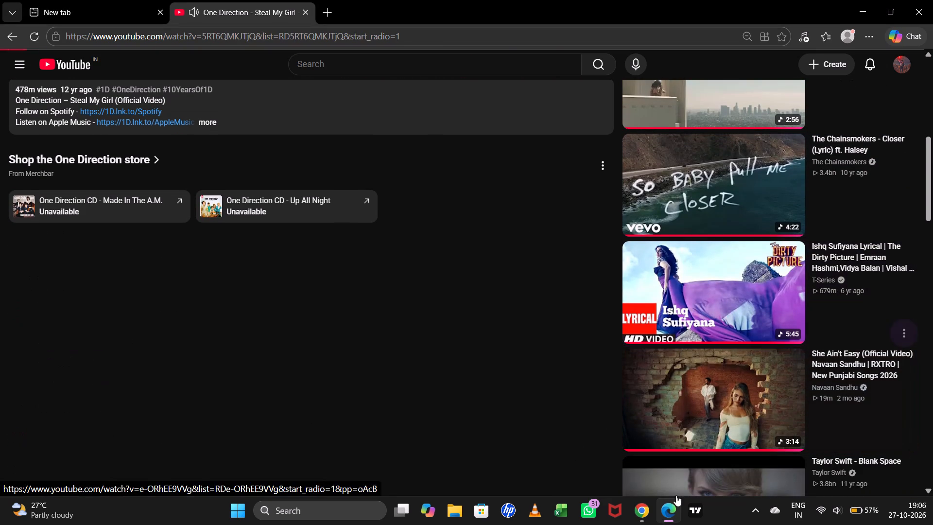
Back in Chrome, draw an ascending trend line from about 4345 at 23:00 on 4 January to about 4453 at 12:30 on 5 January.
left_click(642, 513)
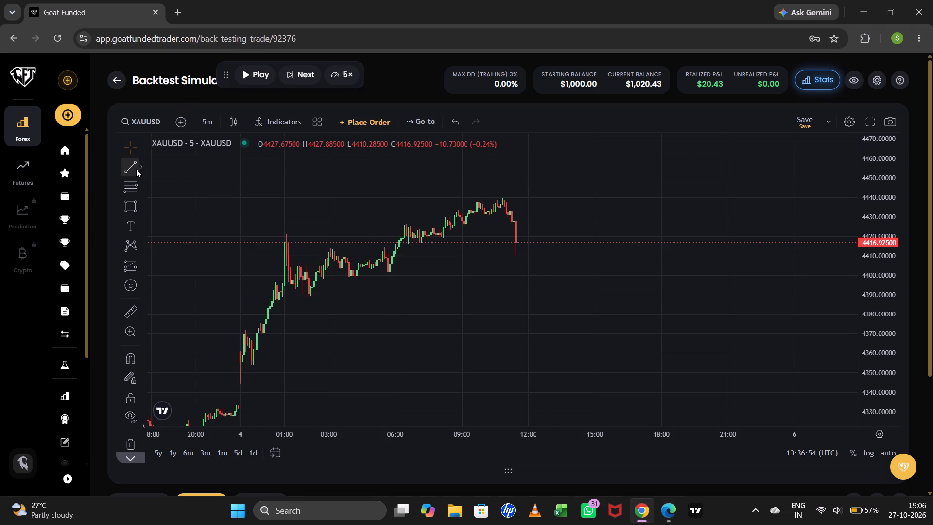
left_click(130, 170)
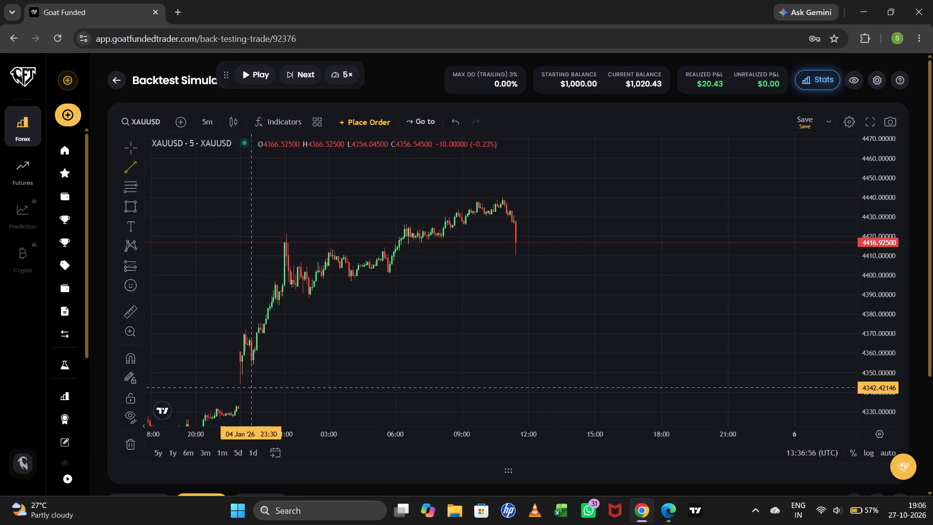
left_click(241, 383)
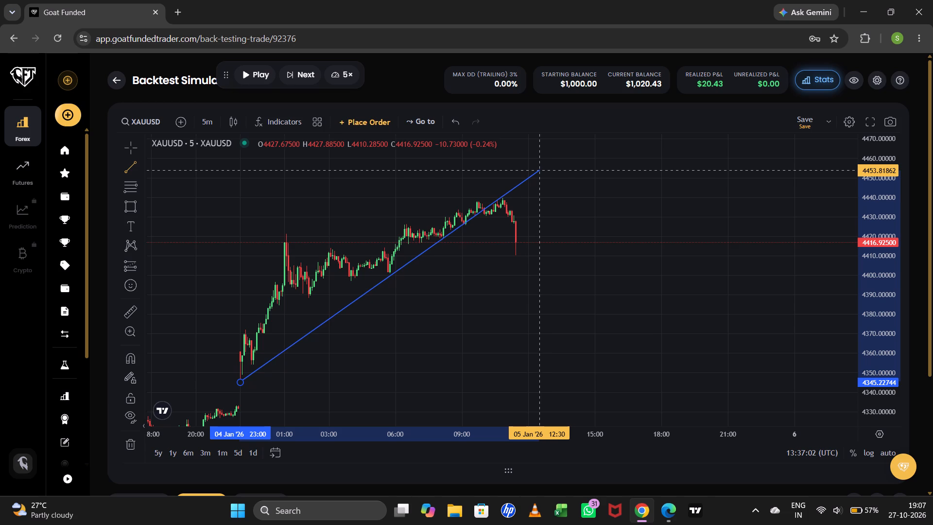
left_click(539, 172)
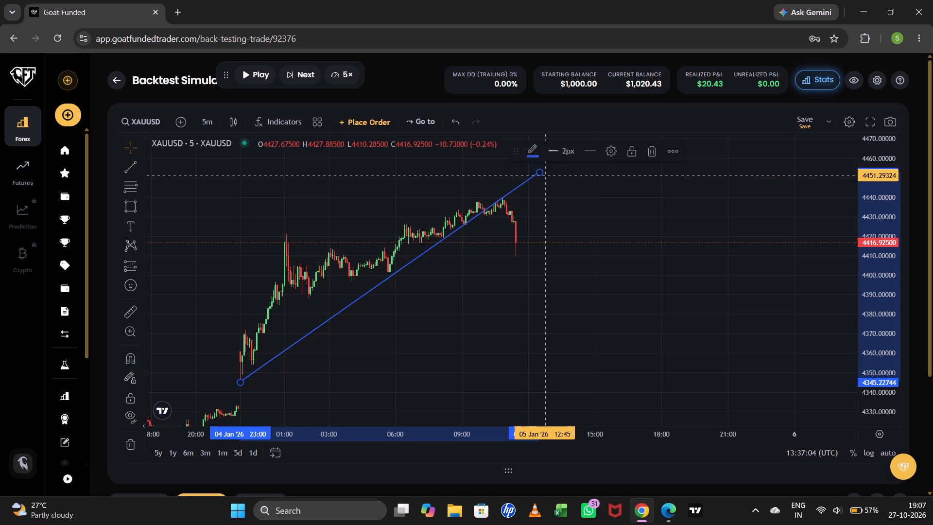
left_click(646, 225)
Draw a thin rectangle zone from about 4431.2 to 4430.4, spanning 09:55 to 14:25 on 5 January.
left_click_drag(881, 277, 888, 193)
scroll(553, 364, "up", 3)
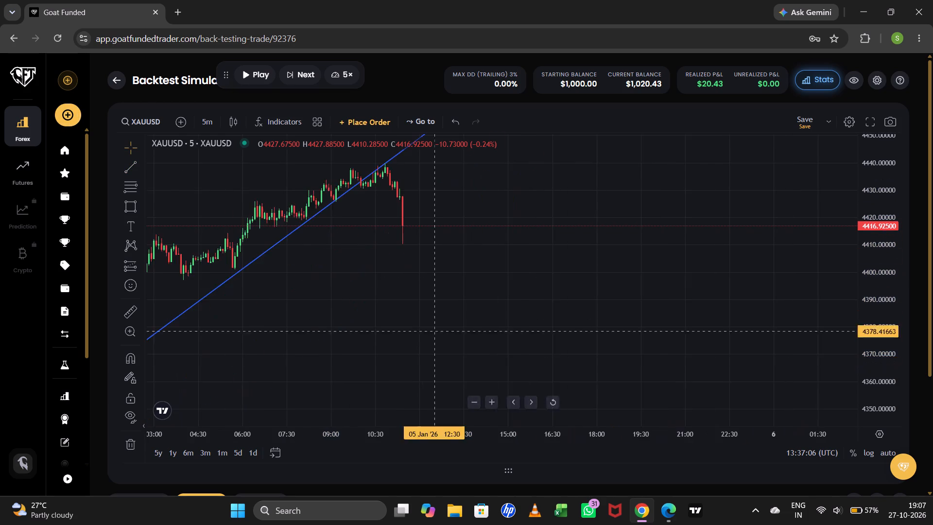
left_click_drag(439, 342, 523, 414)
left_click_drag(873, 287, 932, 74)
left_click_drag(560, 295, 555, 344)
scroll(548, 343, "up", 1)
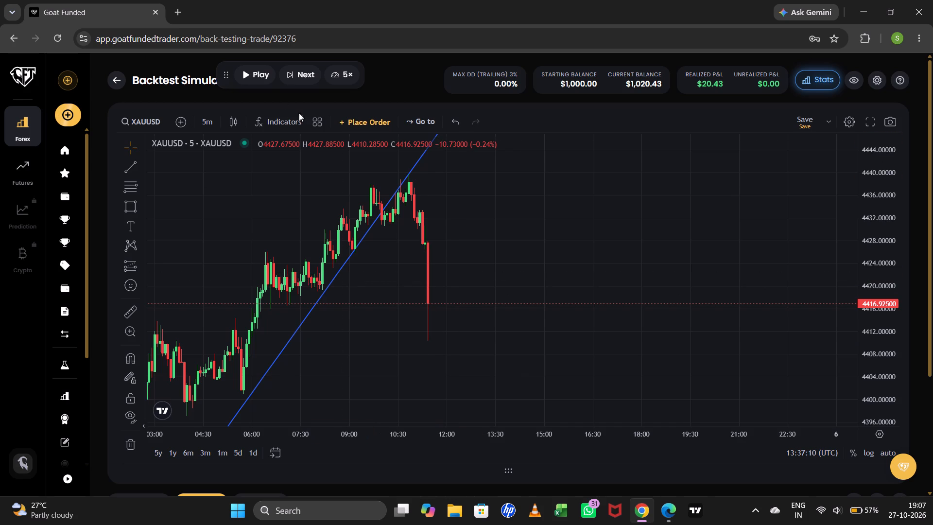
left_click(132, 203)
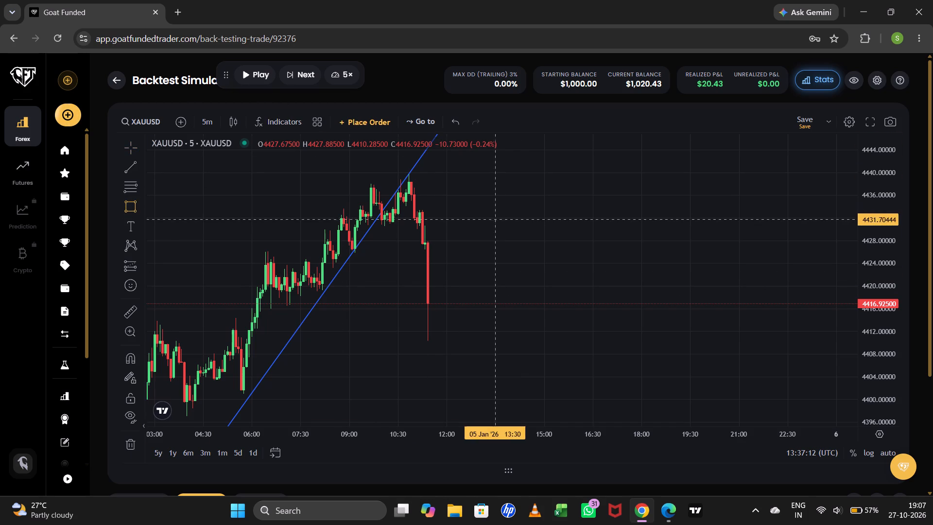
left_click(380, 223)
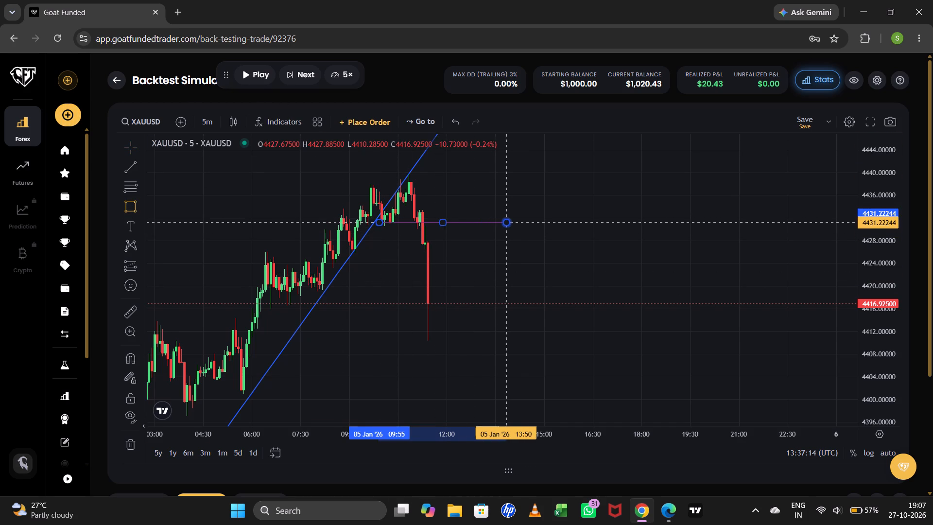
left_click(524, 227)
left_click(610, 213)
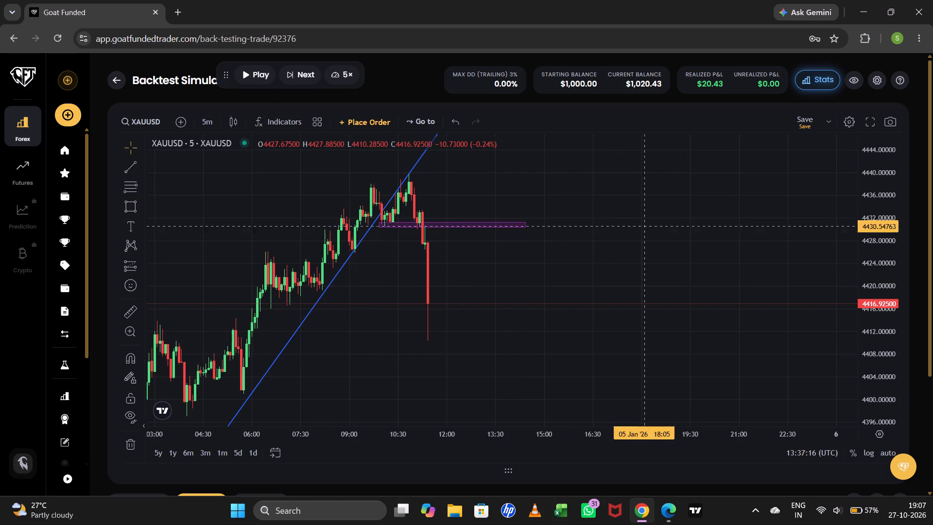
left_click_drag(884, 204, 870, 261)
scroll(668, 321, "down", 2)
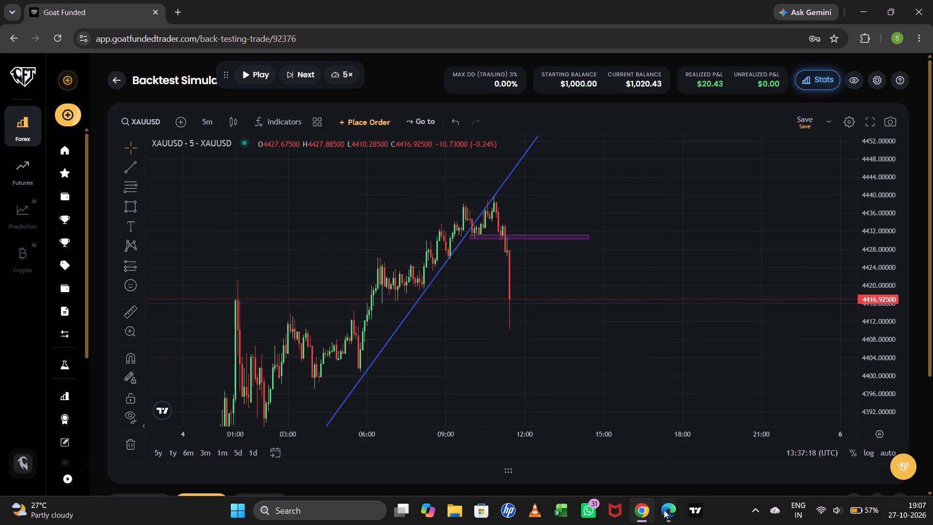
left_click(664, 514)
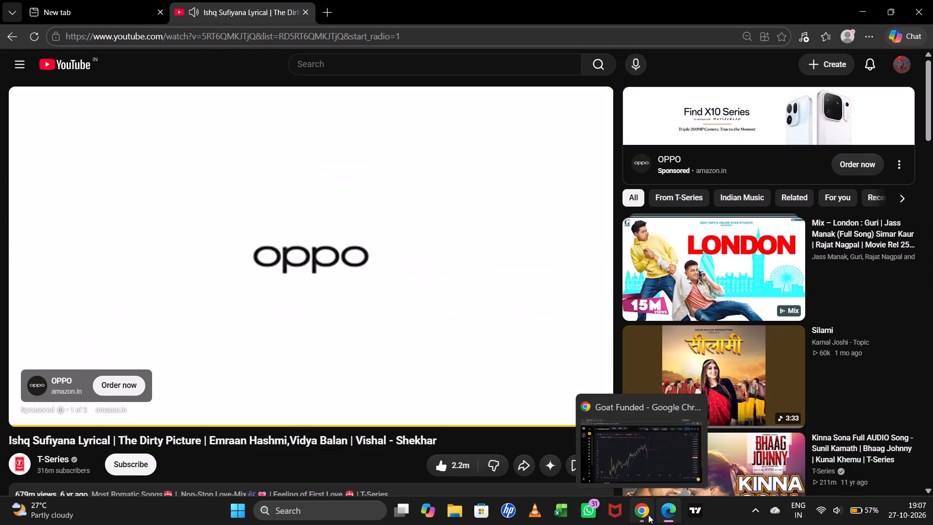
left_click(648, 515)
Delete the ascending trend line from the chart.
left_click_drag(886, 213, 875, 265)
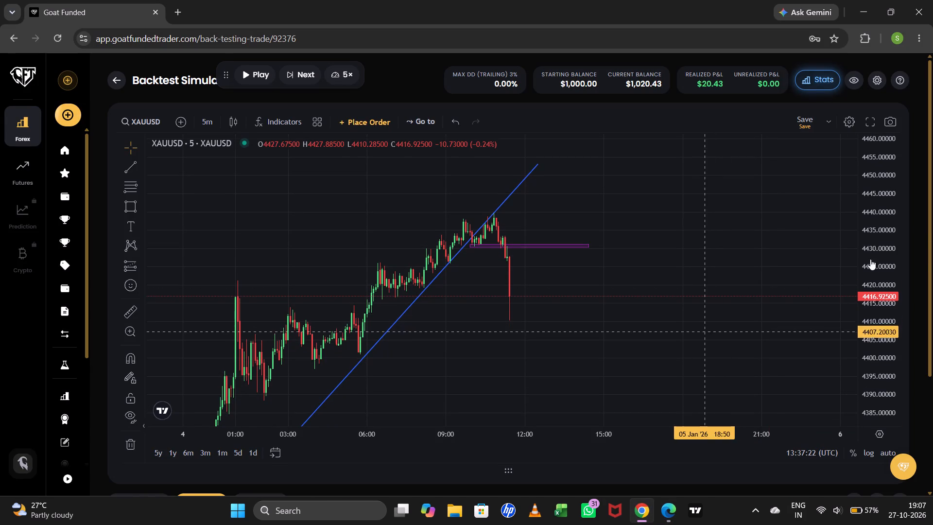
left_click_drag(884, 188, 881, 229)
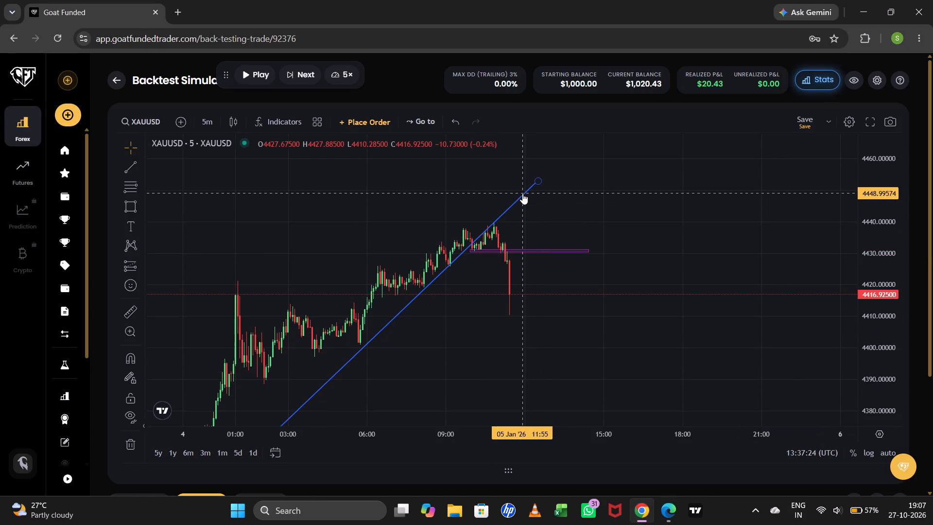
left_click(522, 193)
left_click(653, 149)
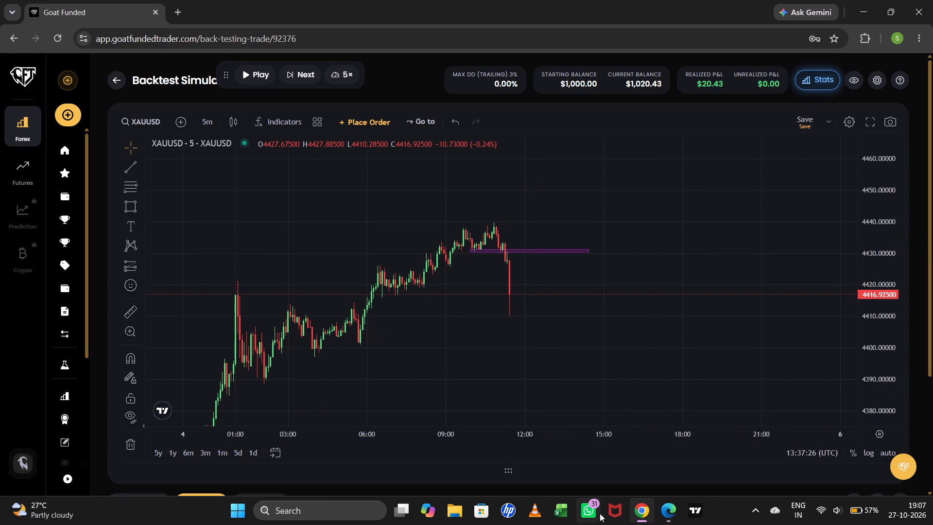
Switch to YouTube in Edge and skip the ad before the song video.
left_click(669, 514)
left_click(590, 384)
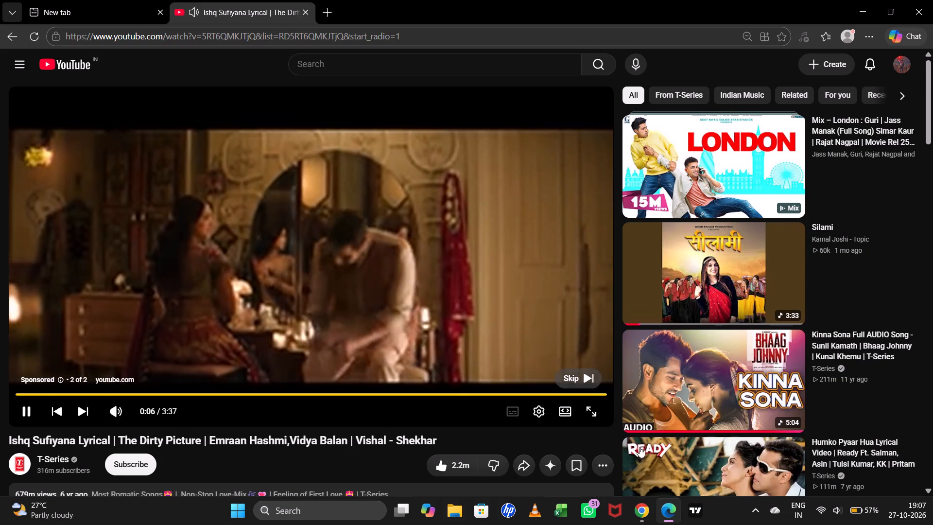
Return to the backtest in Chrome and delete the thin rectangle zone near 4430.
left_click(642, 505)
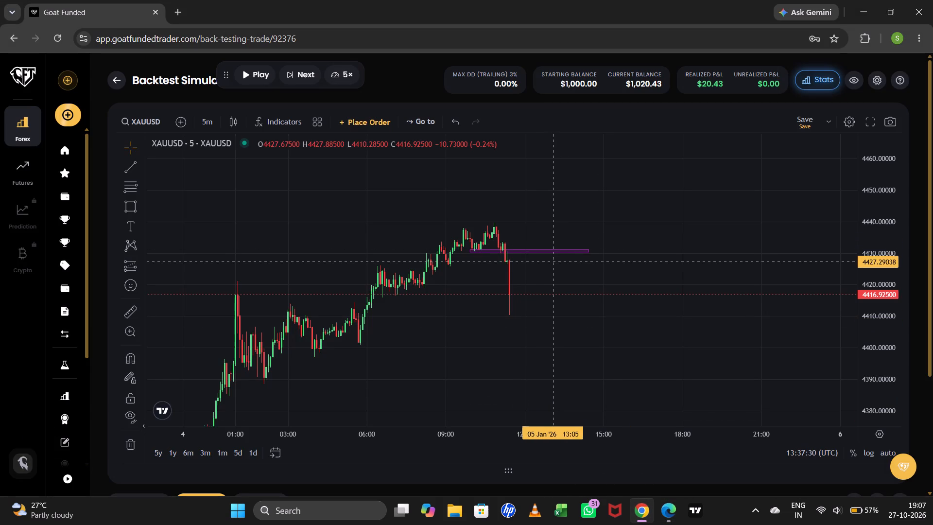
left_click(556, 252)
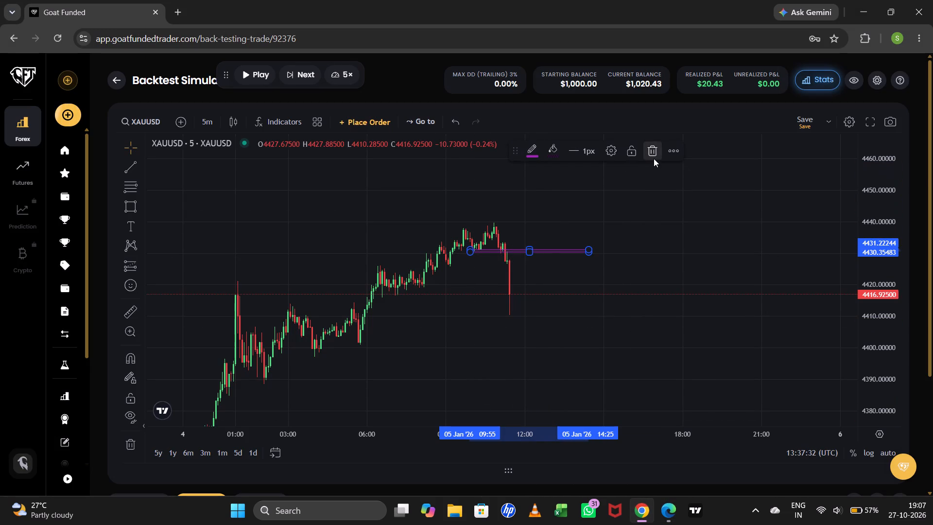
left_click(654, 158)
Advance the replay candle by candle to about 12:00 on 5 January 2026.
left_click_drag(881, 184, 888, 138)
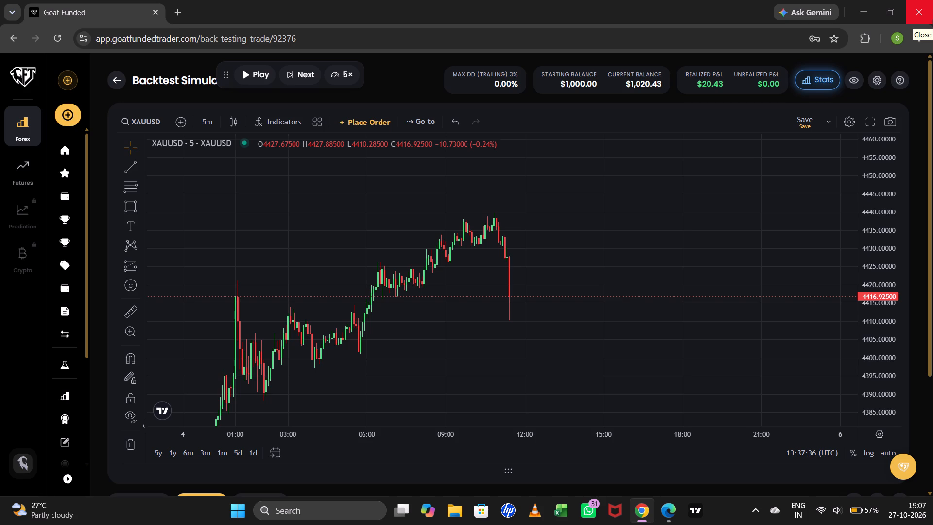
triple_click(305, 71)
triple_click(305, 71)
triple_click(305, 71)
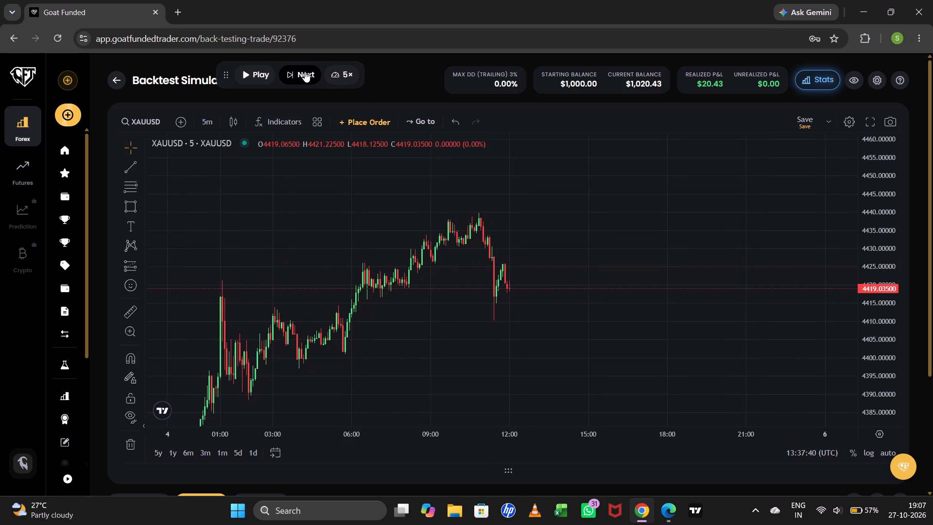
Advance the replay candle by candle to about 13:00 on 5 January 2026.
triple_click(305, 71)
triple_click(303, 72)
triple_click(303, 72)
left_click(303, 72)
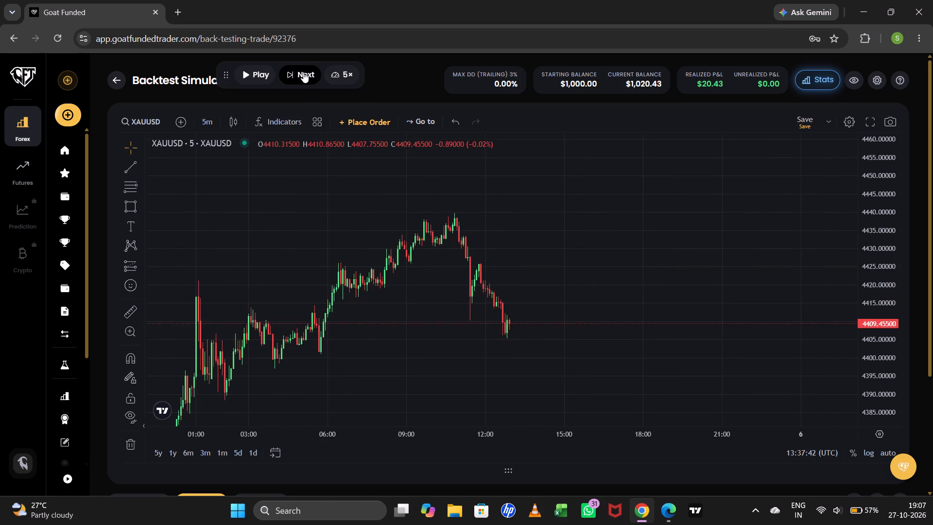
Draw a descending trend line from the 10:50 high near 4439 down to about 4399, just past 14:00.
left_click(135, 163)
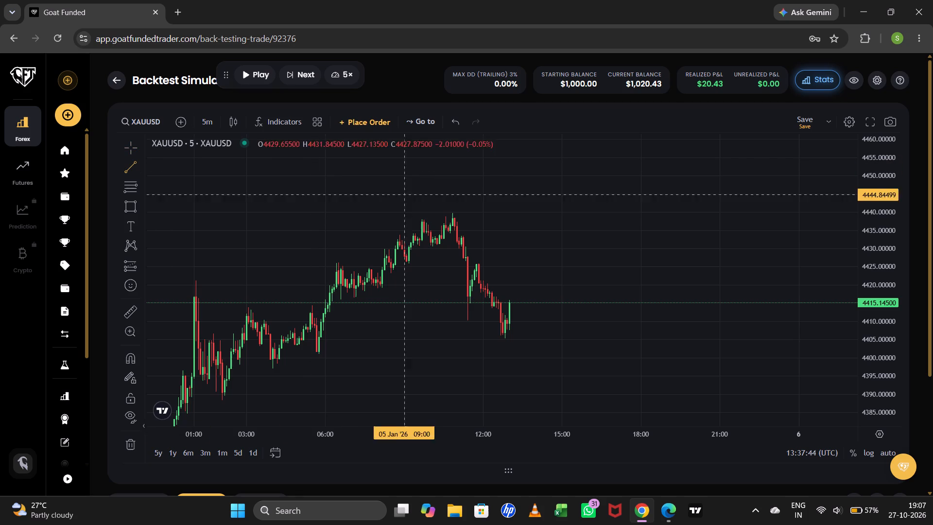
left_click(451, 214)
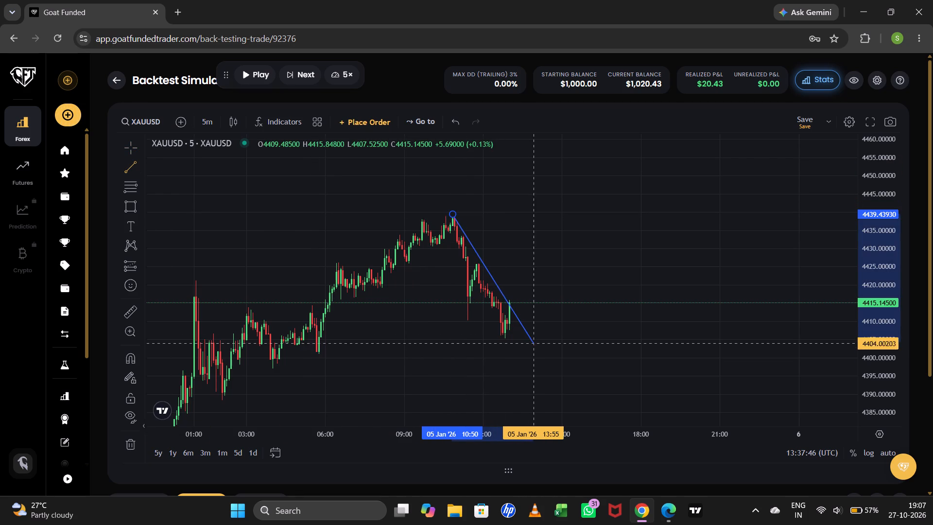
left_click(537, 360)
left_click(549, 328)
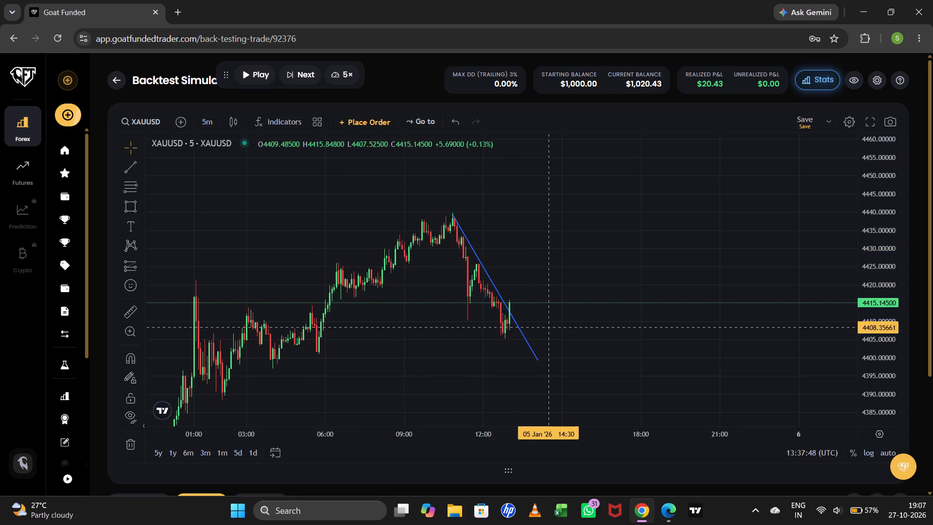
Advance the replay candle by candle to about 13:30 on 5 January.
left_click(306, 70)
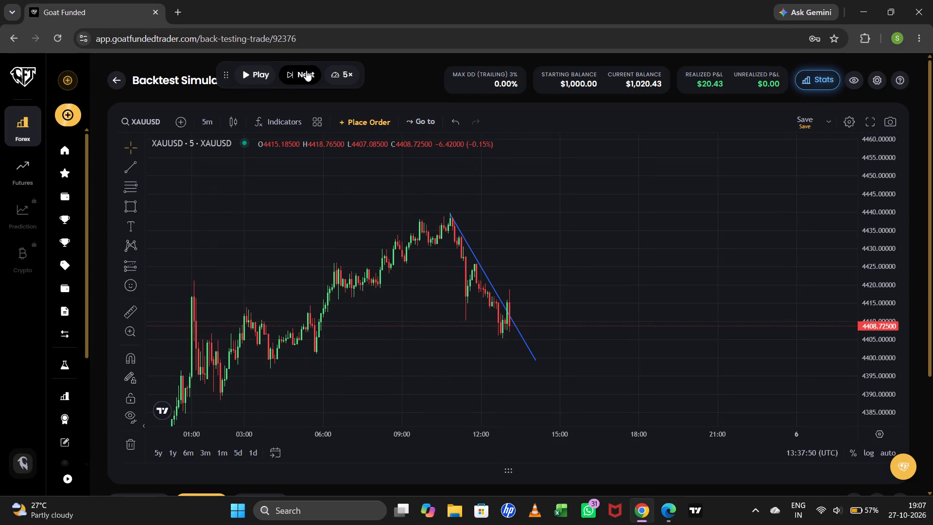
left_click(306, 70)
left_click(306, 70)
left_click(306, 70)
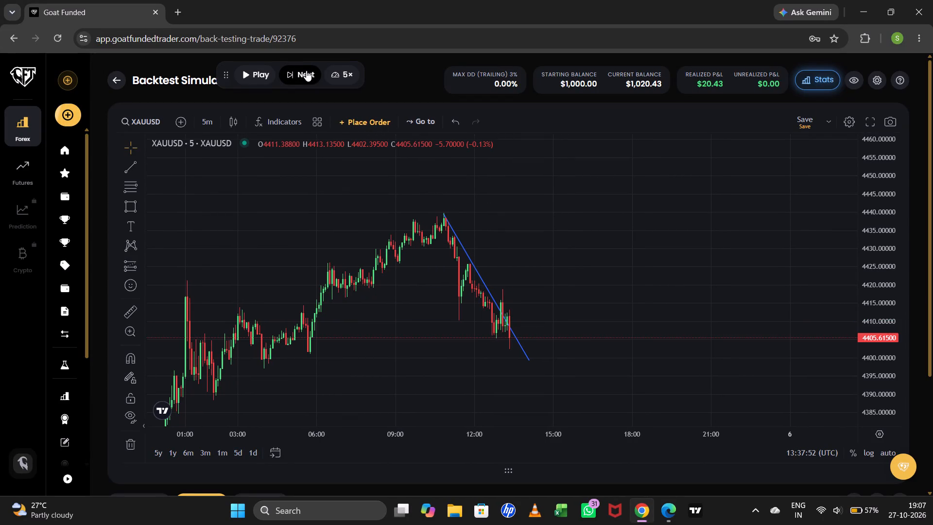
left_click(306, 70)
left_click(306, 71)
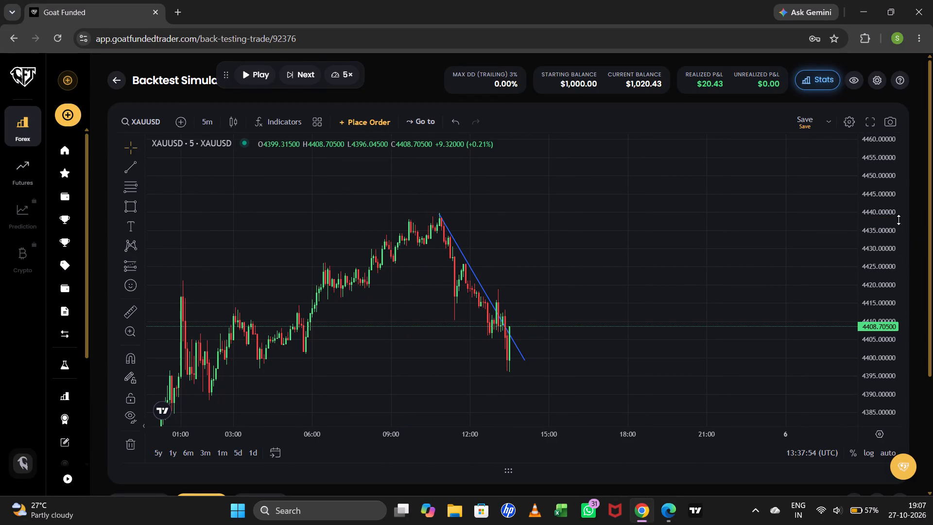
Move the lower end of the descending trend line out to about 4393 at 15:55.
left_click_drag(891, 209, 890, 219)
left_click_drag(528, 356, 530, 357)
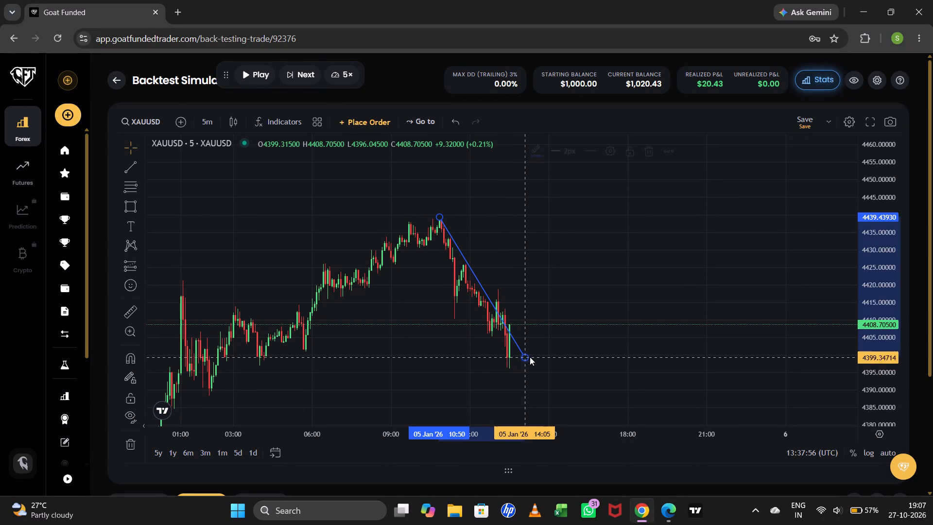
left_click_drag(530, 357, 572, 380)
left_click(585, 320)
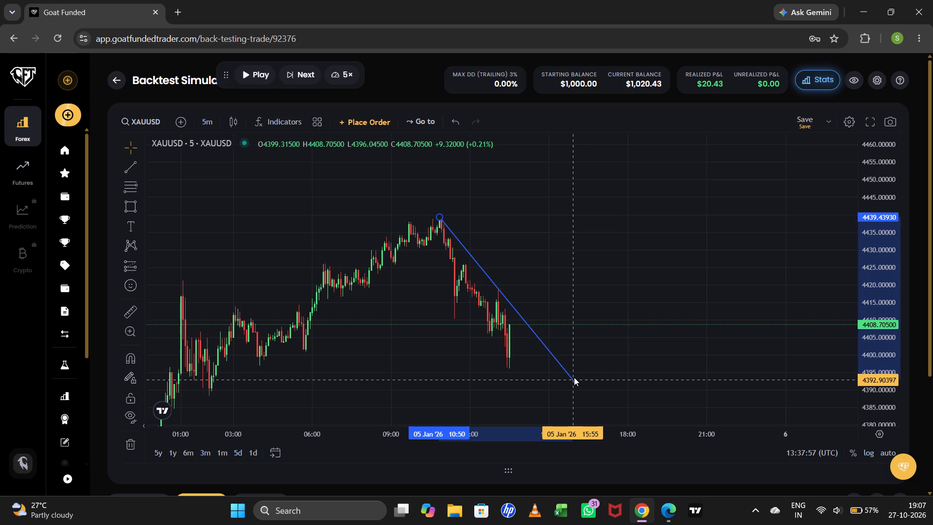
Advance the replay five candles to about 13:55 on 5 January.
triple_click(300, 70)
double_click(300, 70)
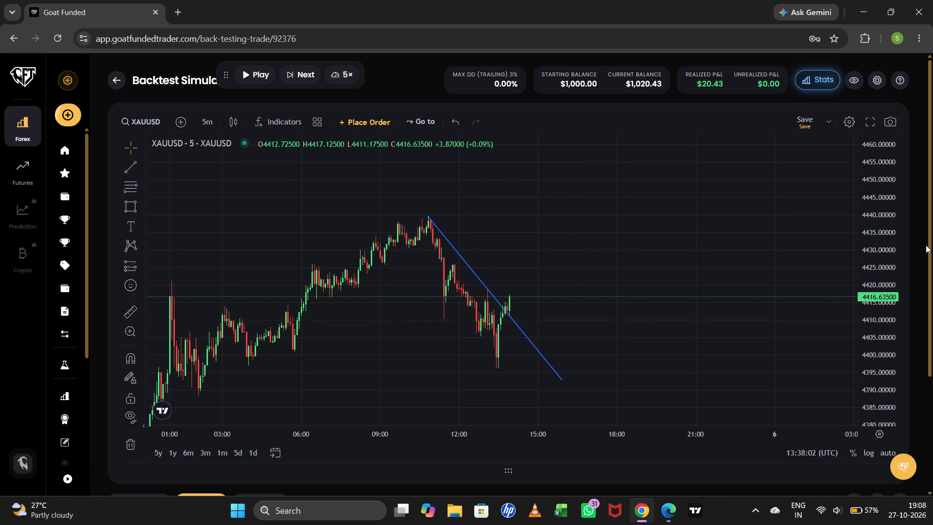
Place a market buy order on XAUUSD with a size of 0.01 lots.
left_click_drag(887, 242, 883, 138)
scroll(701, 245, "up", 2)
left_click_drag(532, 295, 605, 195)
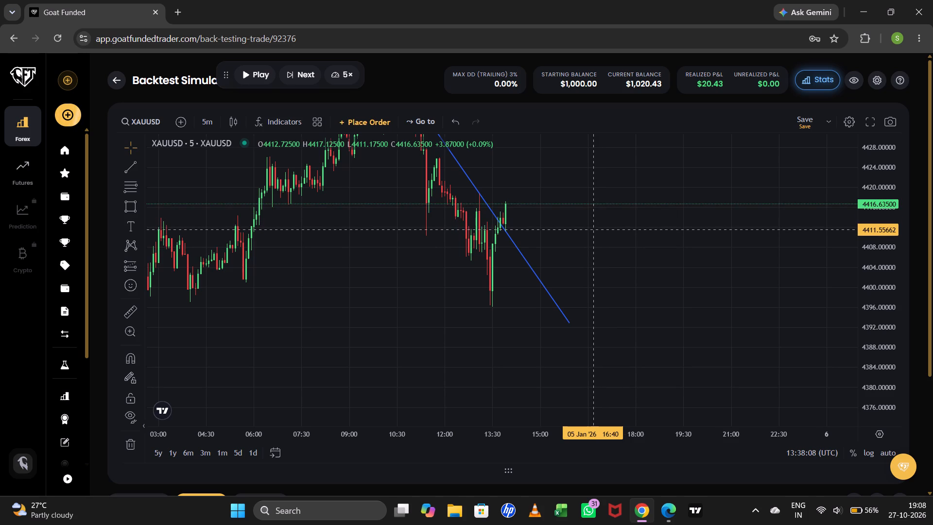
left_click_drag(586, 227, 598, 287)
left_click(379, 123)
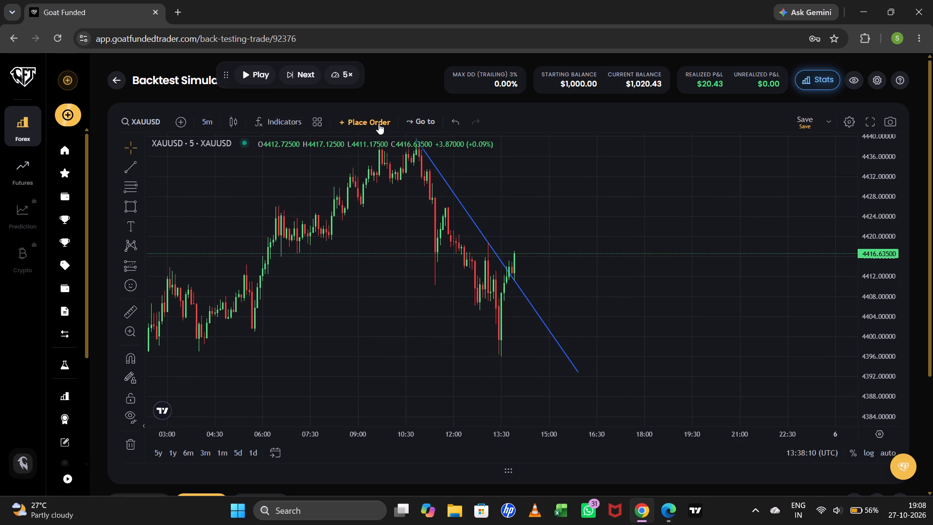
left_click(774, 292)
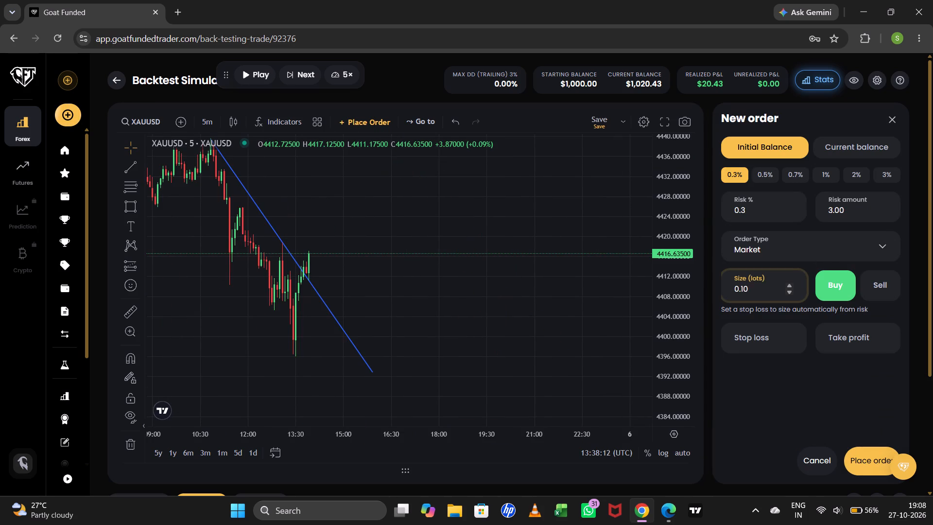
key("BackSpace")
key("BackSpace")
type("01")
left_click(860, 462)
Advance the replay candle by candle to about 14:15 with the long position open.
left_click_drag(878, 210, 879, 251)
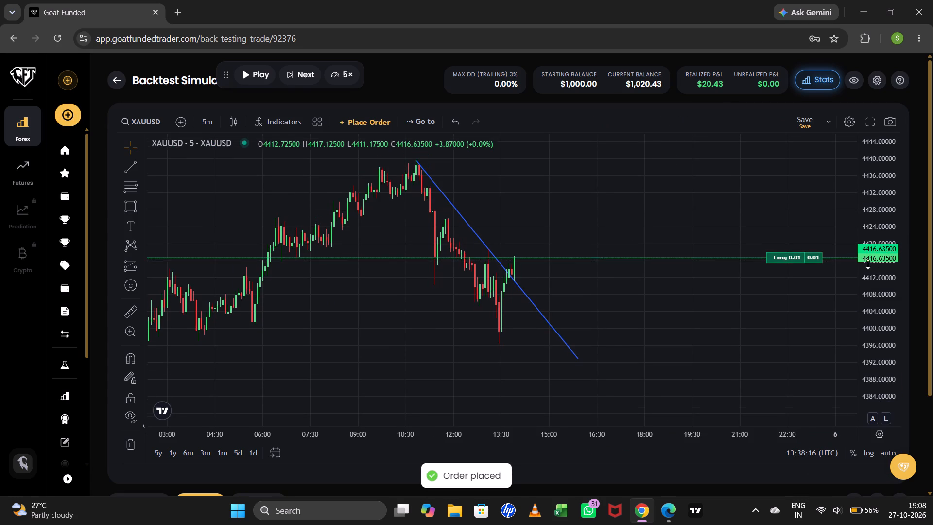
left_click_drag(625, 200, 609, 227)
left_click(304, 72)
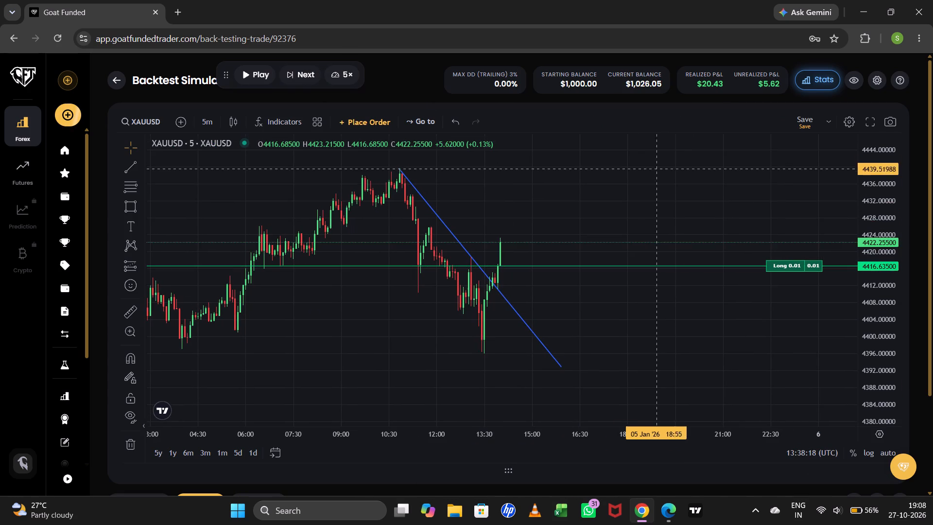
left_click_drag(661, 191, 643, 233)
left_click(294, 76)
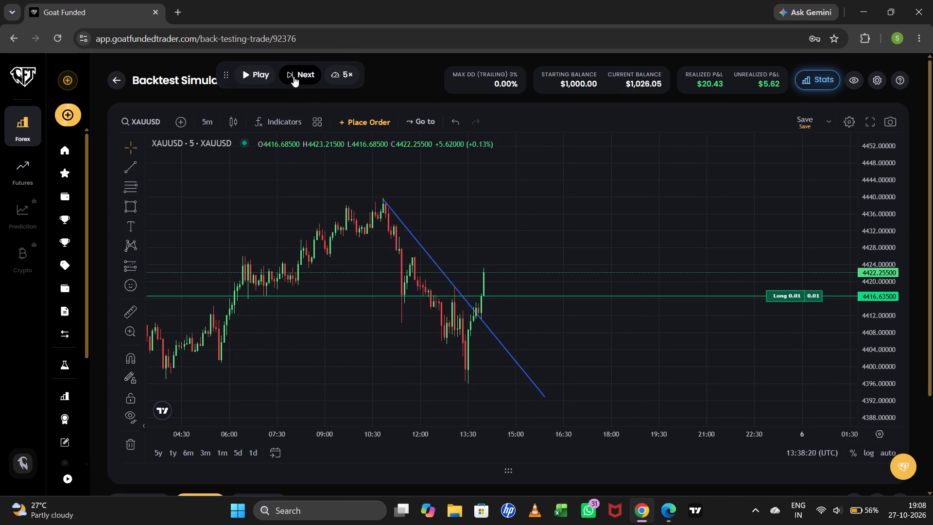
left_click(294, 76)
left_click(294, 76)
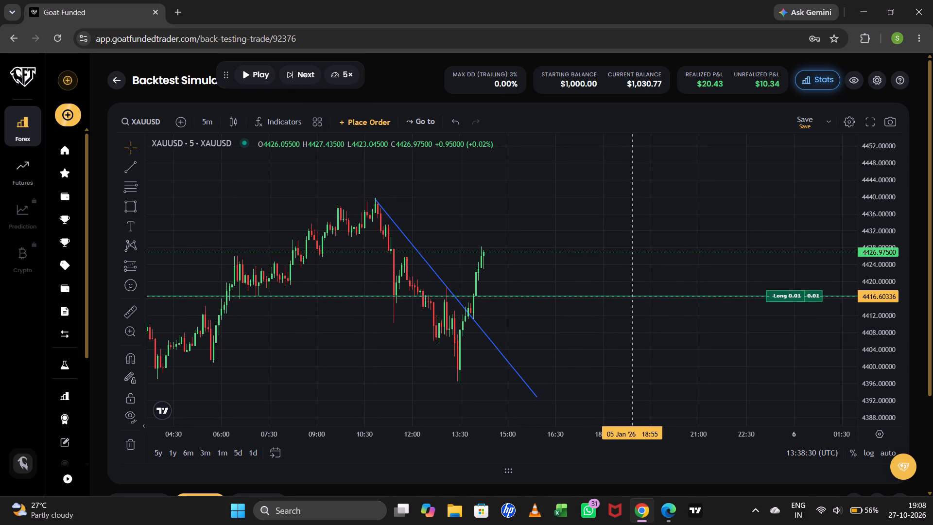
Set the open long position's stop loss to its entry price, 4416.635, and save the edit.
scroll(733, 435, "down", 2)
scroll(728, 479, "down", 3)
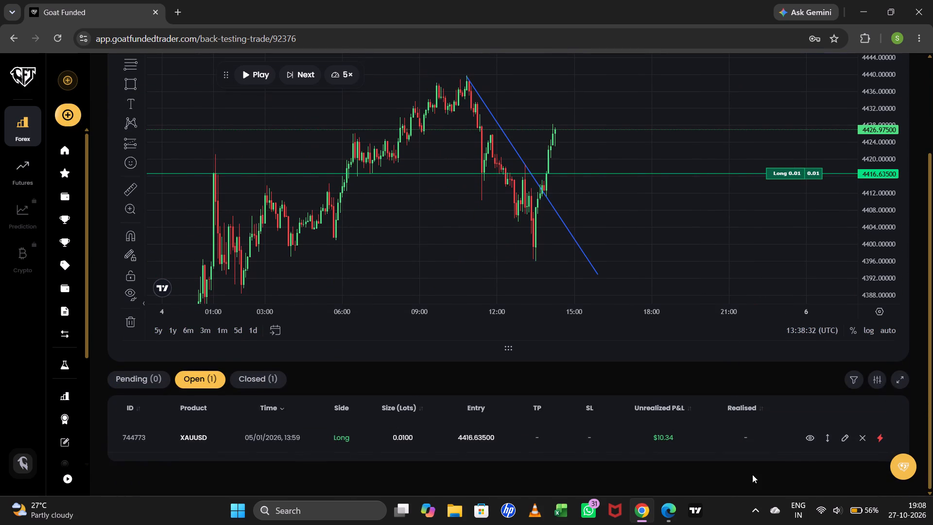
left_click(840, 437)
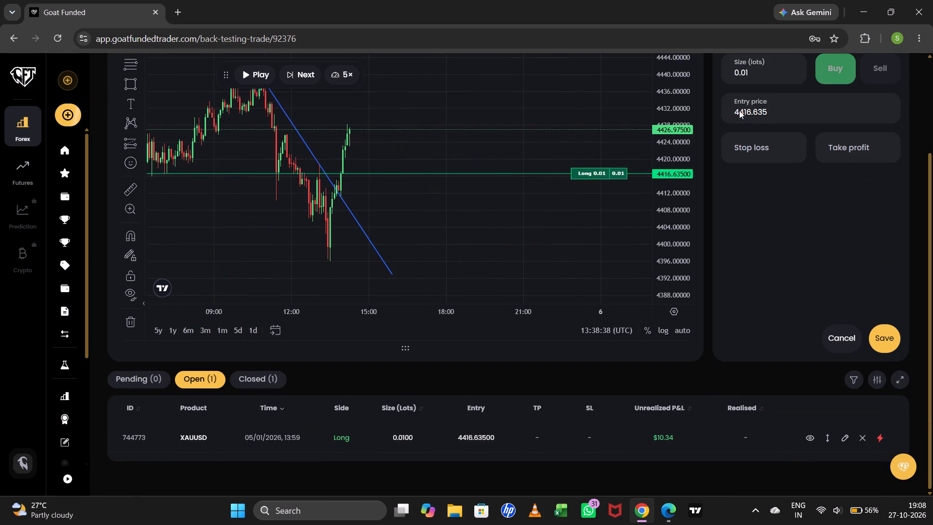
left_click_drag(733, 108, 838, 111)
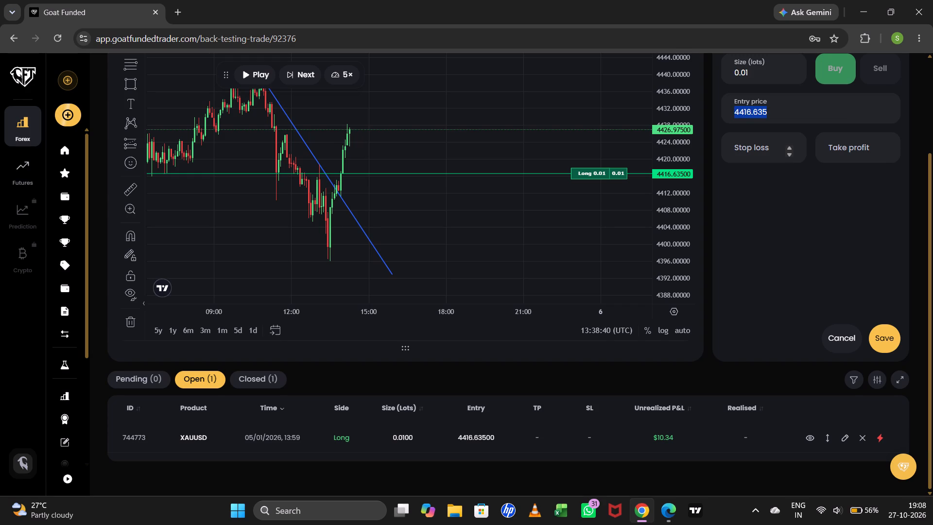
key("ctrl+c")
left_click(759, 148)
key("ctrl+v")
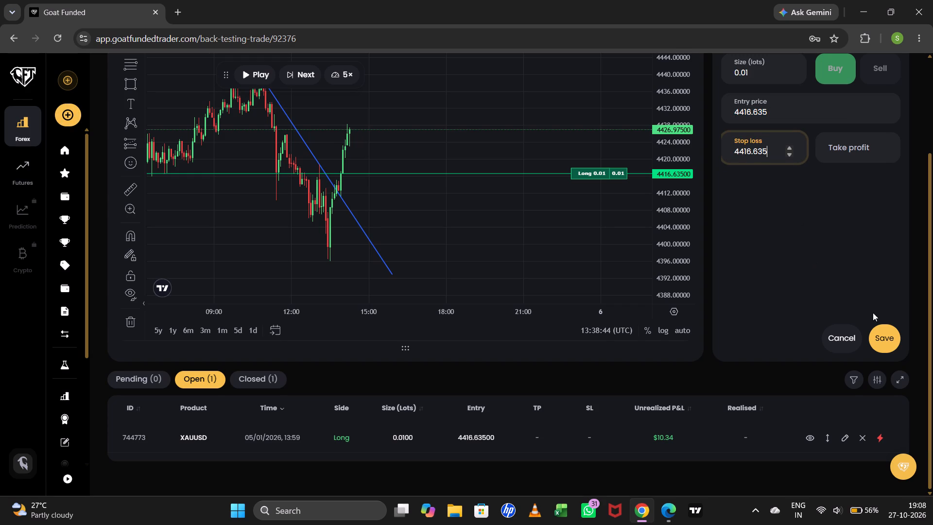
left_click(887, 343)
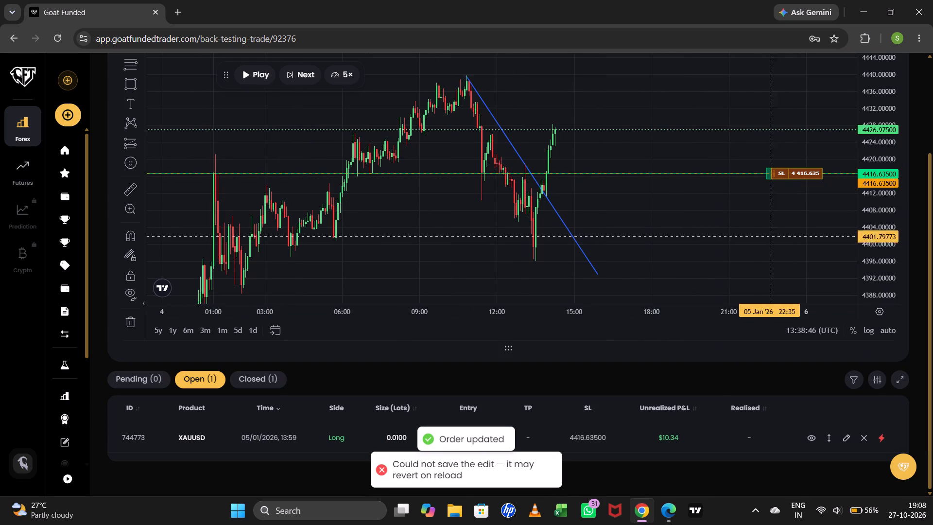
Advance the replay candle by candle to about 14:50 on 5 January.
scroll(595, 422, "up", 4)
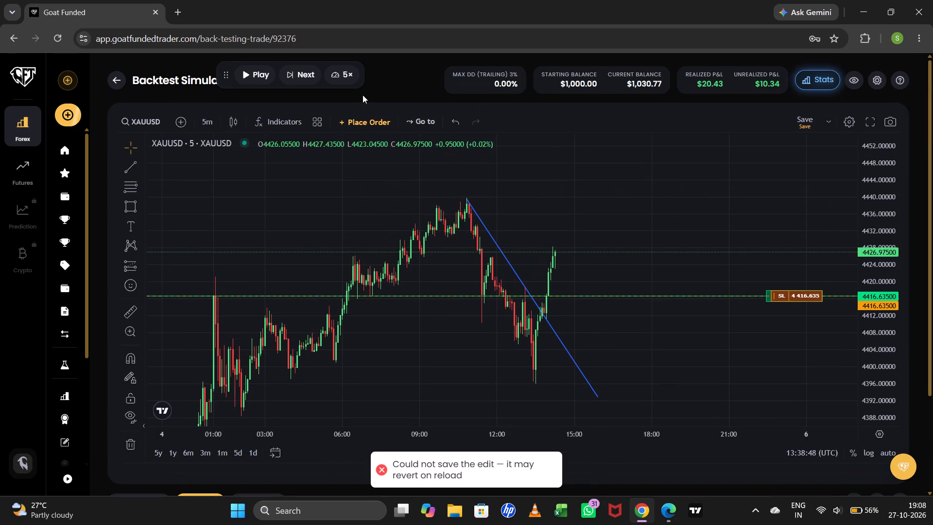
left_click(309, 71)
left_click(309, 71)
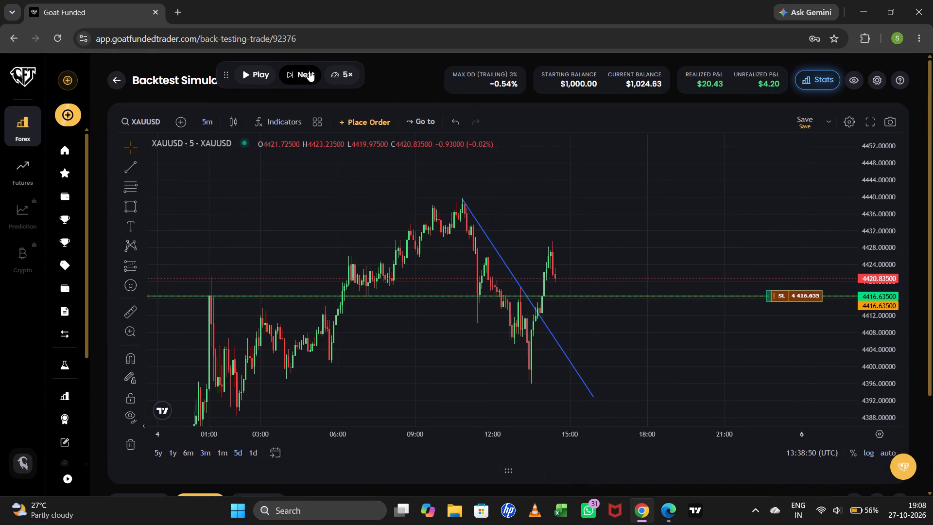
left_click(309, 71)
left_click(309, 71)
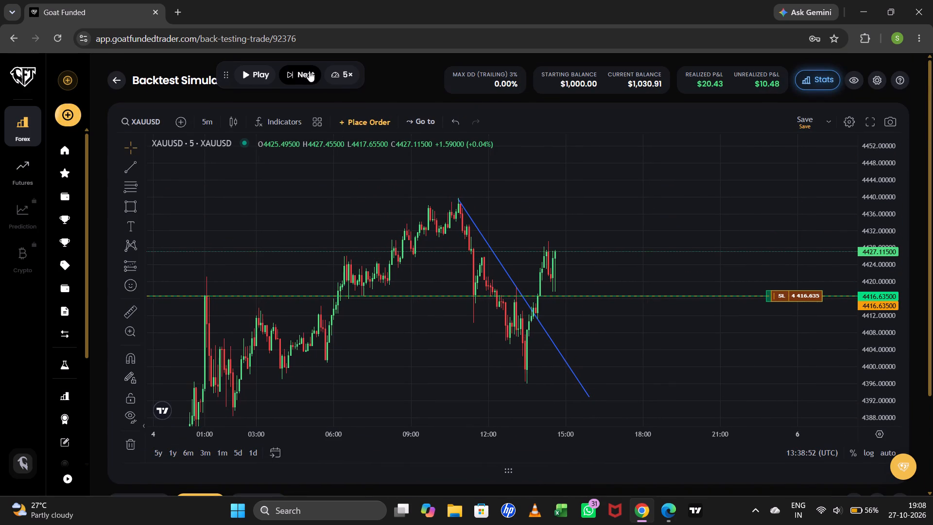
left_click(309, 71)
left_click(309, 71)
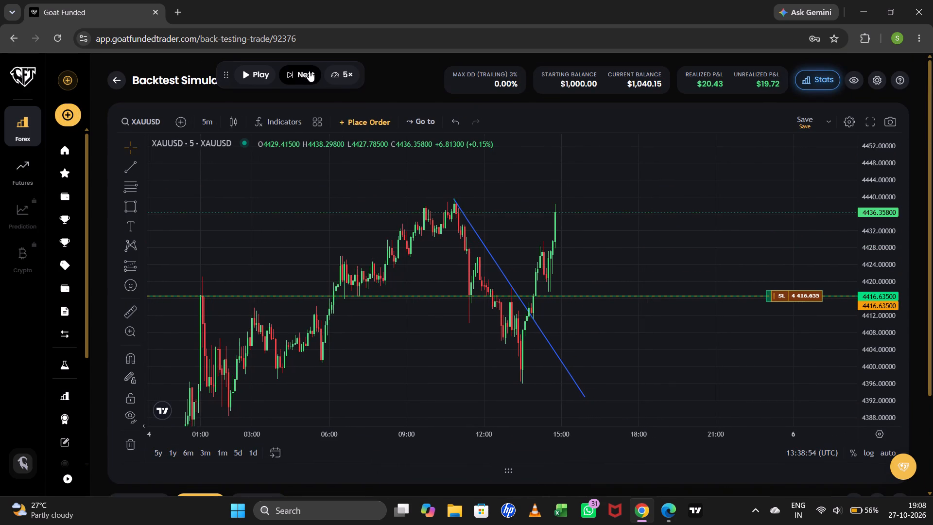
left_click(309, 71)
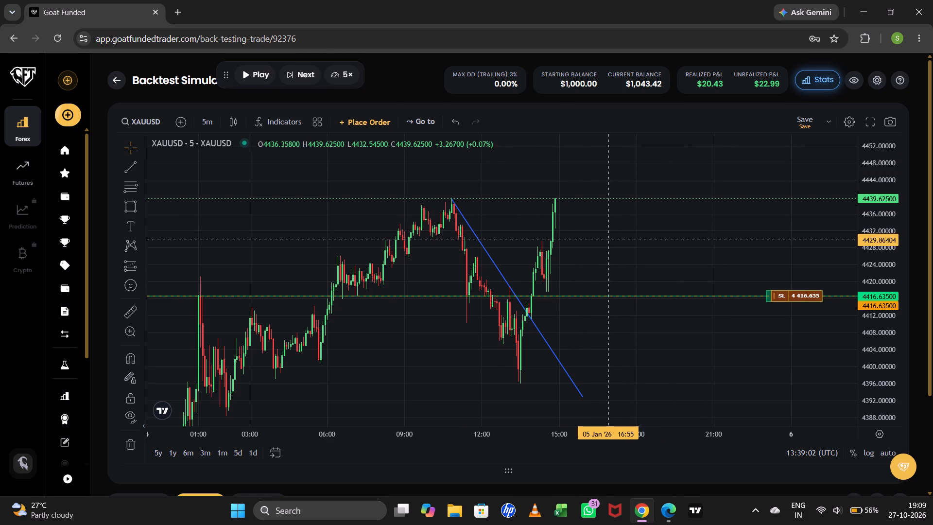
Set the open long XAUUSD position's stop loss to 4432 and save the edit.
left_click_drag(607, 240, 607, 276)
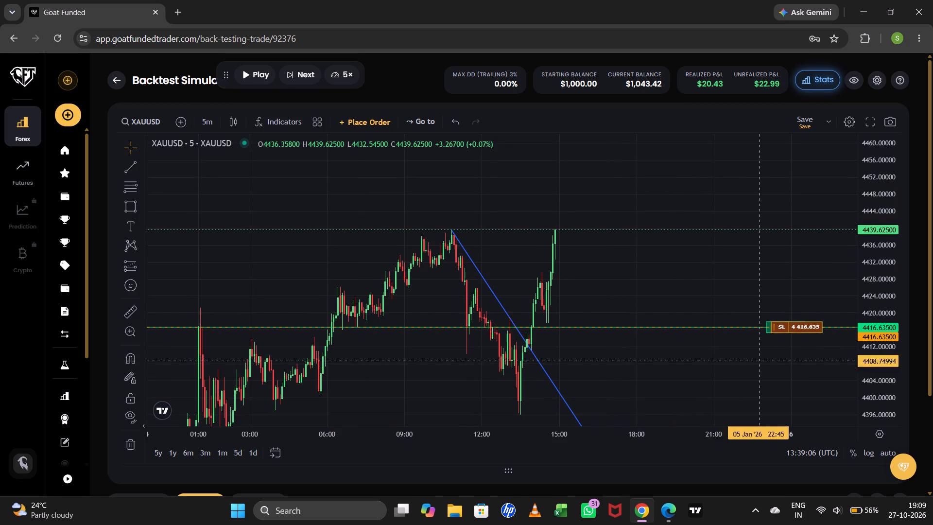
scroll(723, 431, "down", 4)
scroll(731, 441, "up", 8)
left_click_drag(695, 399, 742, 365)
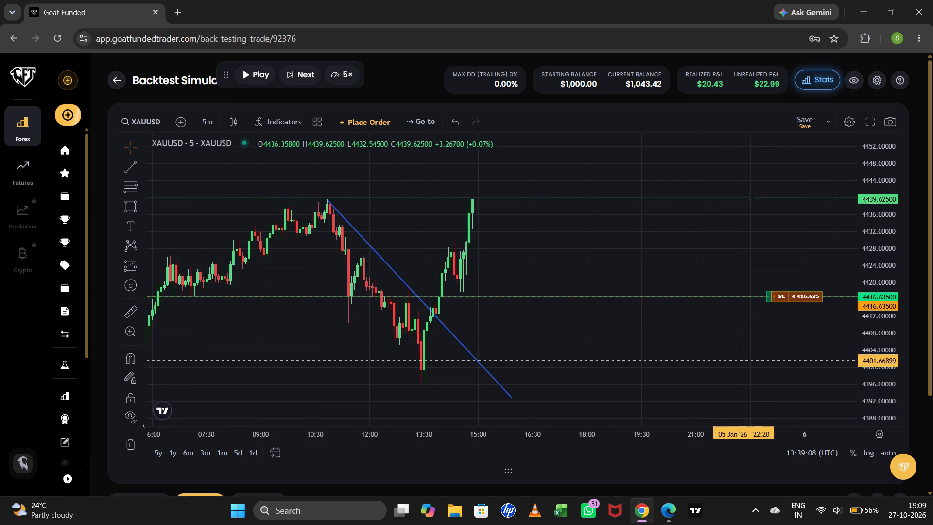
left_click_drag(869, 303, 881, 216)
left_click_drag(666, 237, 675, 273)
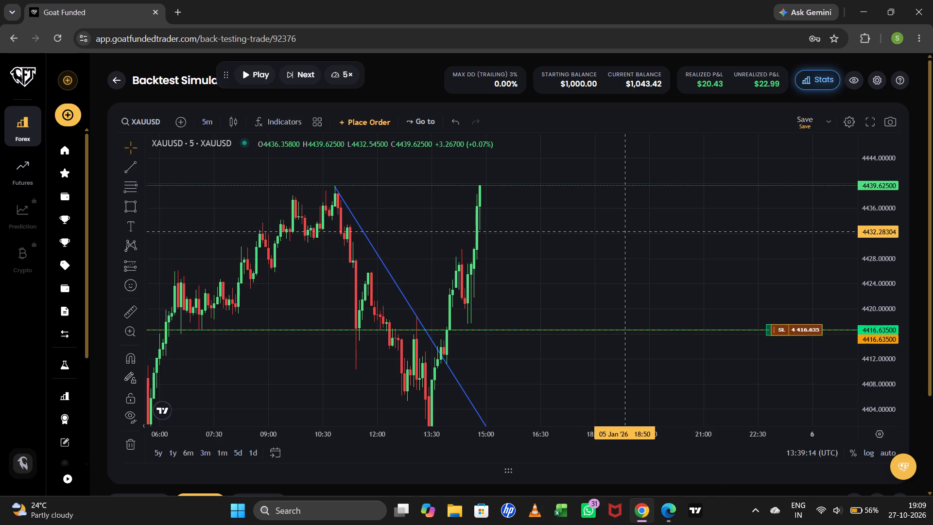
scroll(719, 493, "down", 4)
left_click(841, 436)
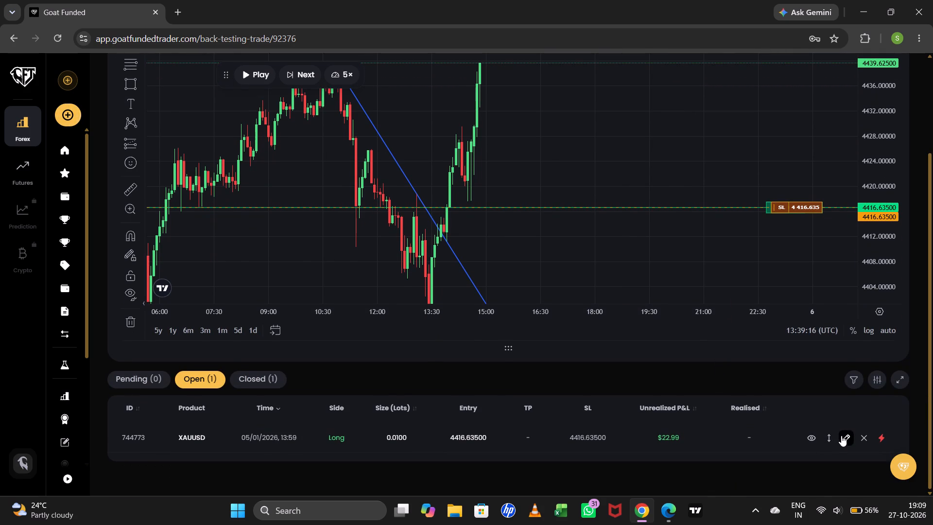
left_click(786, 149)
left_click(780, 150)
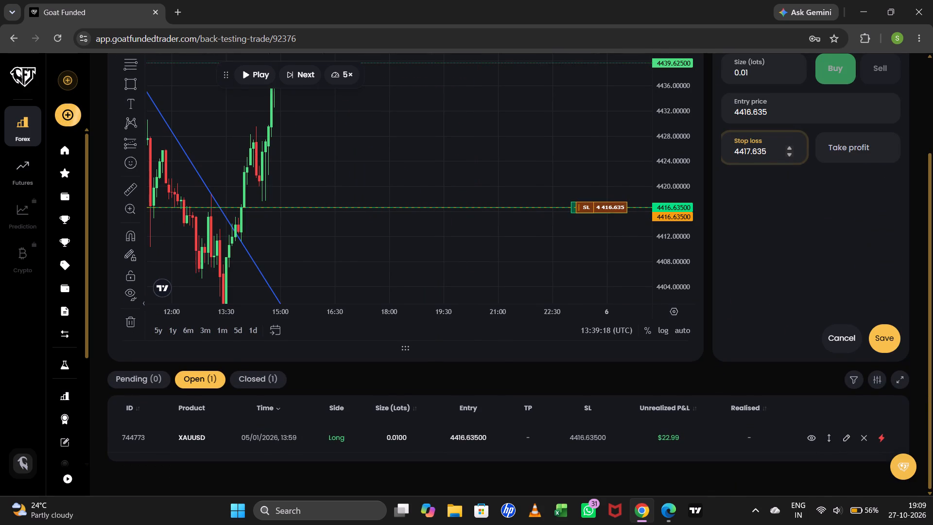
key("BackSpace")
key("BackSpace")
key("BackSpace")
key("BackSpace")
key("BackSpace")
key("BackSpace")
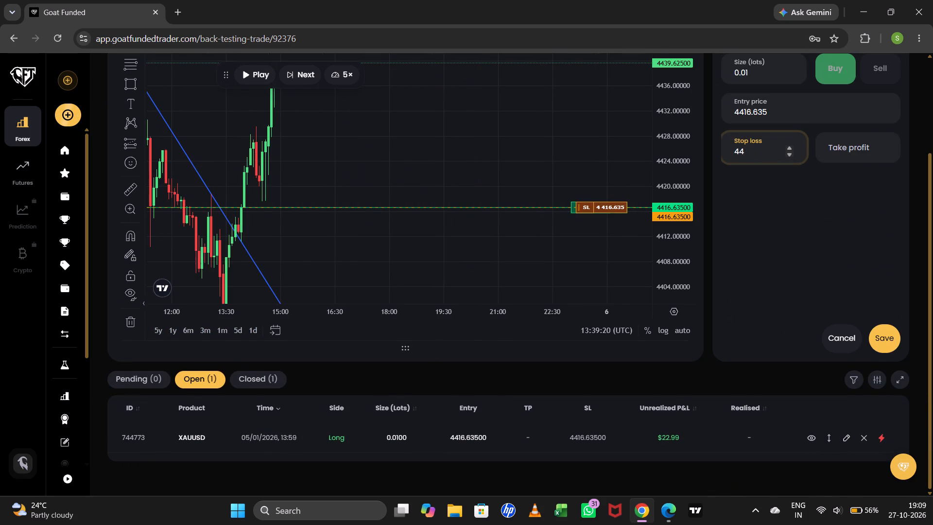
type("32")
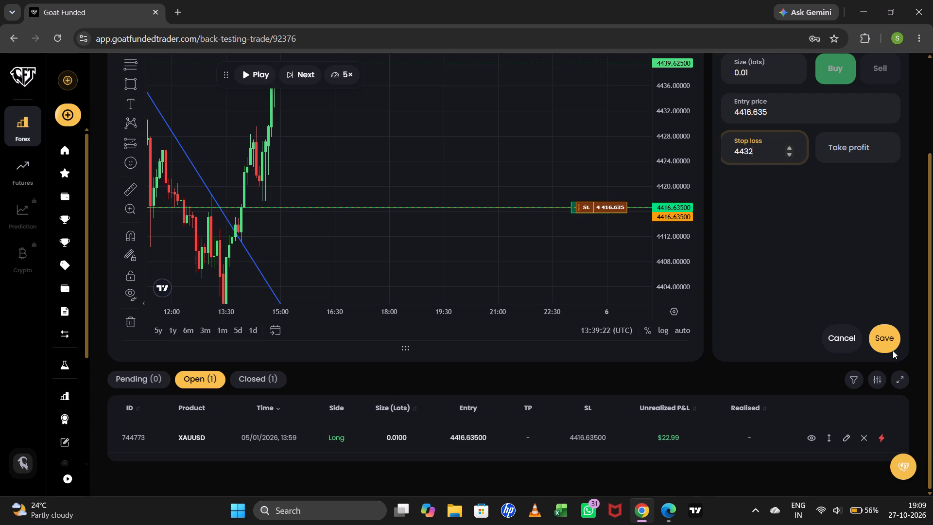
left_click(880, 341)
Advance the replay candle by candle to about 15:30 on 5 January with the long position open.
left_click_drag(872, 158, 877, 185)
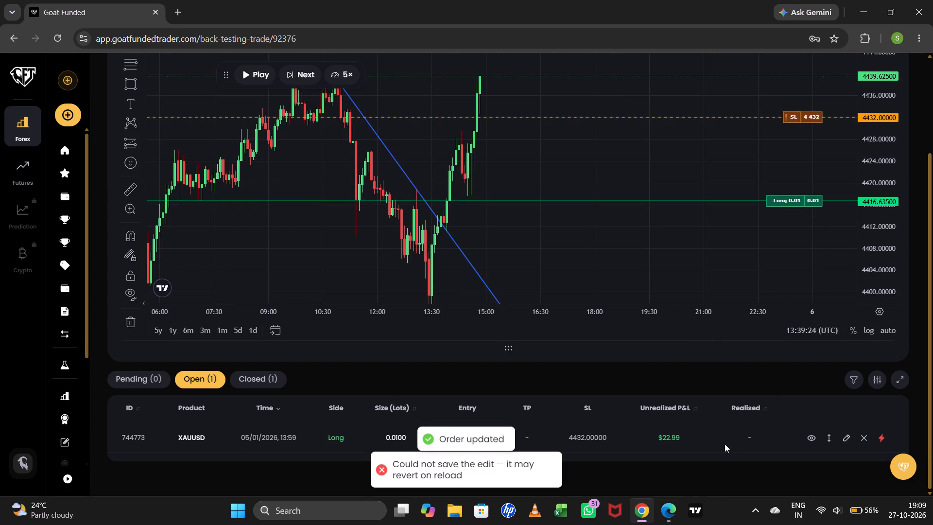
scroll(723, 444, "up", 5)
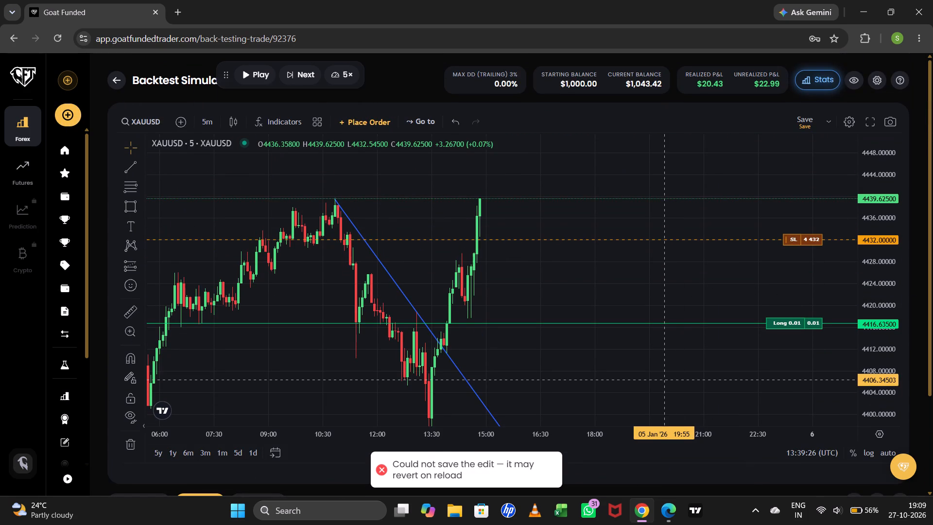
scroll(660, 451, "up", 3)
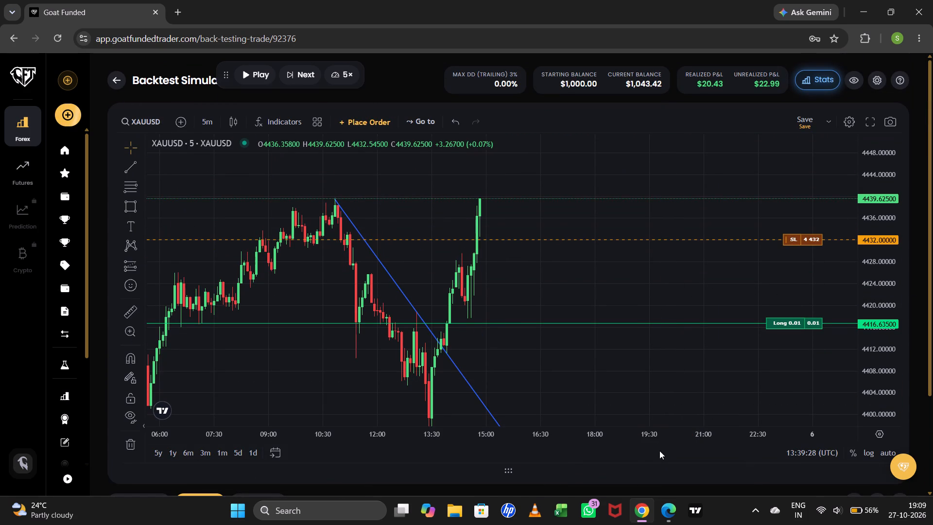
left_click(310, 74)
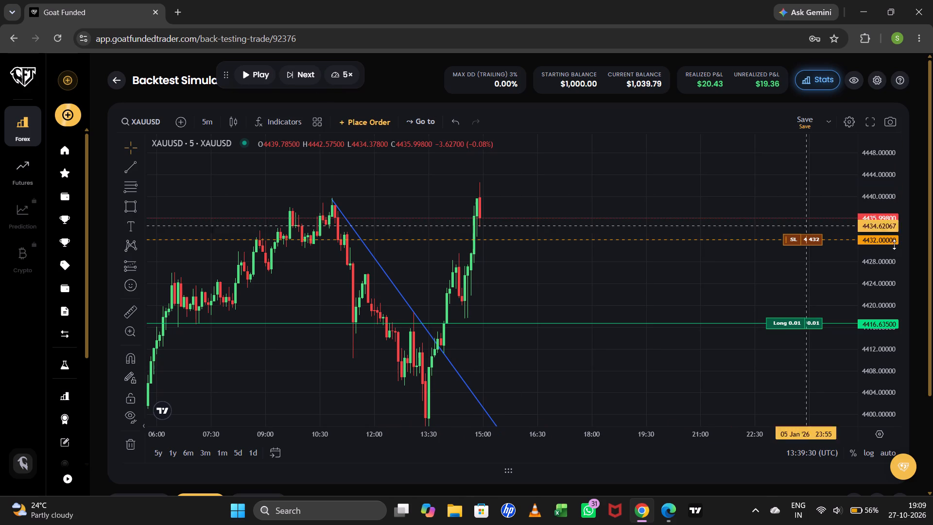
left_click_drag(884, 192, 893, 252)
left_click_drag(668, 355, 661, 395)
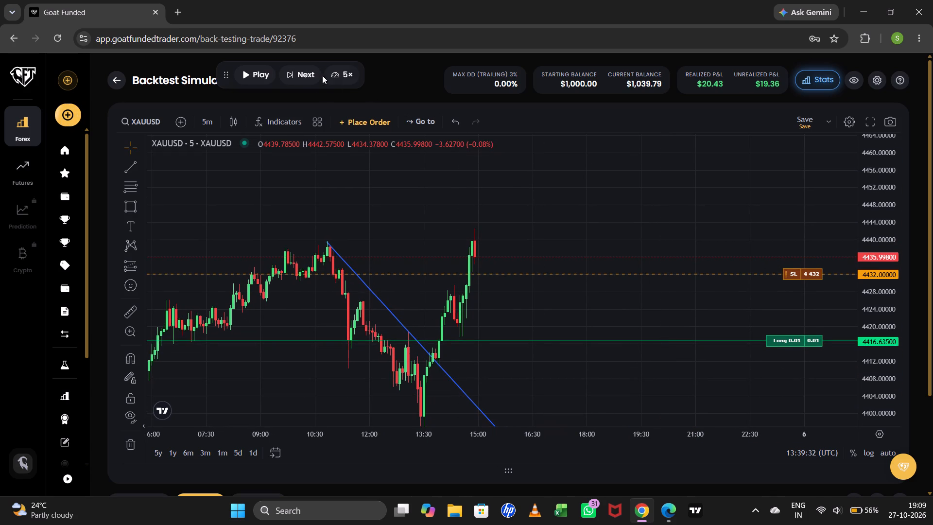
left_click(310, 71)
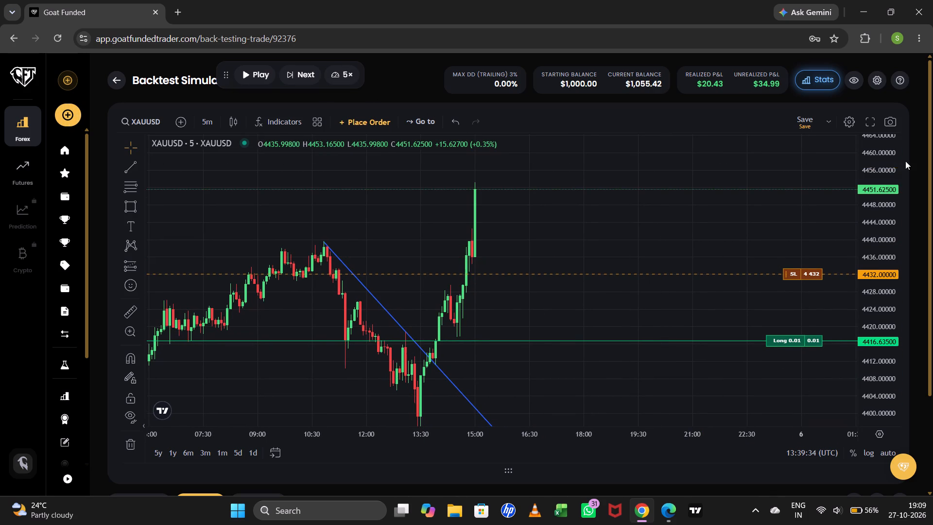
left_click_drag(873, 171, 877, 225)
left_click_drag(604, 254, 602, 300)
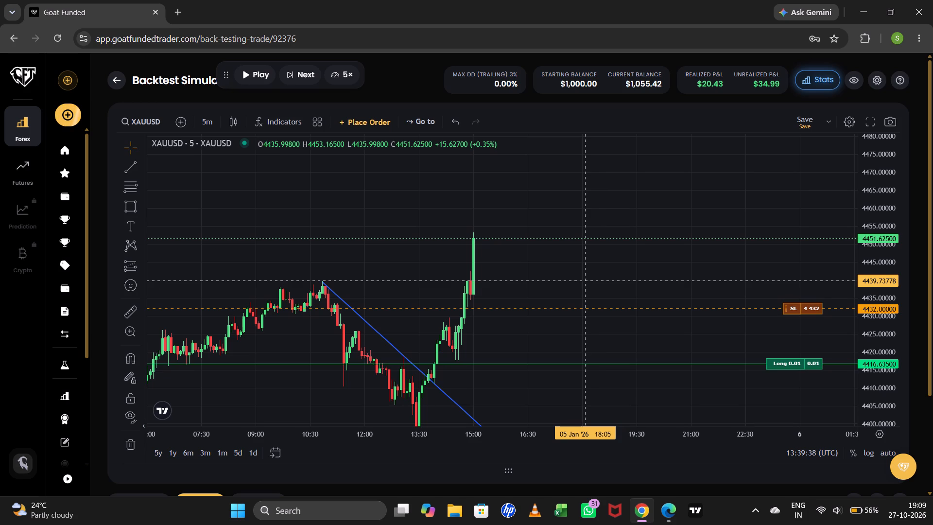
left_click(306, 74)
left_click(306, 74)
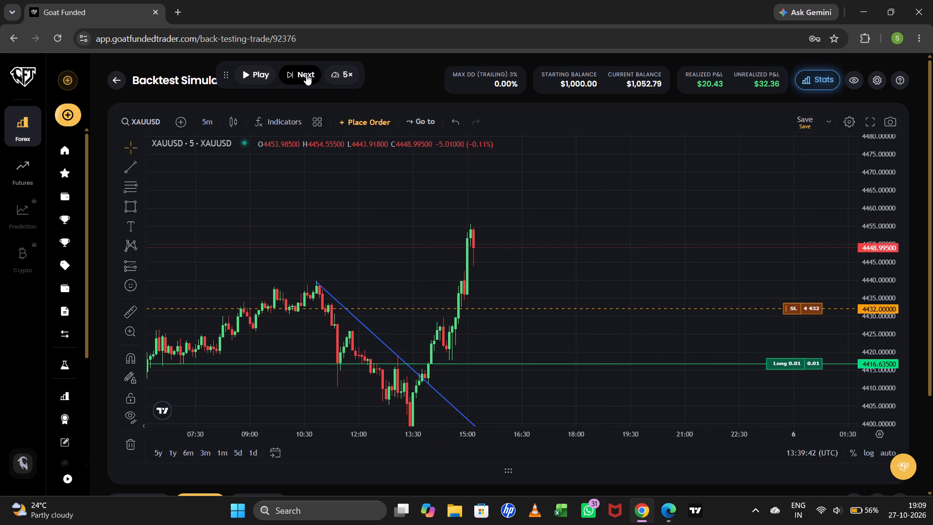
left_click(306, 74)
left_click(306, 74)
left_click(306, 74)
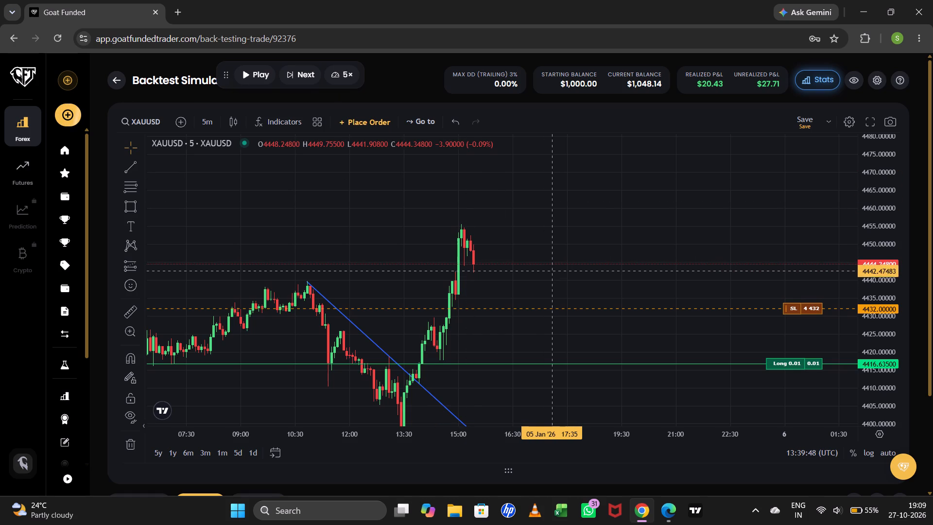
left_click(304, 74)
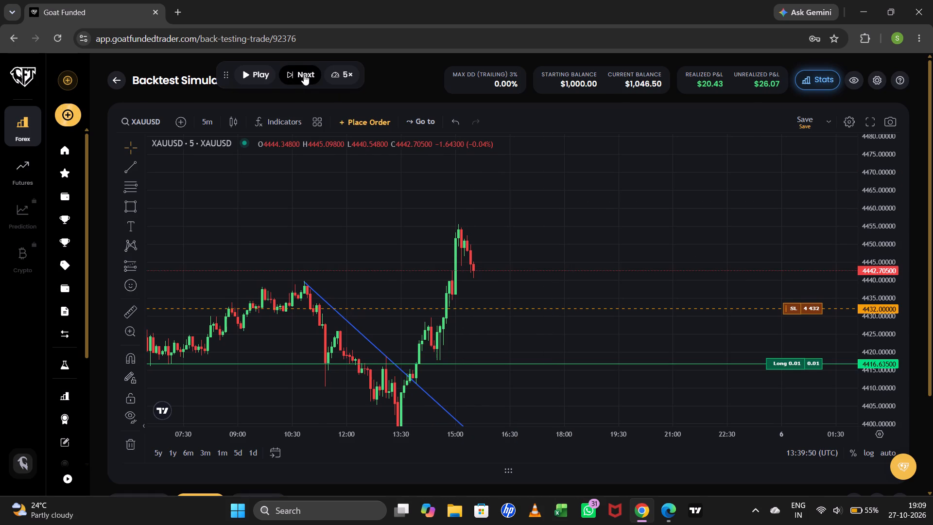
Close the open 0.01-lot long XAUUSD position.
scroll(728, 448, "down", 3)
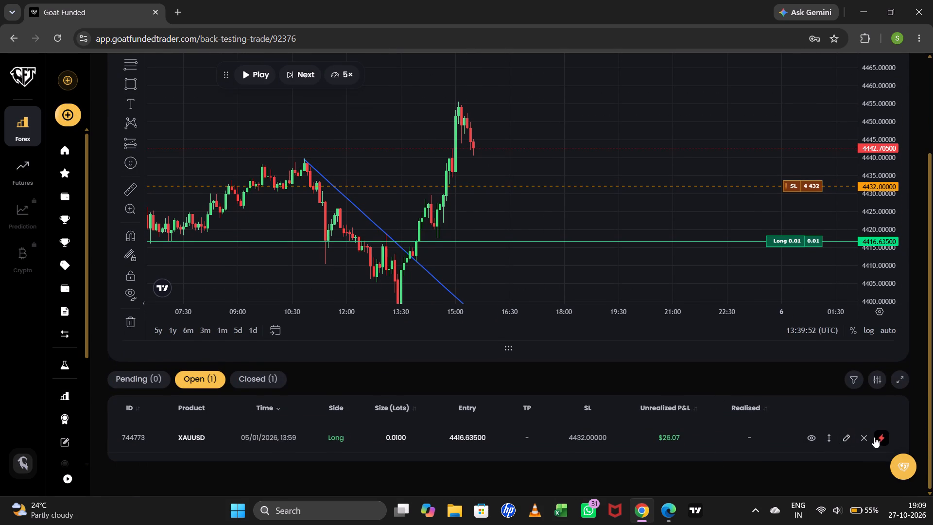
left_click(864, 438)
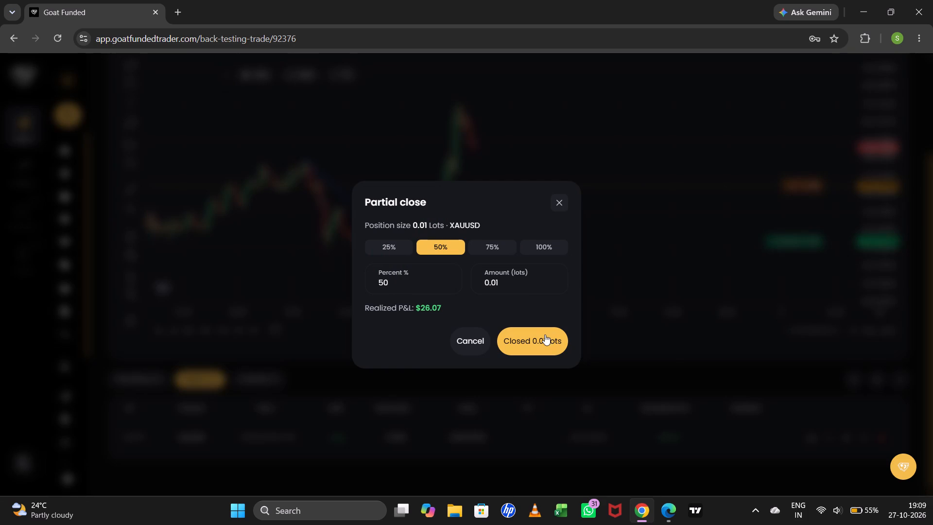
left_click(544, 335)
Delete the descending blue trend line that starts at the late-morning high of 5 January.
scroll(656, 391, "up", 4)
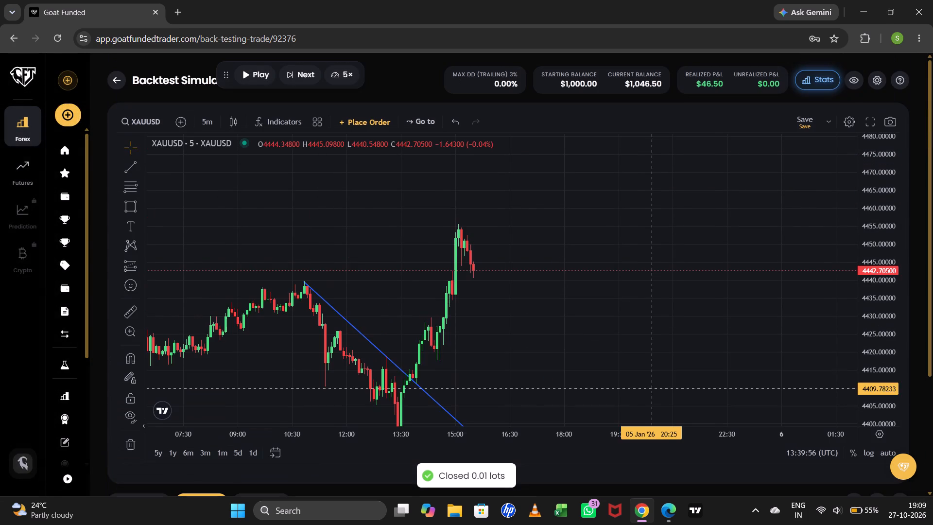
scroll(643, 383, "up", 1)
left_click_drag(878, 264, 924, 168)
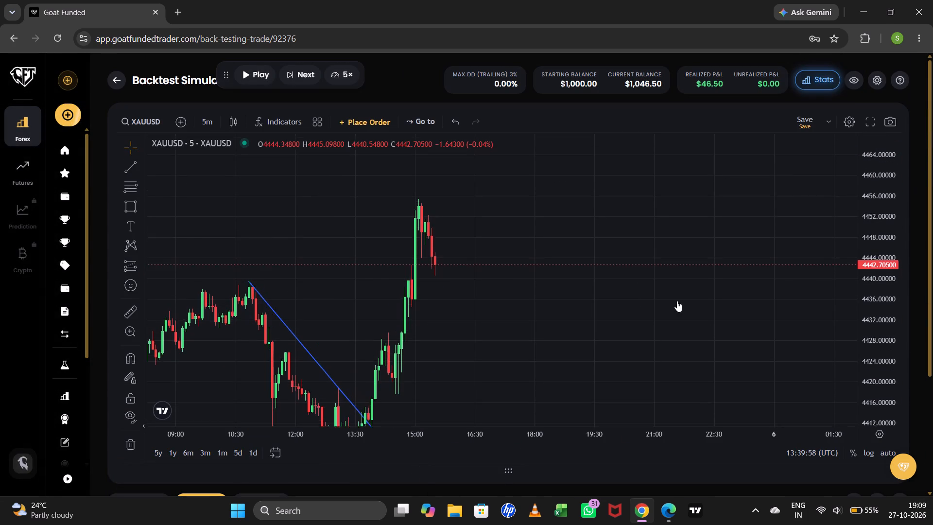
left_click_drag(646, 322, 705, 262)
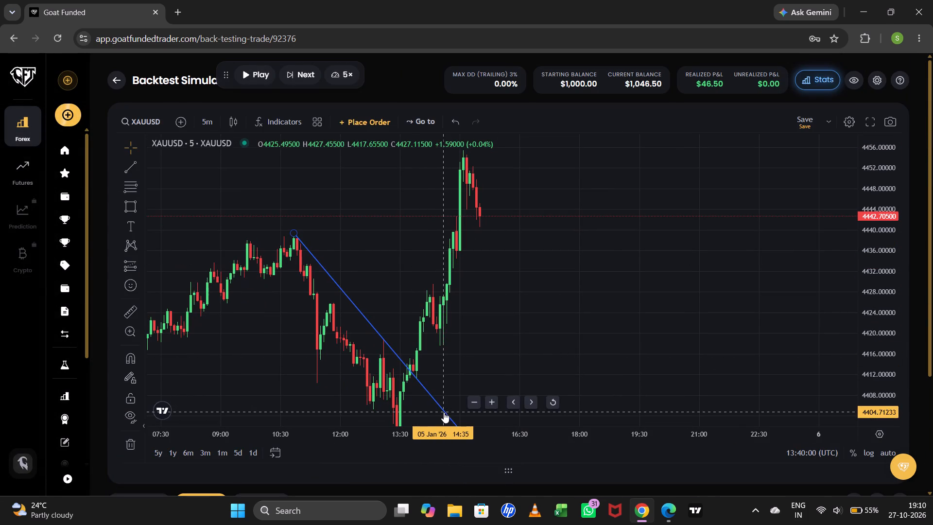
left_click(444, 412)
left_click(650, 151)
Advance the replay candle by candle to about 16:20 on 5 January.
left_click_drag(889, 185, 880, 250)
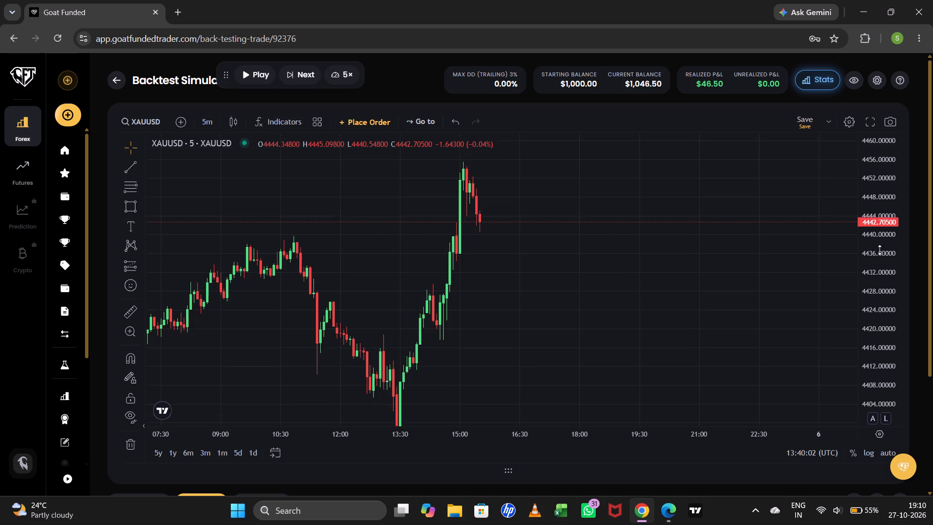
left_click_drag(880, 250, 879, 252)
left_click_drag(715, 327, 706, 328)
triple_click(310, 68)
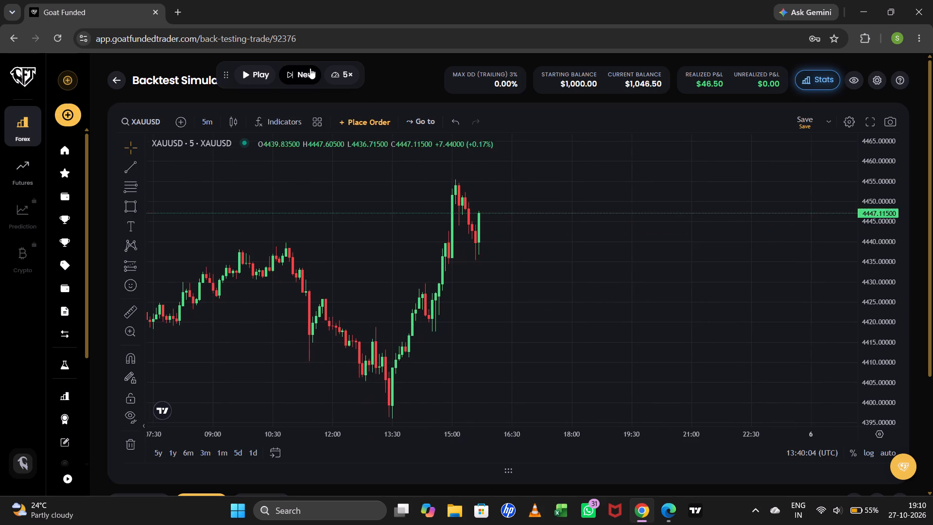
triple_click(310, 68)
triple_click(310, 68)
left_click(310, 68)
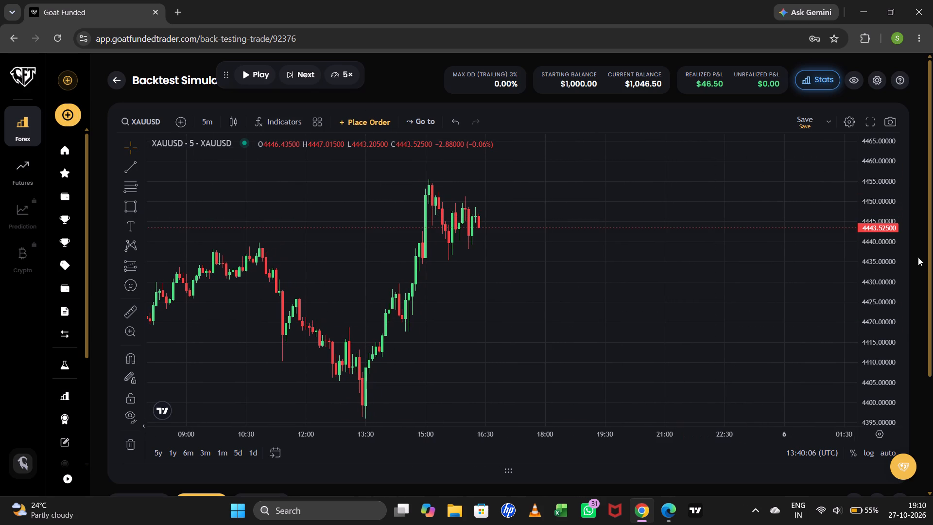
Draw a rising trend line from the 13:30 low at about 4396.5 through the later lows to about 4458.5 at 16:50.
left_click_drag(883, 176, 888, 265)
left_click_drag(678, 332, 677, 314)
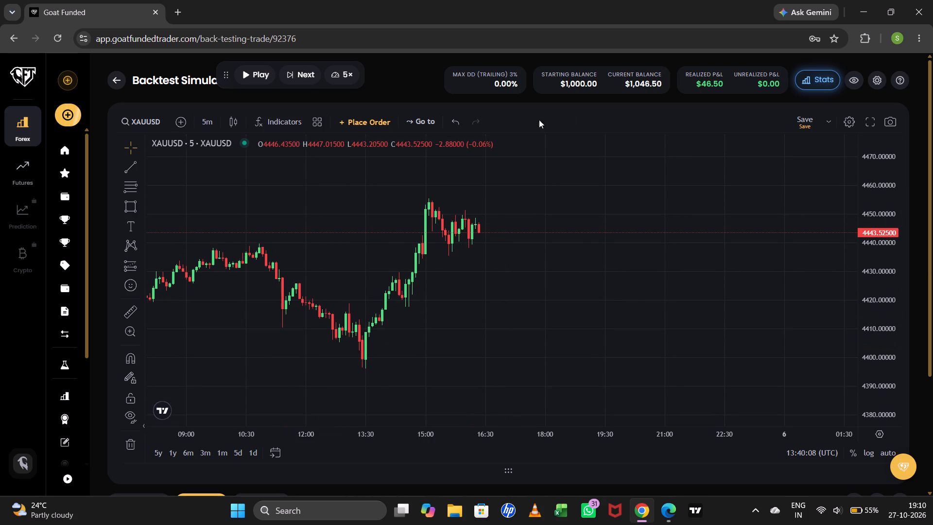
left_click(128, 169)
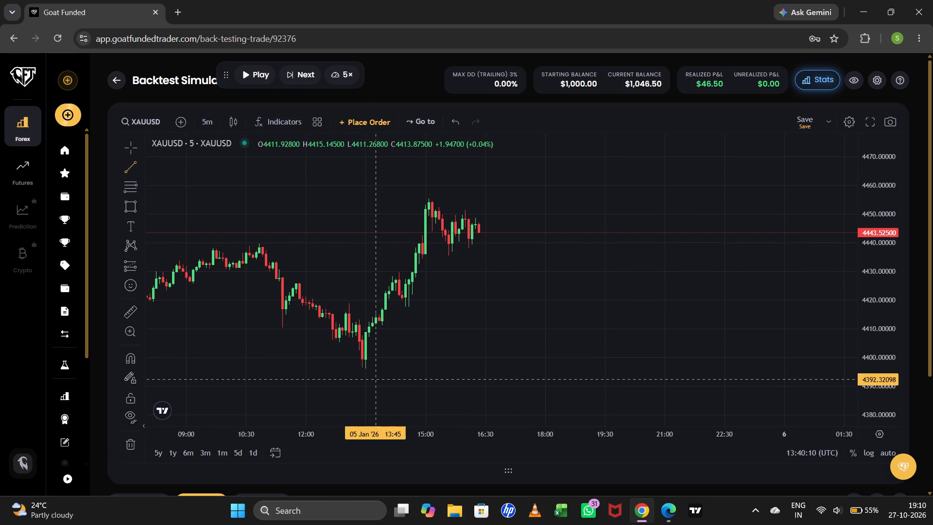
left_click(366, 367)
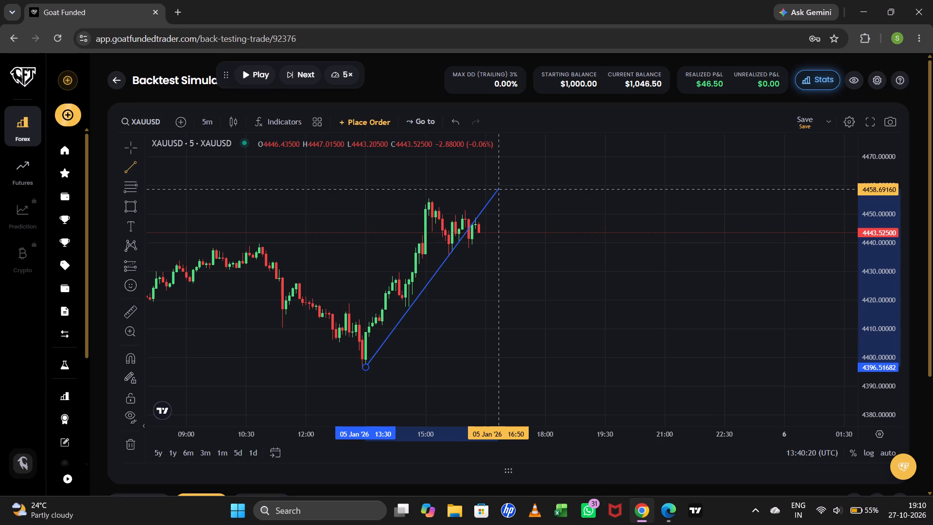
left_click(499, 190)
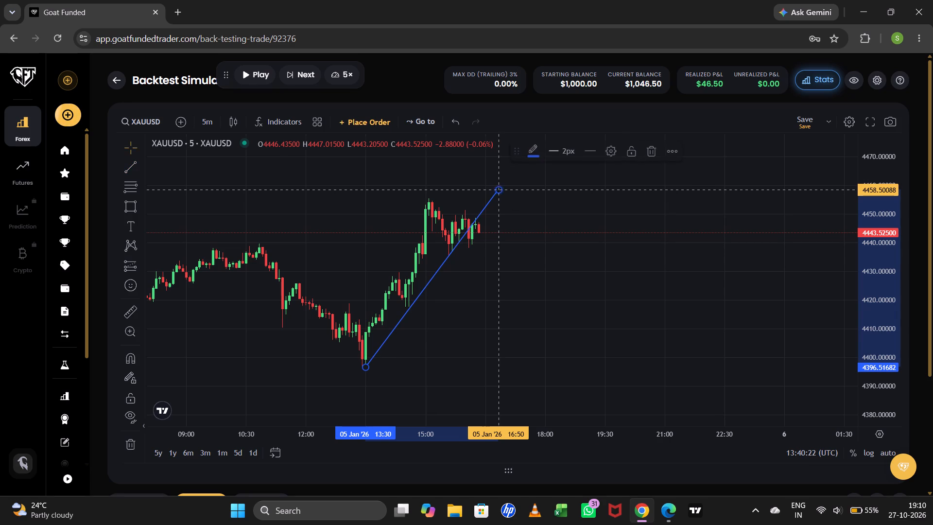
left_click(677, 257)
Examine the XAUUSD price action around the rising trend line, both across the previous days and close up.
scroll(709, 263, "down", 20)
scroll(709, 263, "down", 1)
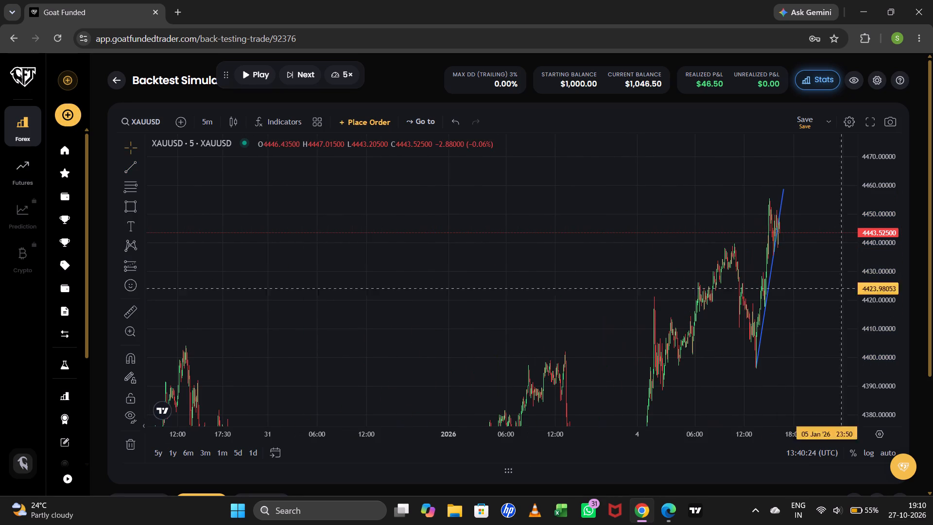
left_click_drag(882, 198, 868, 306)
left_click_drag(789, 346, 807, 275)
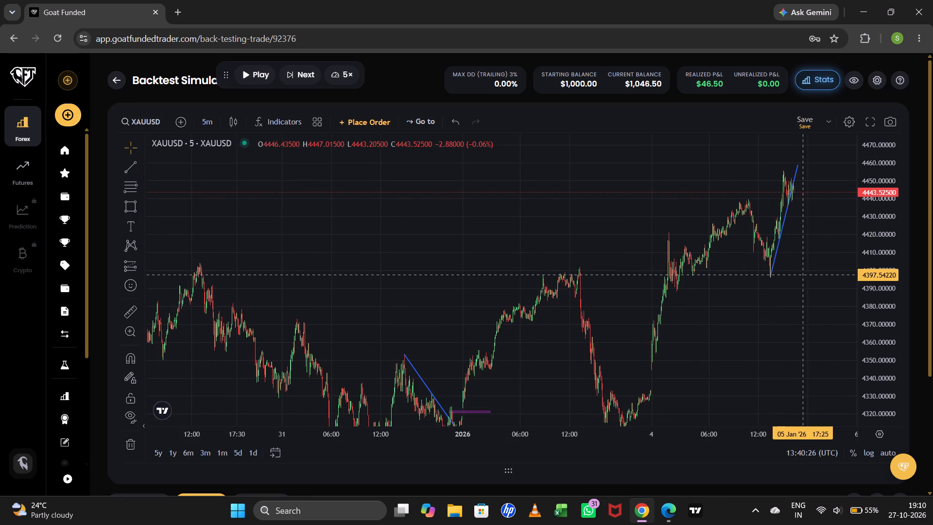
scroll(772, 304, "up", 14)
left_click_drag(880, 310, 880, 167)
left_click_drag(764, 210, 621, 447)
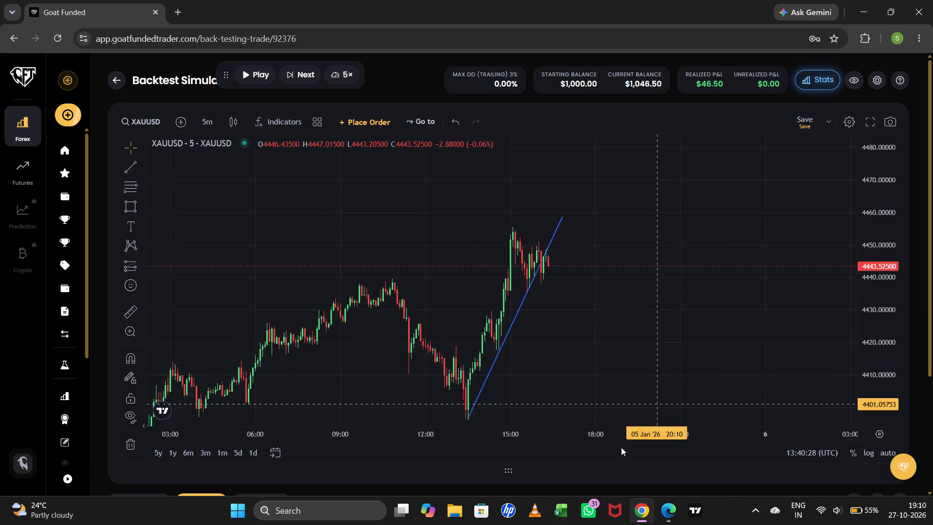
left_click_drag(621, 447, 617, 453)
left_click_drag(636, 380, 747, 206)
scroll(646, 296, "up", 4)
left_click_drag(539, 308, 630, 363)
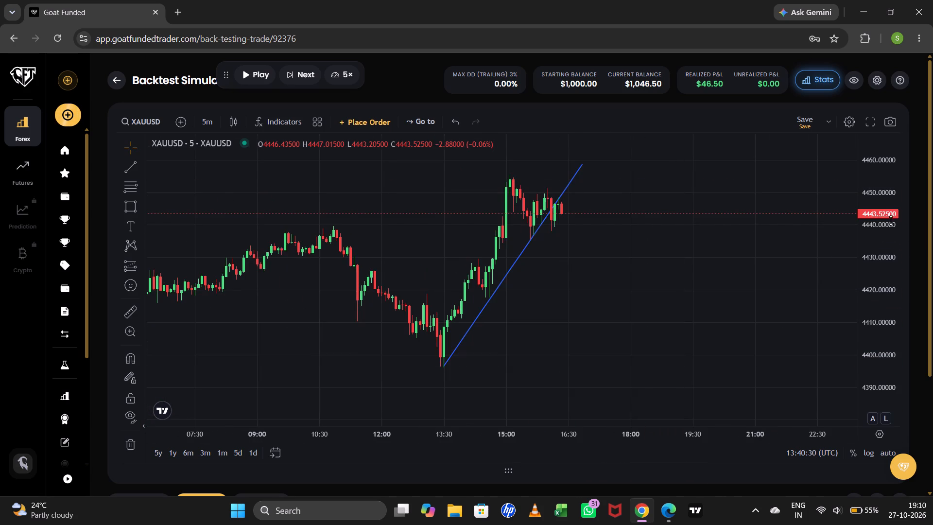
left_click_drag(888, 227, 876, 288)
scroll(622, 330, "up", 1)
left_click(654, 331)
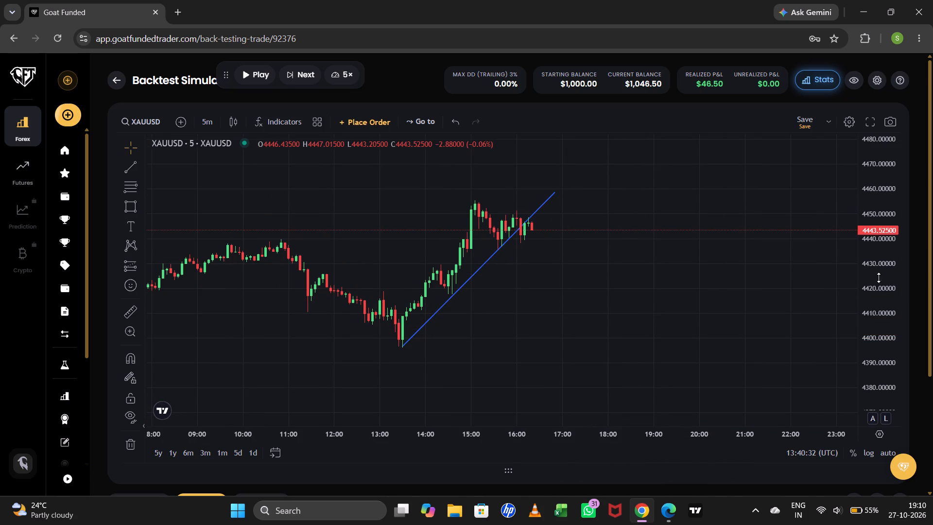
left_click_drag(879, 278, 893, 187)
left_click_drag(677, 245, 615, 340)
left_click_drag(602, 348, 601, 269)
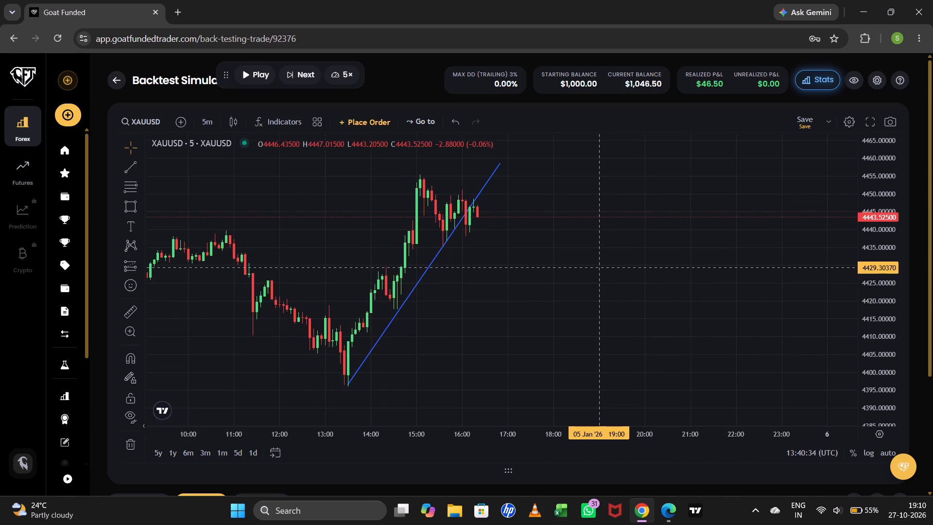
Advance the replay candle by candle to about 16:50 on 5 January.
left_click_drag(601, 268, 629, 292)
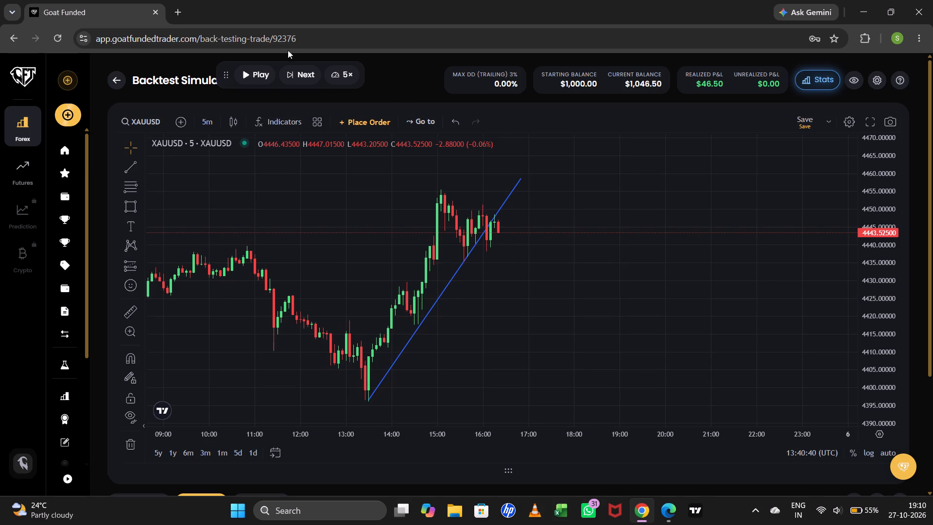
left_click(300, 72)
left_click(300, 72)
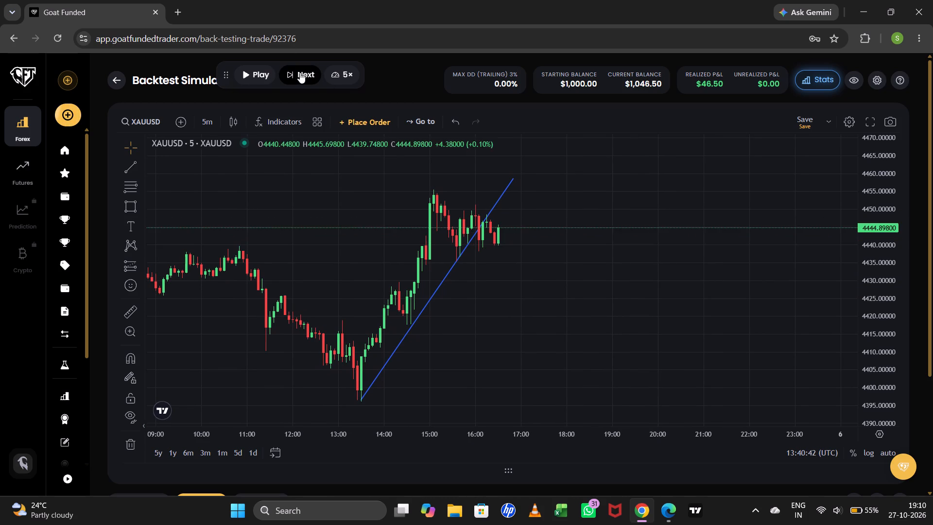
left_click(300, 72)
left_click(300, 72)
double_click(300, 72)
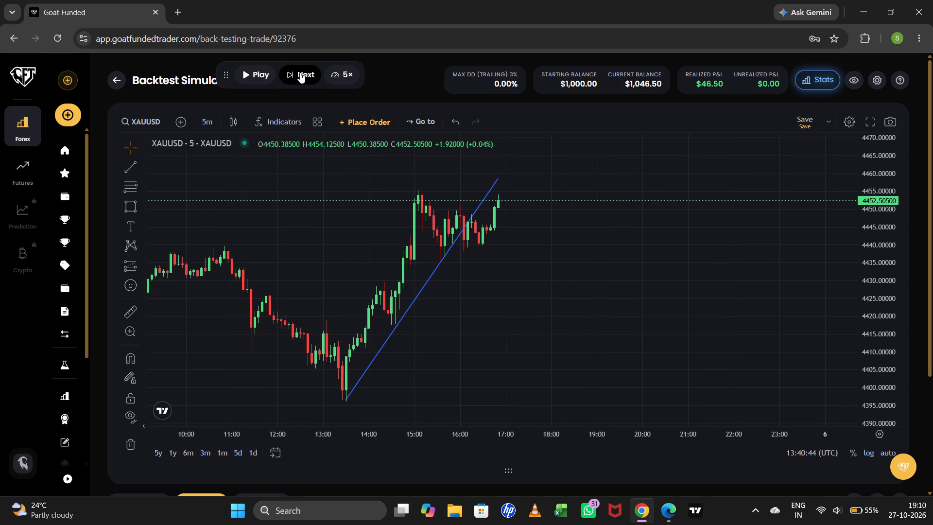
Delete the rising trend line that starts at the 13:30 low of 5 January.
left_click(497, 179)
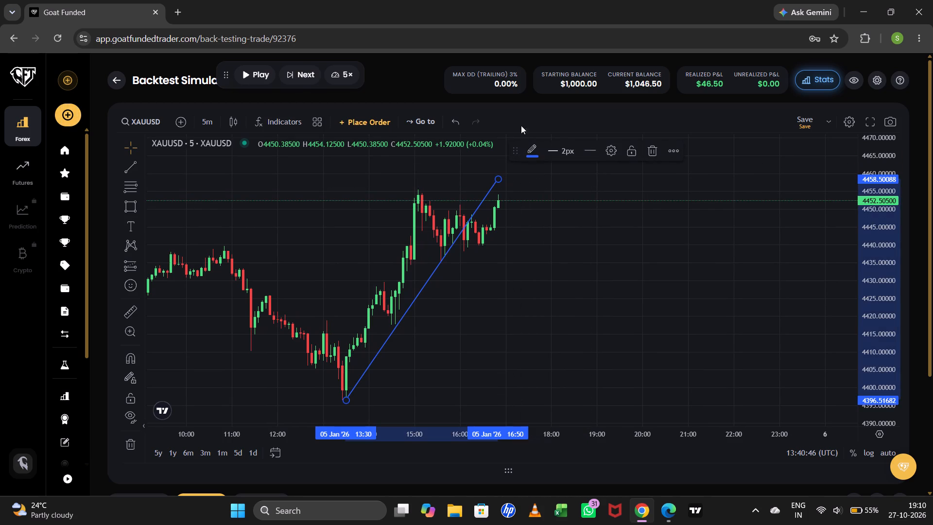
left_click(645, 148)
Advance the replay candle by candle to about 17:05 on 5 January.
left_click_drag(639, 208, 620, 259)
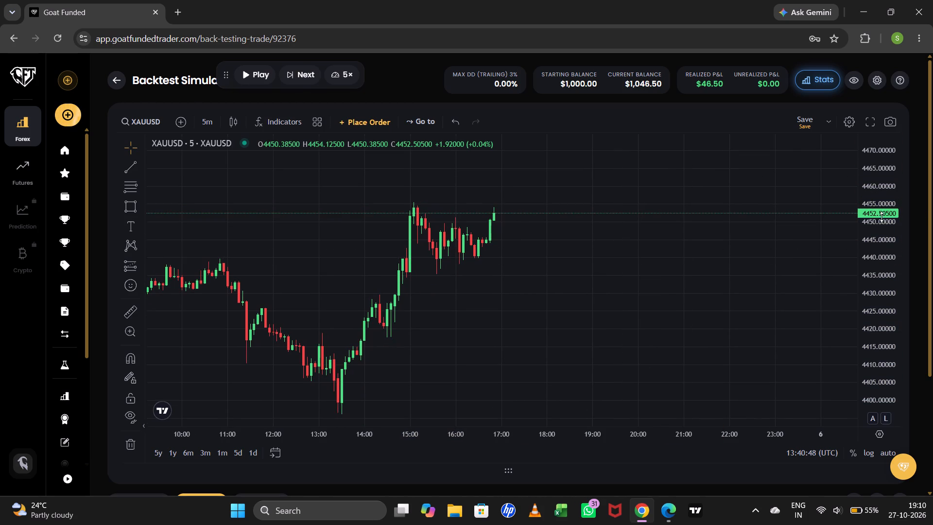
left_click_drag(881, 217, 881, 159)
left_click_drag(746, 210, 694, 270)
triple_click(304, 72)
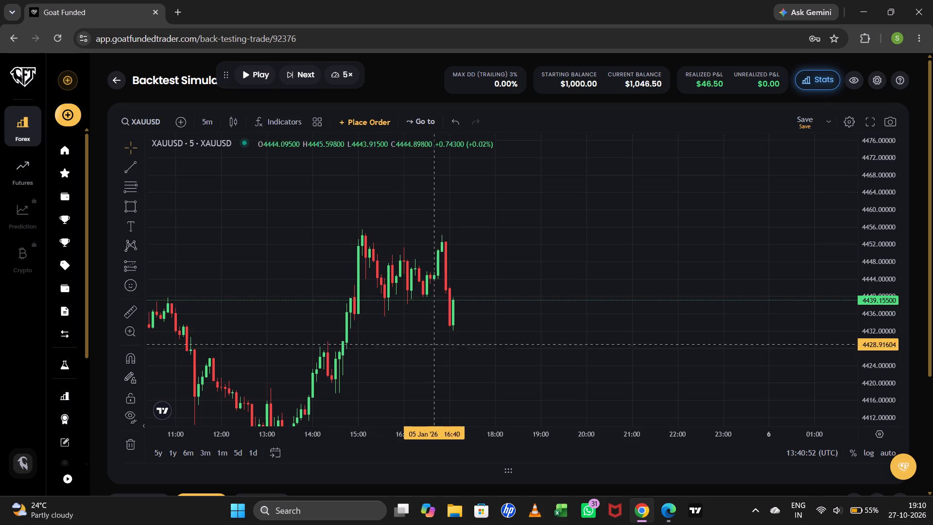
Advance the replay candle by candle to about 21:10 on 5 January.
left_click_drag(628, 297, 619, 266)
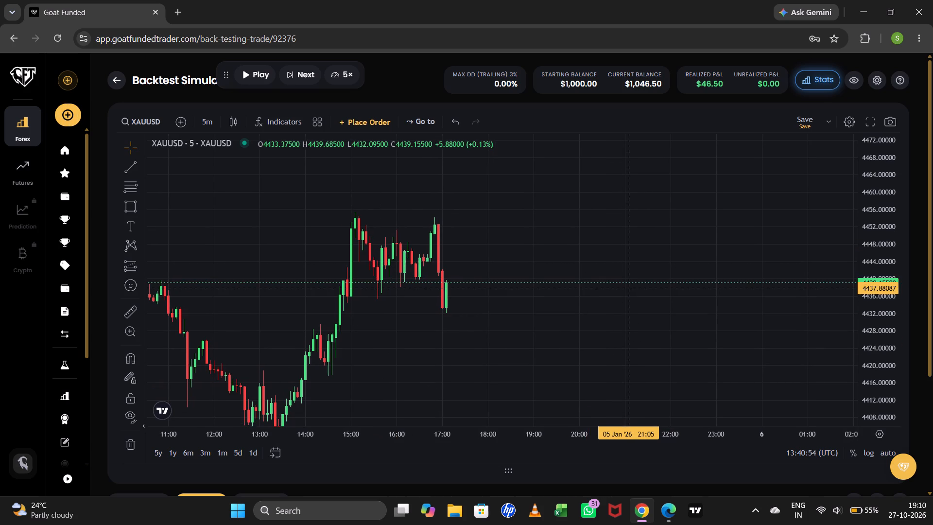
left_click_drag(572, 306, 591, 294)
left_click_drag(883, 200, 881, 214)
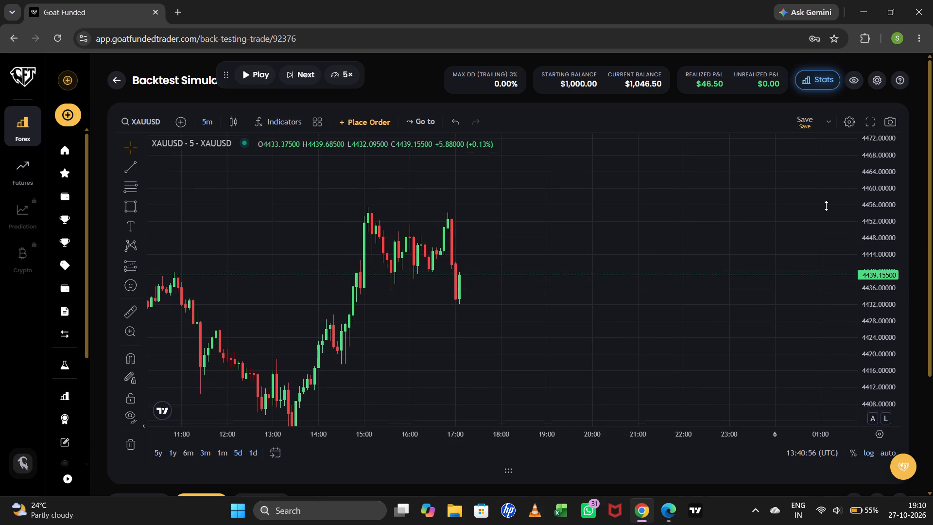
triple_click(311, 73)
triple_click(311, 73)
triple_click(311, 73)
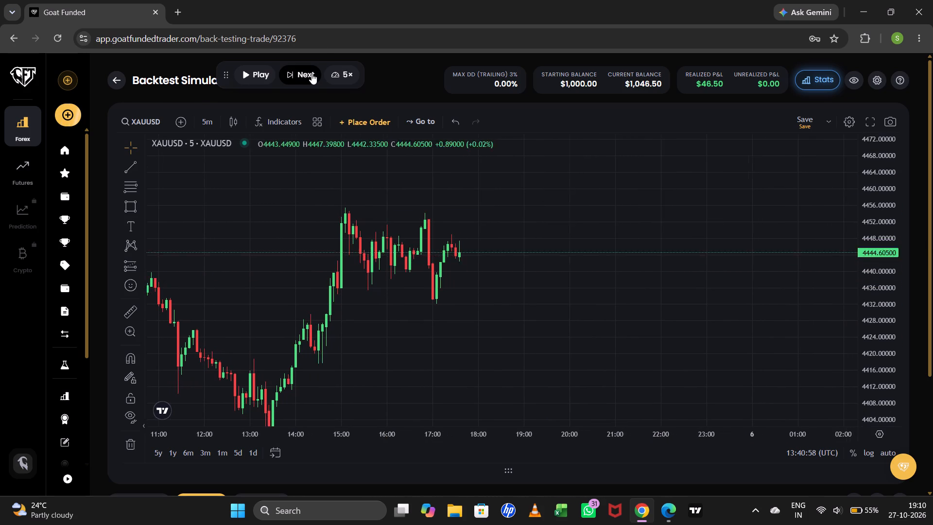
triple_click(311, 73)
triple_click(311, 73)
triple_click(311, 73)
triple_click(311, 73)
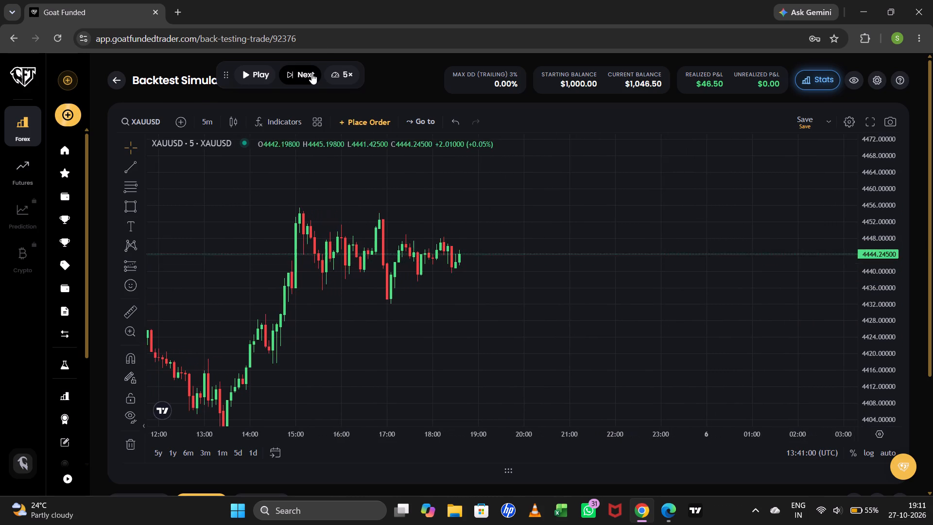
triple_click(311, 73)
triple_click(311, 73)
triple_click(311, 73)
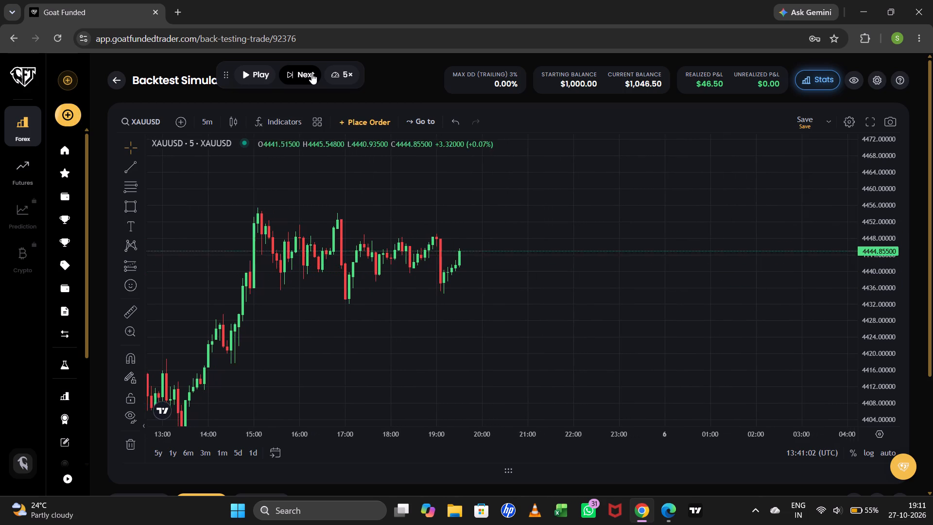
triple_click(311, 73)
triple_click(311, 73)
triple_click(311, 73)
triple_click(311, 73)
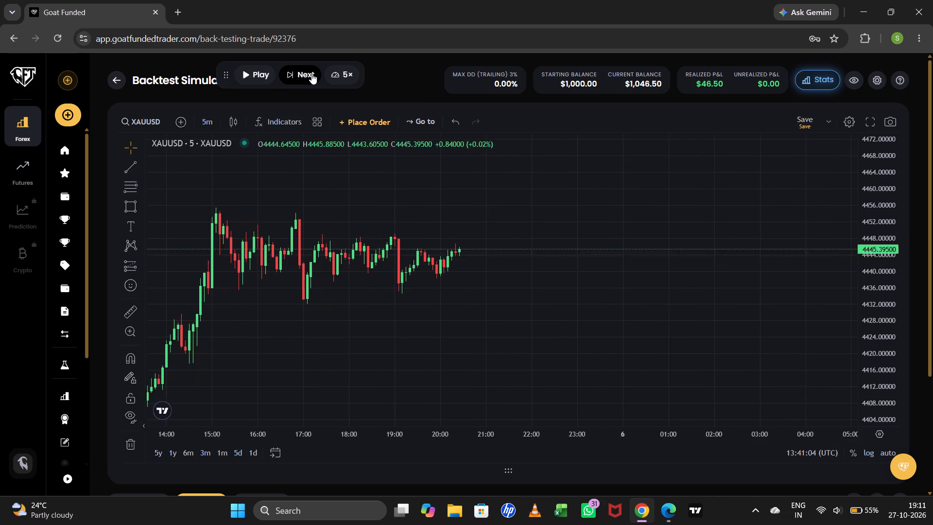
triple_click(311, 73)
triple_click(311, 73)
left_click(311, 73)
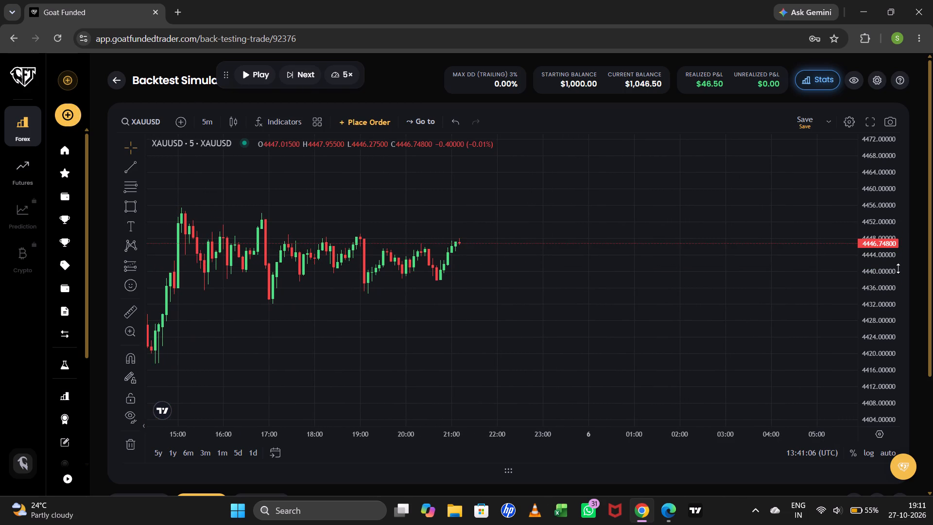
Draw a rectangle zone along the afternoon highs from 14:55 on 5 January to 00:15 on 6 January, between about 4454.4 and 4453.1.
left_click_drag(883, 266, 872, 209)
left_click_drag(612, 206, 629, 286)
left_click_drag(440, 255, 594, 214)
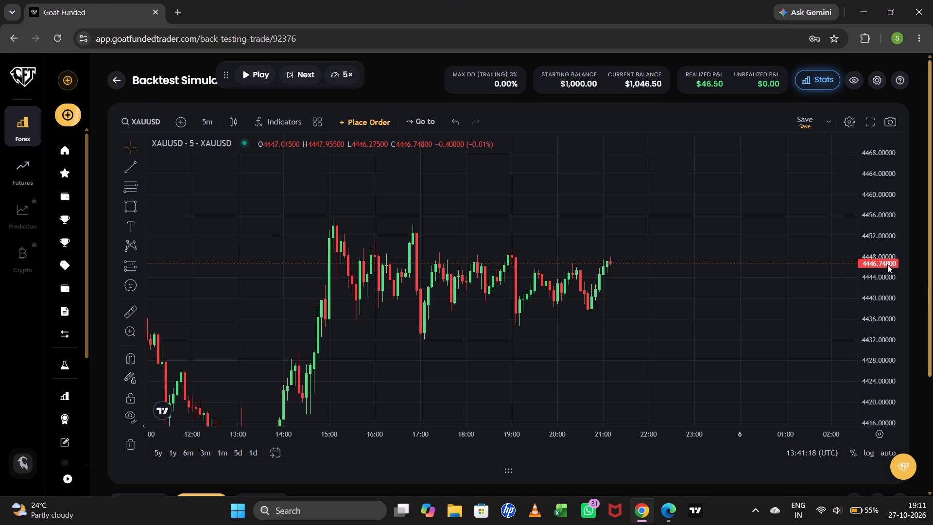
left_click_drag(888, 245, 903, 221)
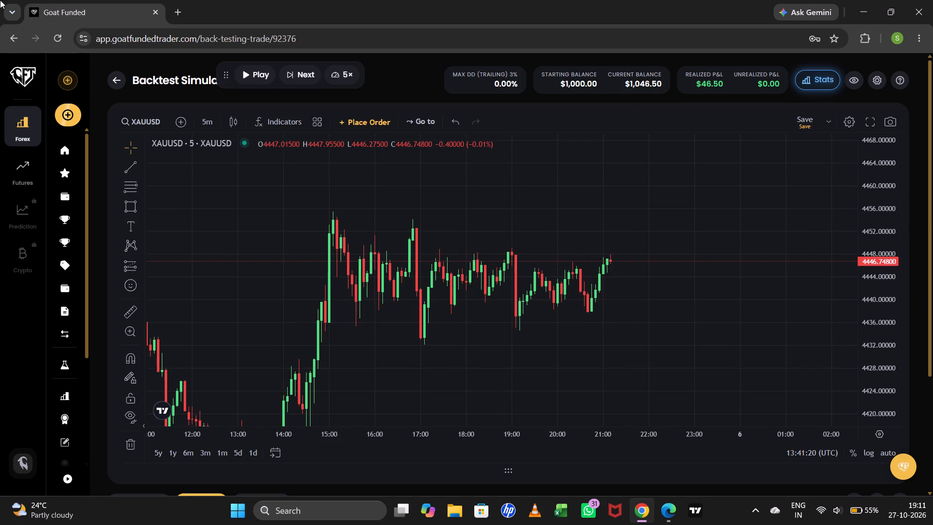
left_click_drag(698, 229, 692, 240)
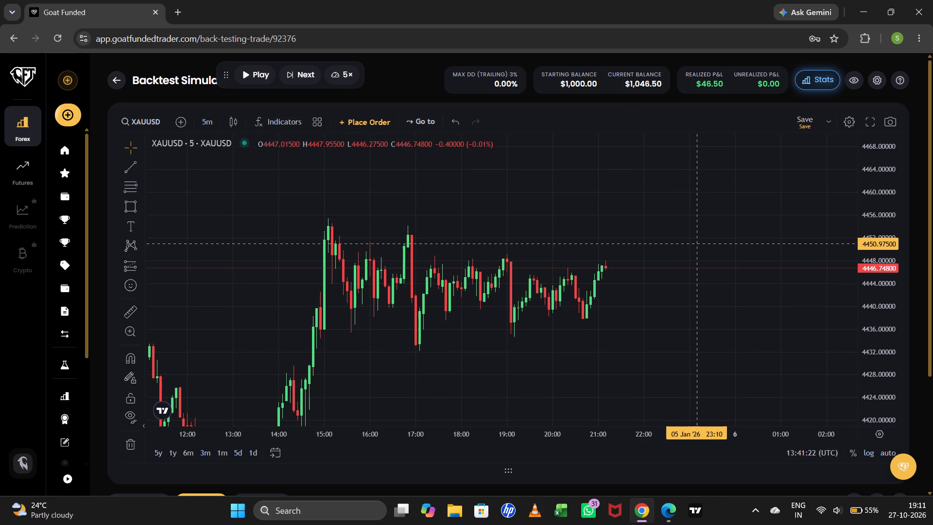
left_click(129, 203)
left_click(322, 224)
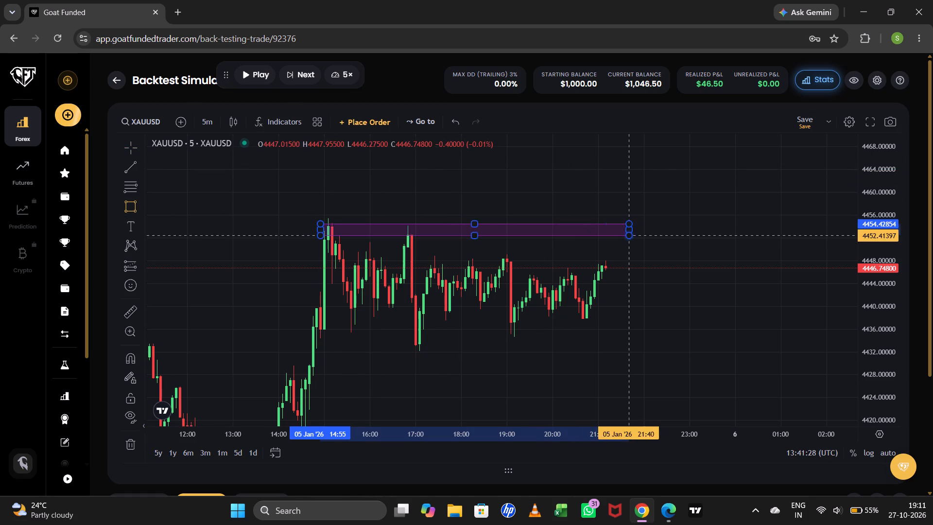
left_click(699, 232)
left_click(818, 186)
Advance the replay candle by candle to about 23:10 on 5 January.
left_click_drag(756, 202, 737, 226)
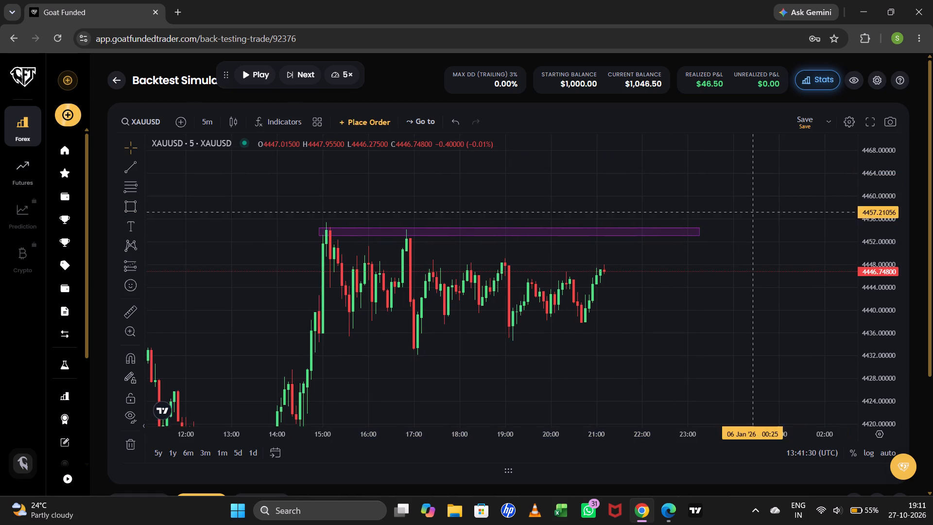
triple_click(308, 76)
triple_click(308, 76)
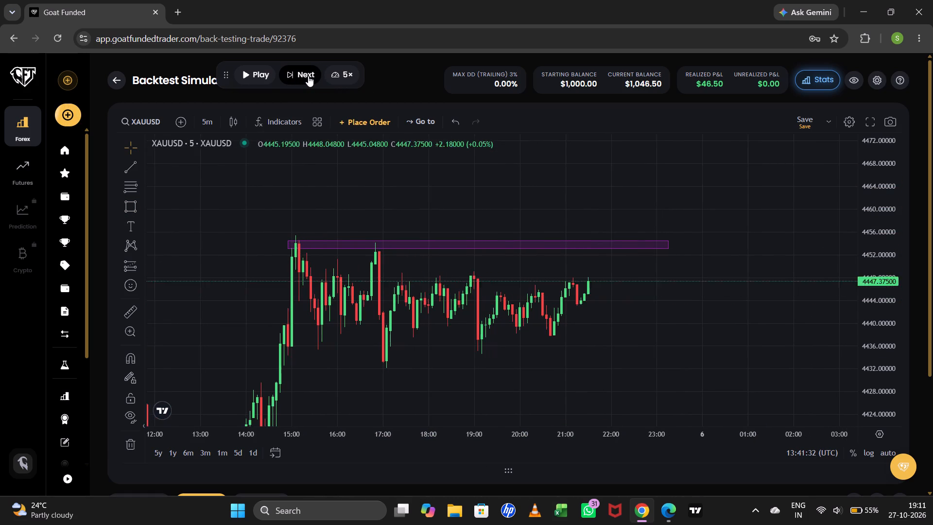
triple_click(308, 76)
triple_click(308, 76)
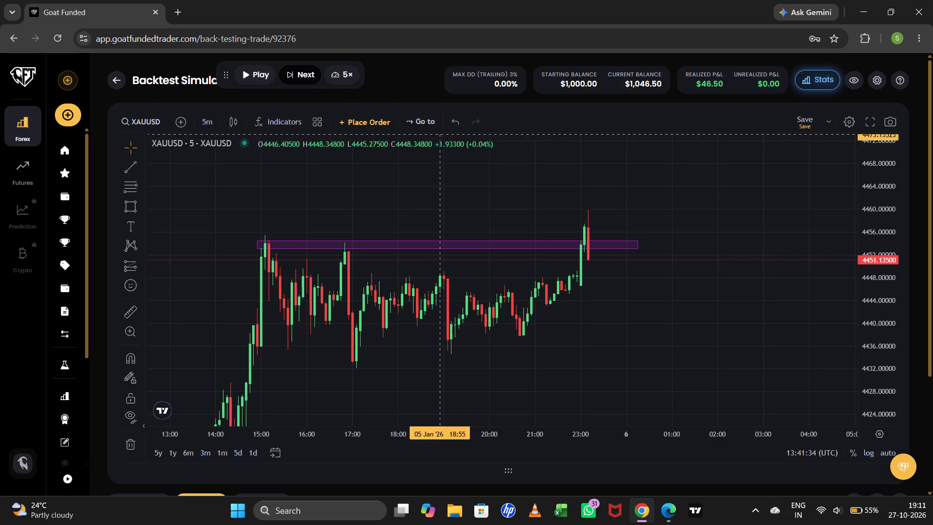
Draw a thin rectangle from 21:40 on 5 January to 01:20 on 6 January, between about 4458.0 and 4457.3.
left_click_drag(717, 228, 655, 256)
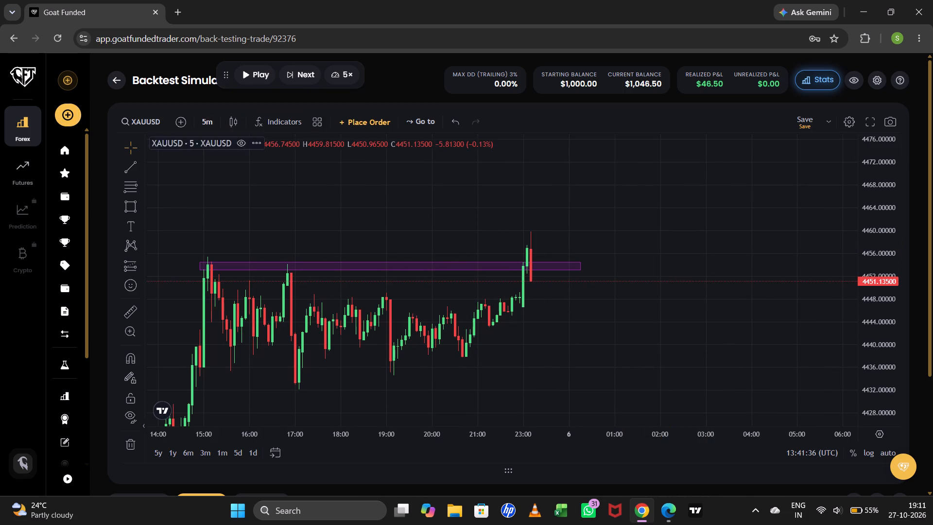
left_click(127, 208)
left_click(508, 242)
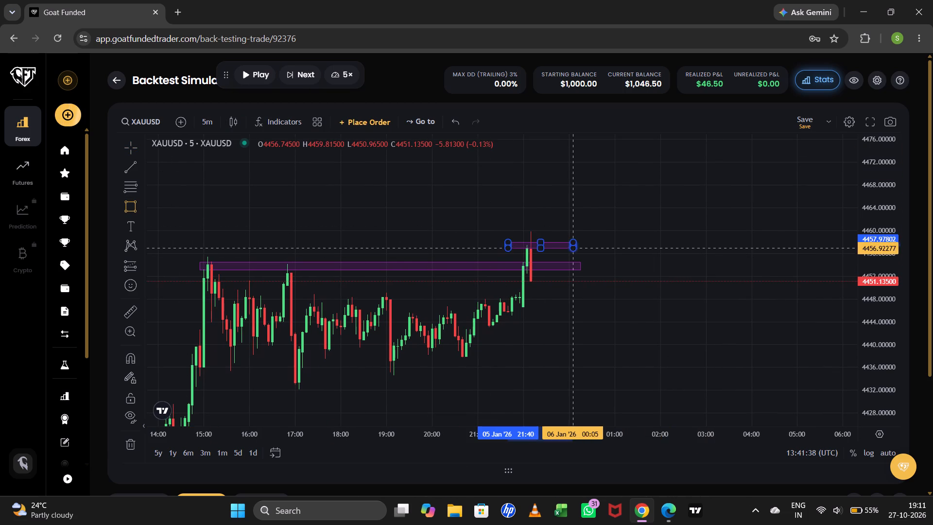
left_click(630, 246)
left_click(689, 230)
Advance the replay candle by candle to about 00:20 on 6 January.
left_click_drag(669, 200, 637, 196)
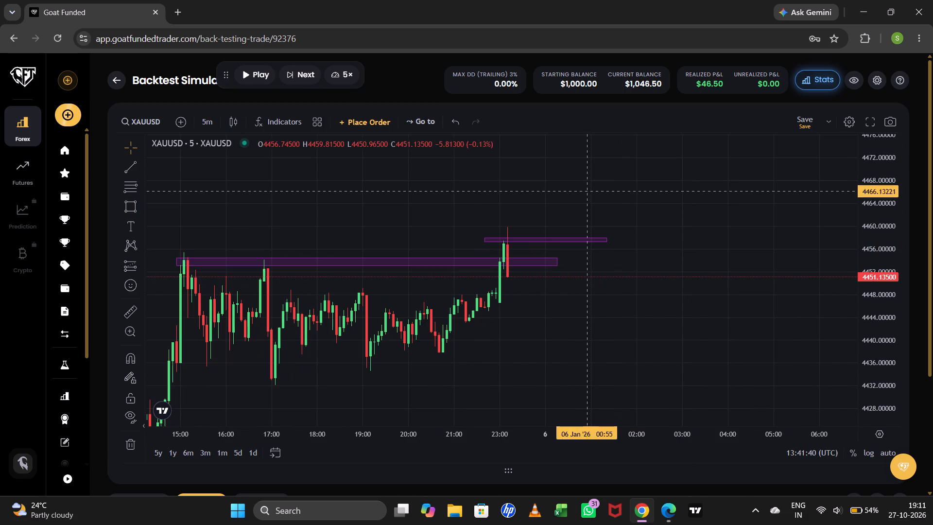
left_click(304, 72)
left_click(304, 72)
triple_click(304, 72)
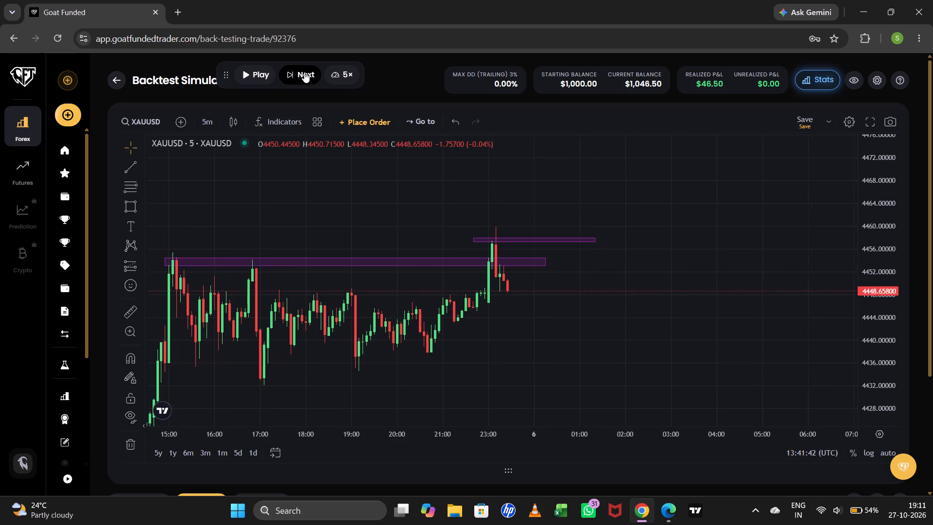
triple_click(304, 72)
triple_click(304, 72)
triple_click(304, 72)
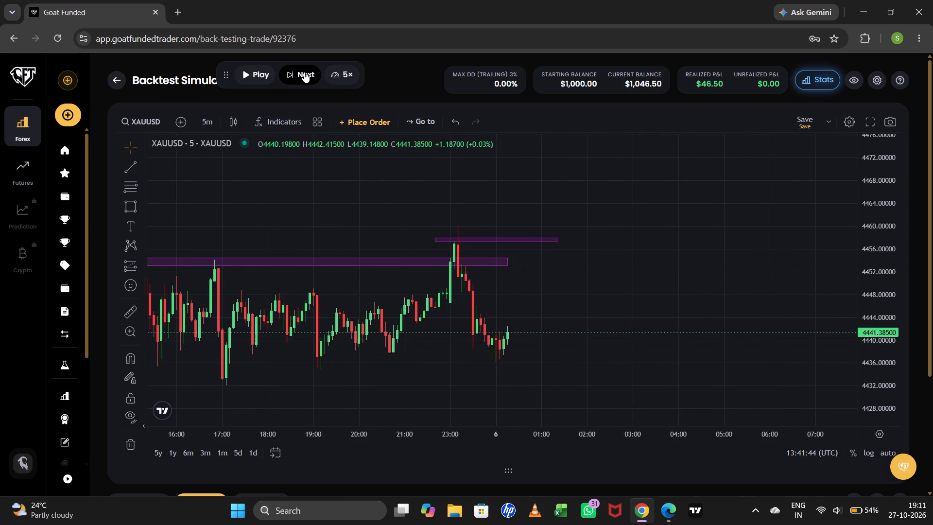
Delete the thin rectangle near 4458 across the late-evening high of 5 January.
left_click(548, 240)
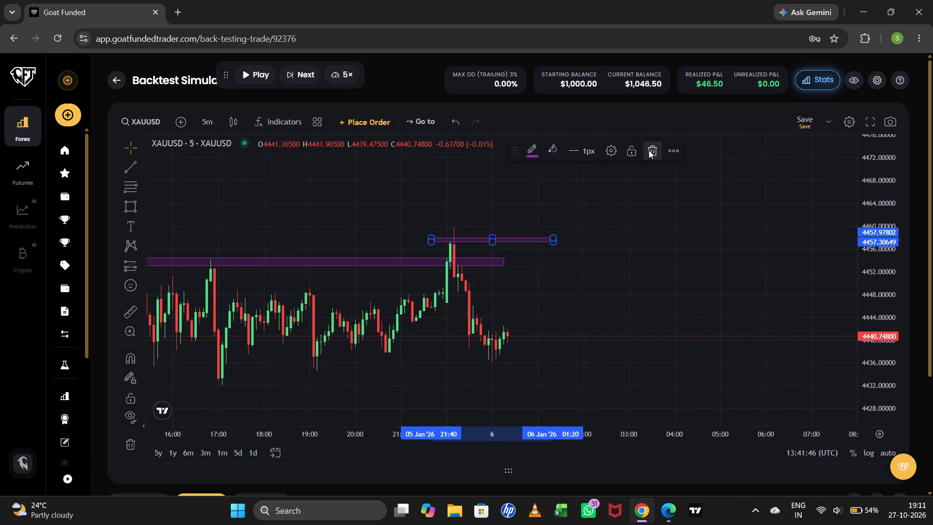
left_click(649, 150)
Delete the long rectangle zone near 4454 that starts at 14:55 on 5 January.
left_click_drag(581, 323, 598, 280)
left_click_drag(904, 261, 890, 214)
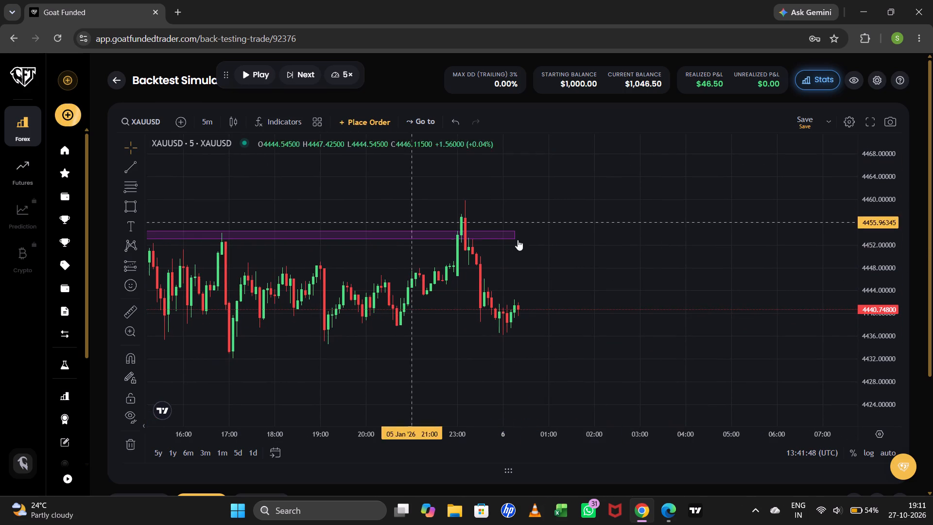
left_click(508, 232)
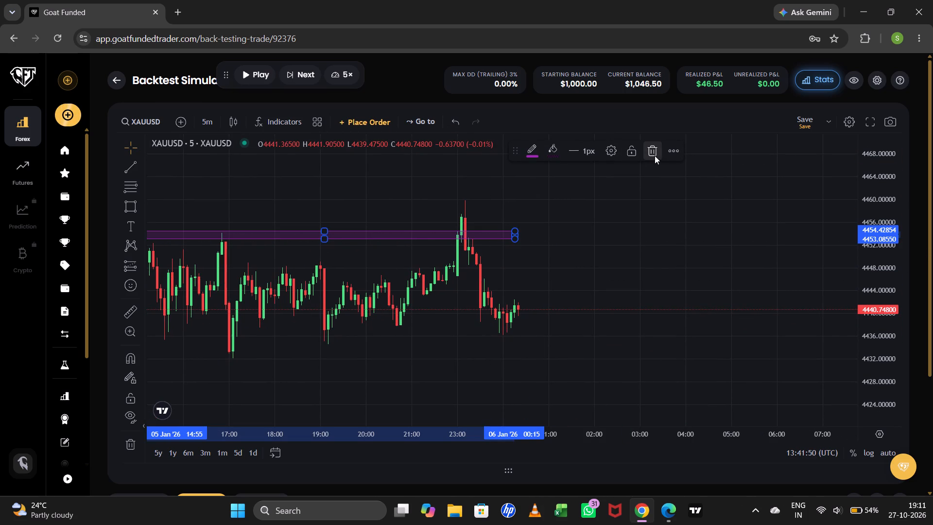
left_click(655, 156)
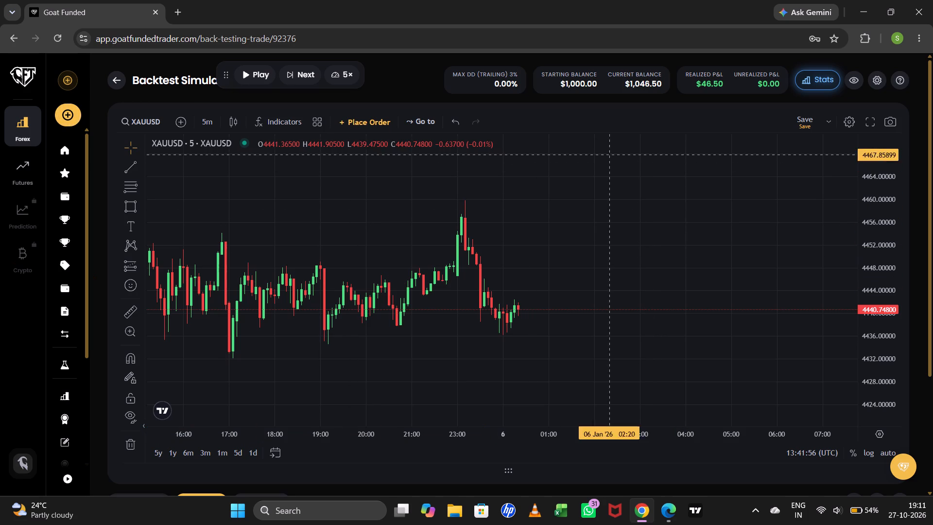
Advance the replay candle by candle to about 01:15 on 6 January.
left_click_drag(877, 195, 879, 177)
scroll(638, 232, "down", 2)
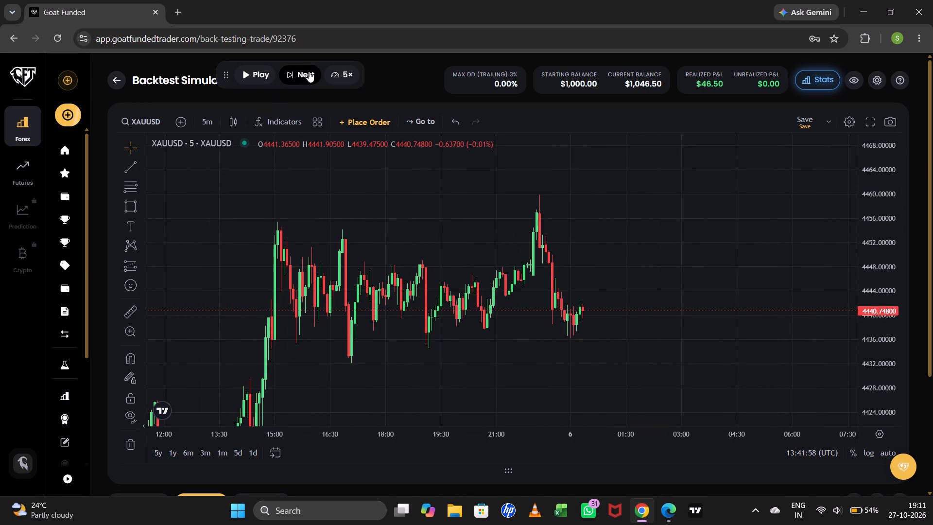
double_click(309, 71)
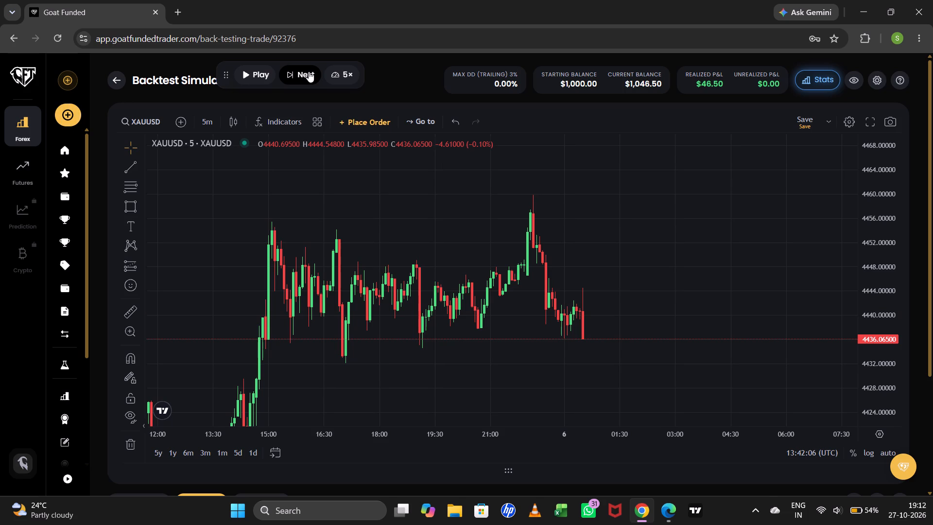
triple_click(308, 73)
triple_click(308, 73)
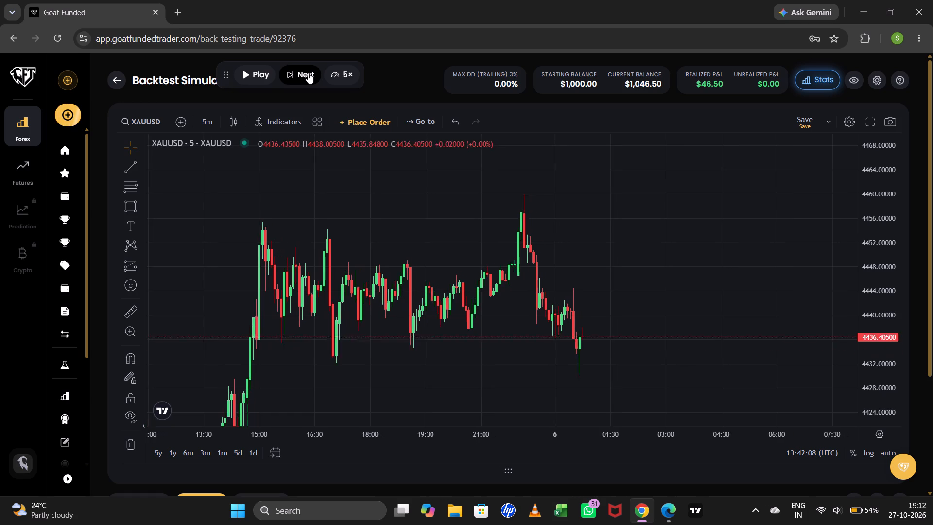
triple_click(308, 73)
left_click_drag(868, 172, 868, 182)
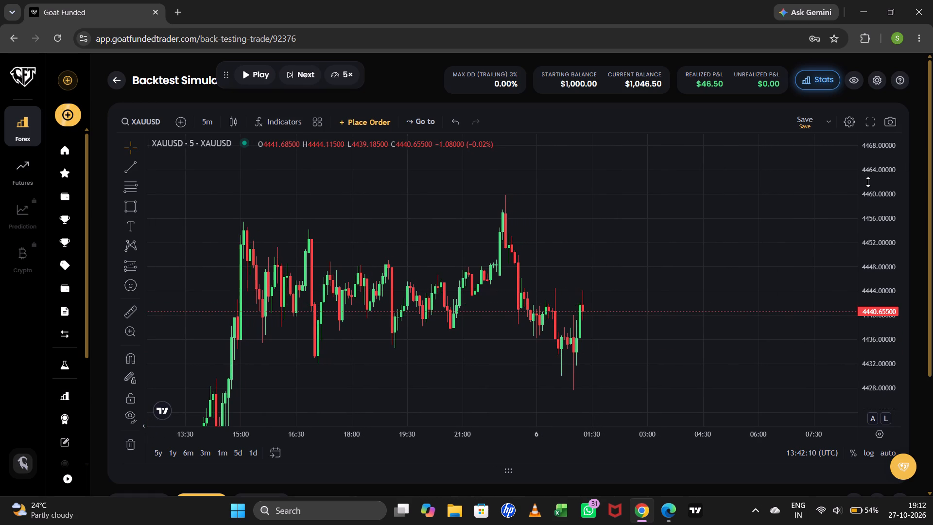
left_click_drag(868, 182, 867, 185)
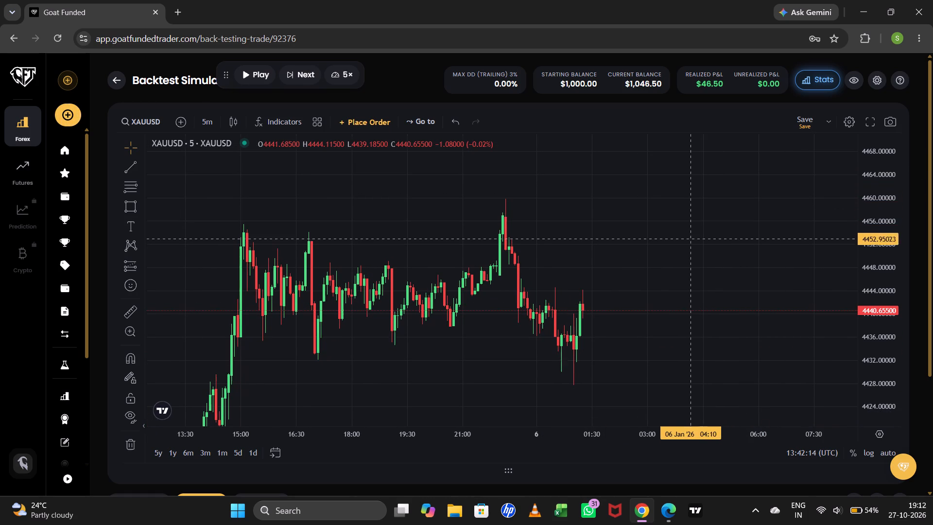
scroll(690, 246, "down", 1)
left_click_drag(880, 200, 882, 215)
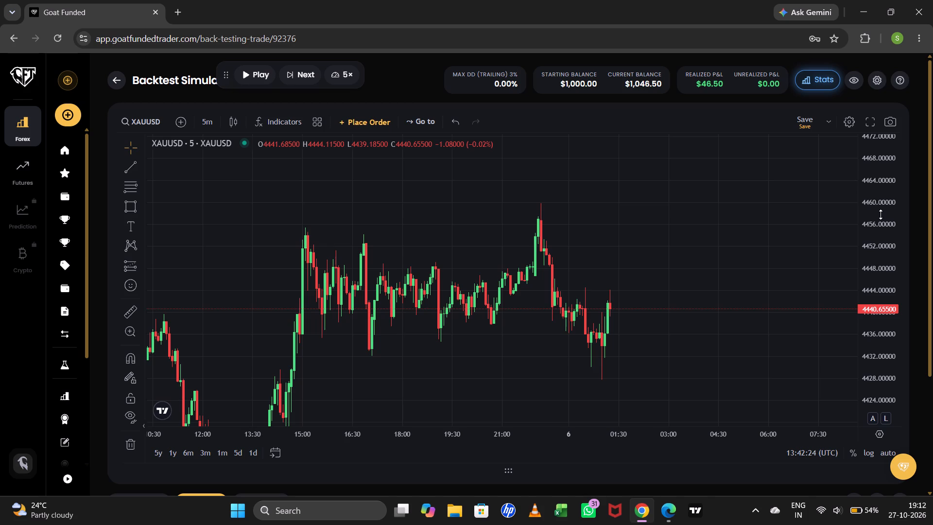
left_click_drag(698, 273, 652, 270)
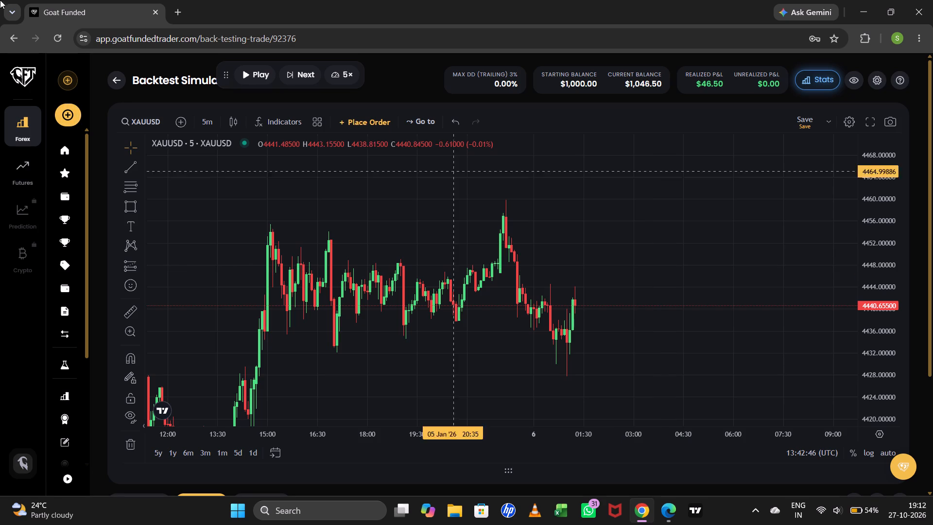
Switch to Edge, start the Kinna Sona Full AUDIO Song on YouTube, and return to the backtest in Chrome.
left_click(660, 515)
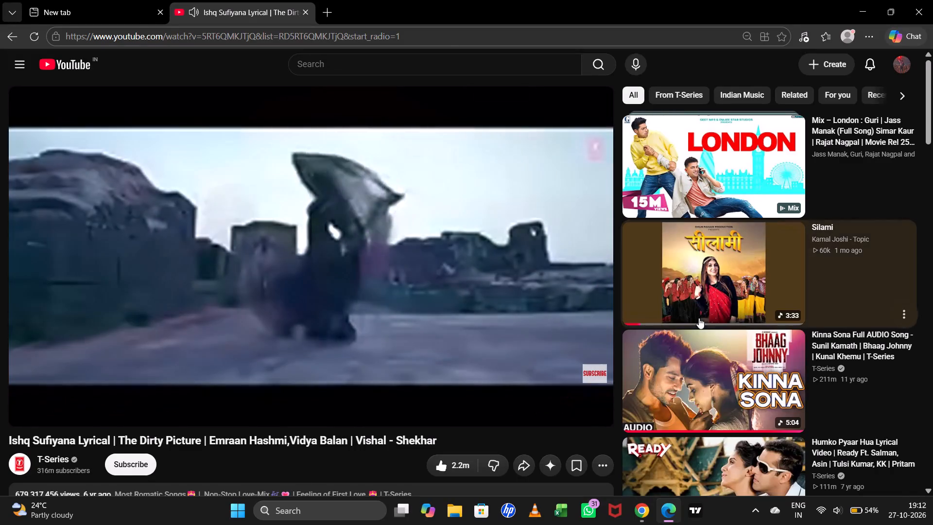
scroll(699, 334, "down", 1)
left_click(701, 314)
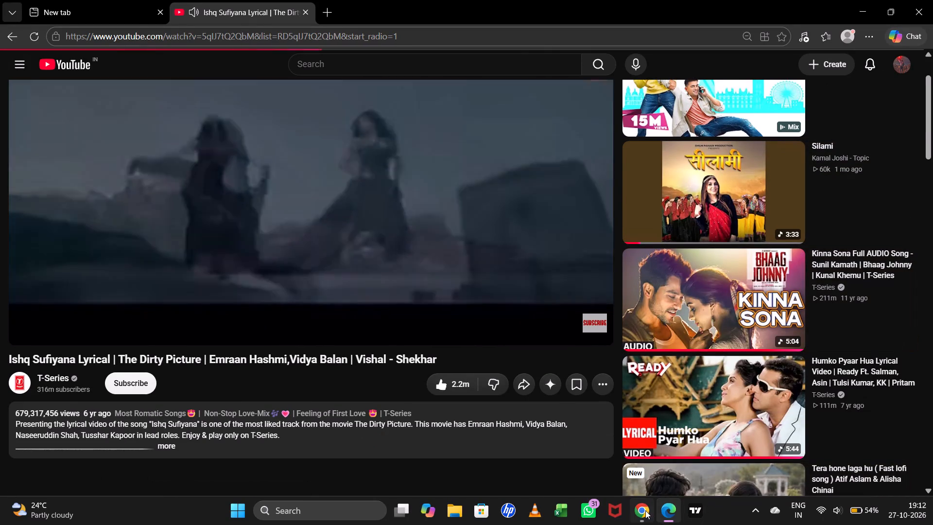
left_click(644, 511)
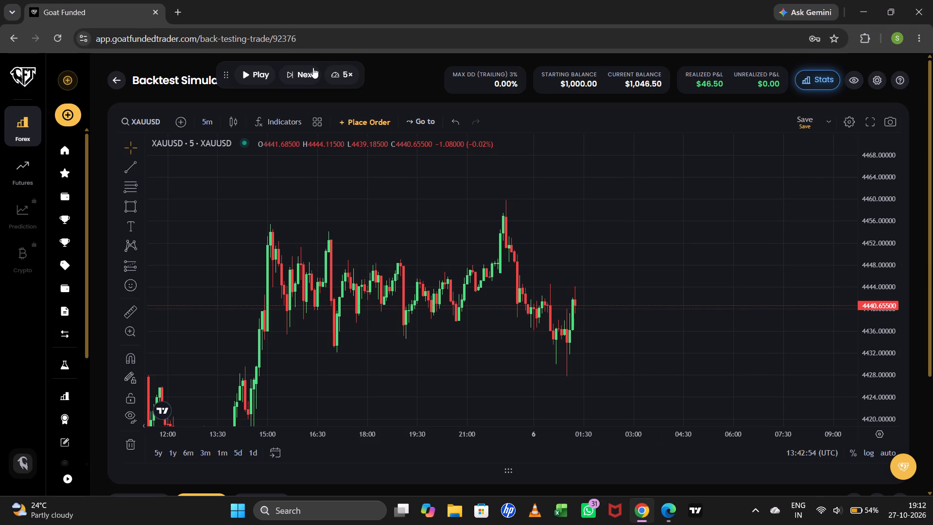
Advance the replay candle by candle to about 01:25 on 6 January.
left_click(300, 74)
left_click(300, 74)
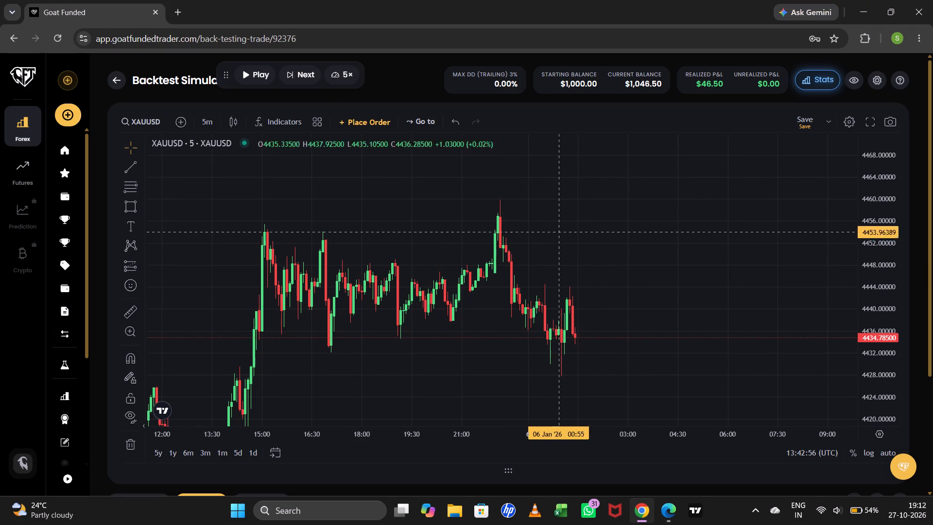
Draw a descending trend line from the 23:10 high near 4459.6 on 5 January to about 4429 at 01:55 on 6 January.
left_click_drag(671, 312, 657, 312)
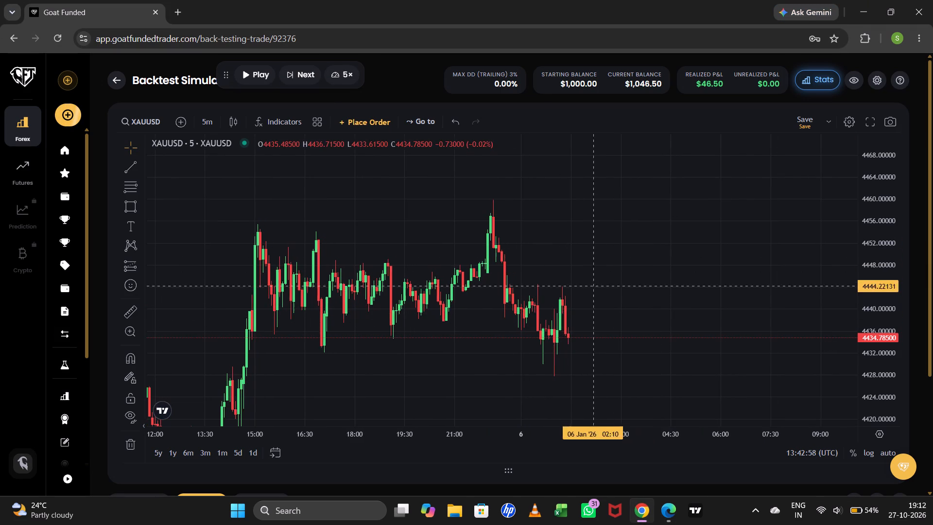
left_click_drag(732, 291, 673, 280)
left_click(128, 164)
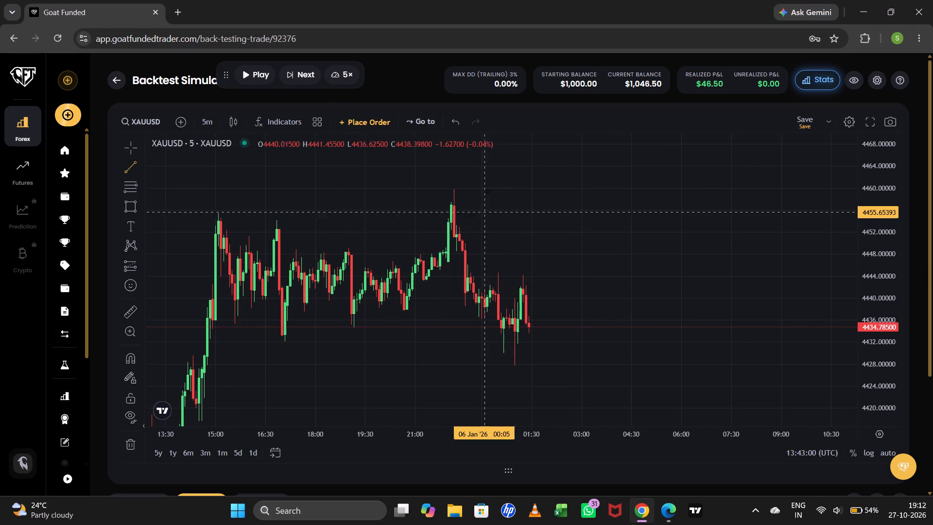
left_click(454, 191)
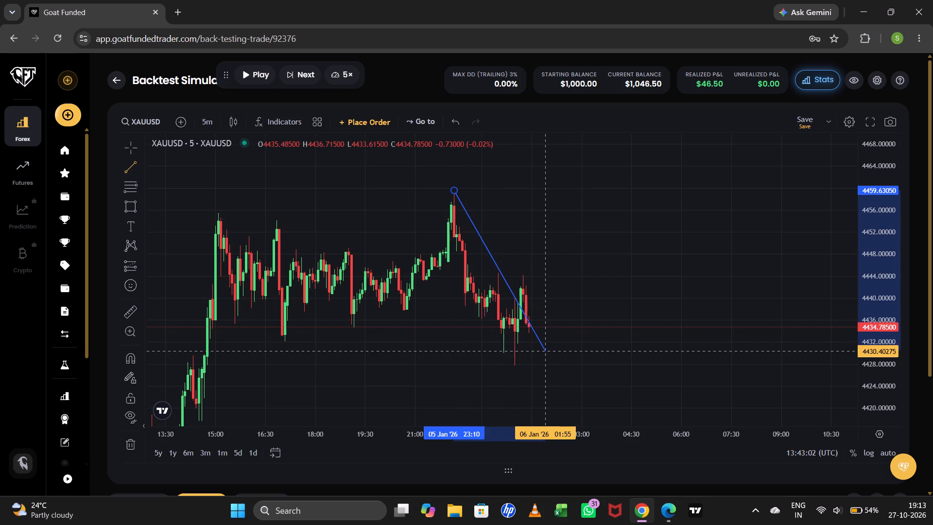
left_click(546, 360)
left_click(598, 347)
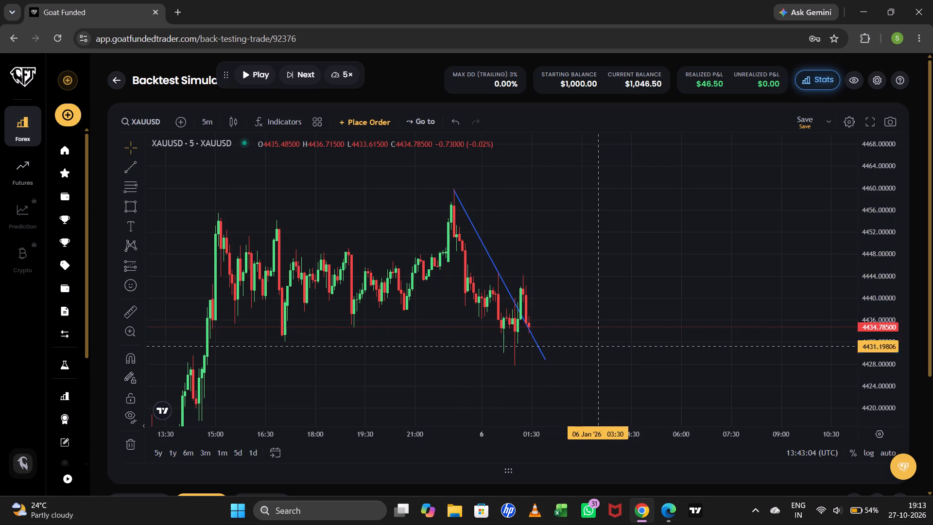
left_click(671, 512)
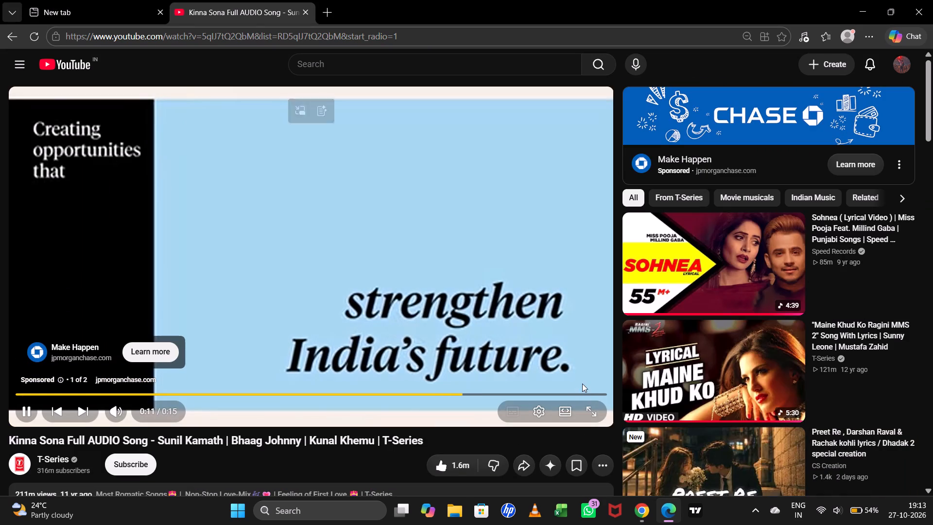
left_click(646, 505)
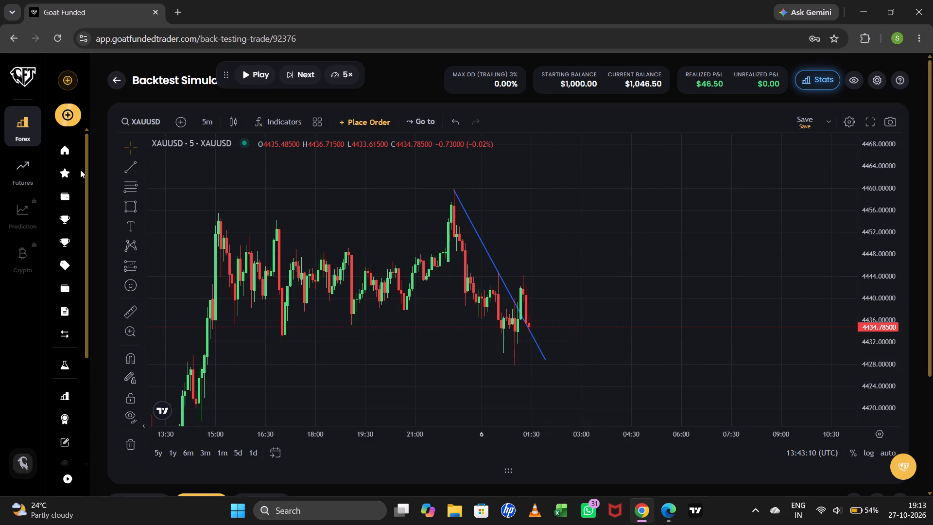
Draw a thin rectangle zone near 4442 from 00:55 to about 04:25 on 6 January.
left_click(130, 207)
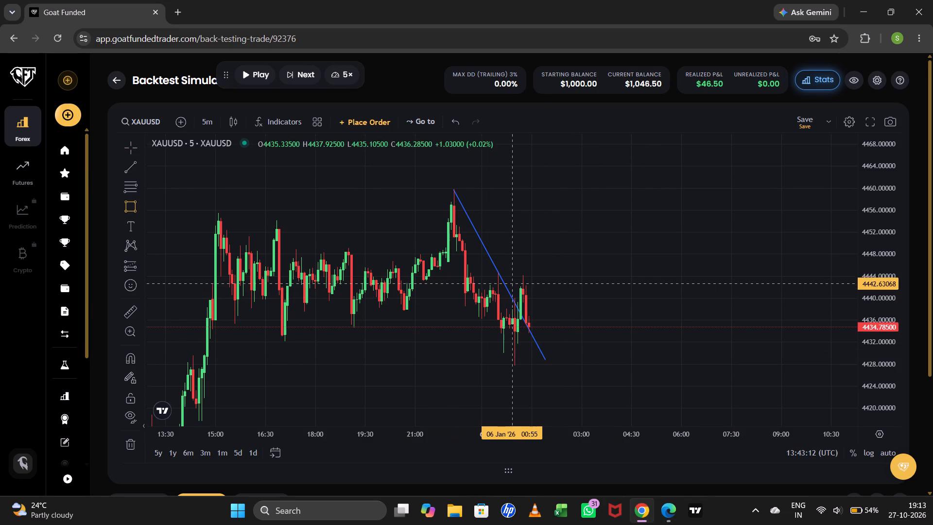
left_click(513, 284)
left_click(629, 288)
left_click(698, 286)
left_click_drag(709, 268, 685, 267)
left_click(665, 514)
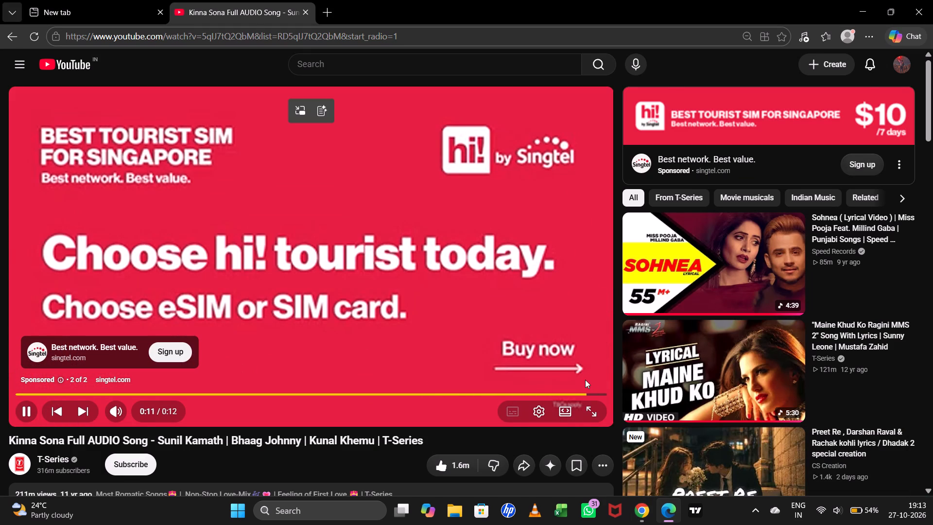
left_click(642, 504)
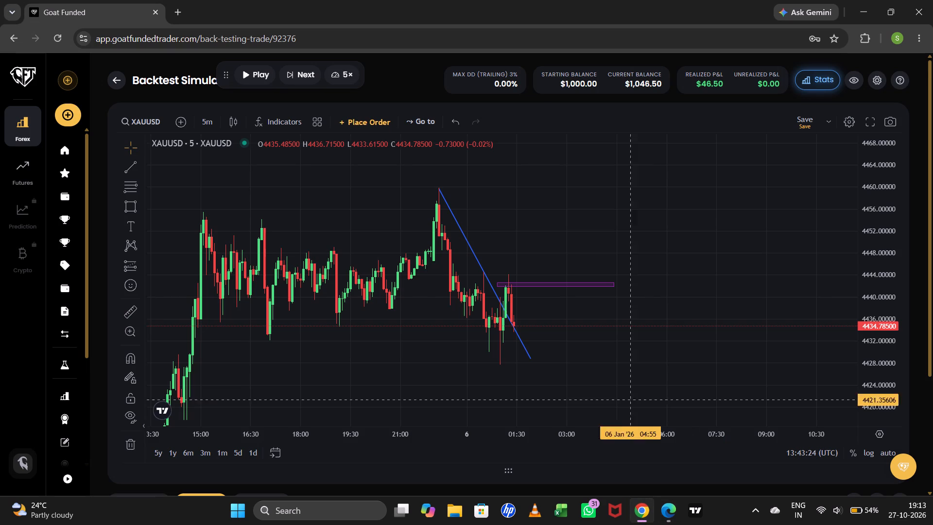
Advance the replay candle by candle to about 01:50 on 6 January.
left_click_drag(663, 308, 636, 339)
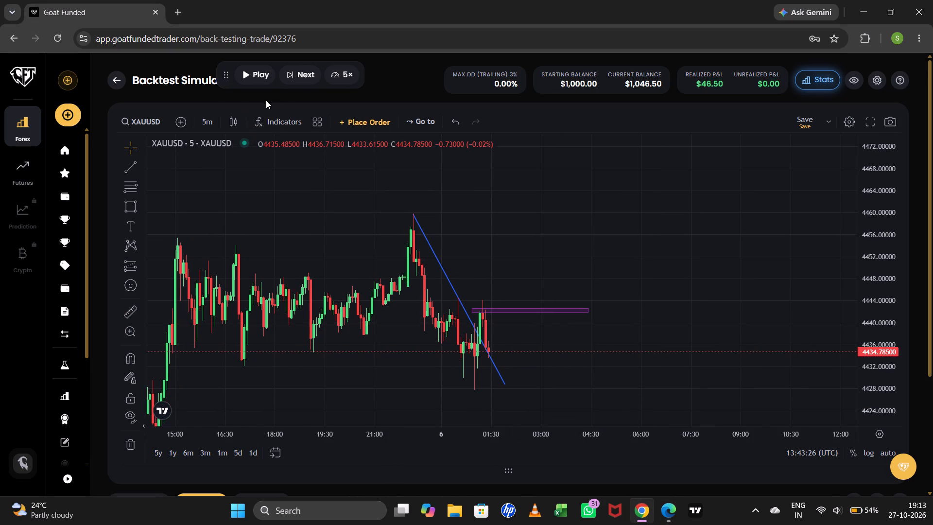
left_click(309, 72)
left_click(309, 72)
left_click(309, 72)
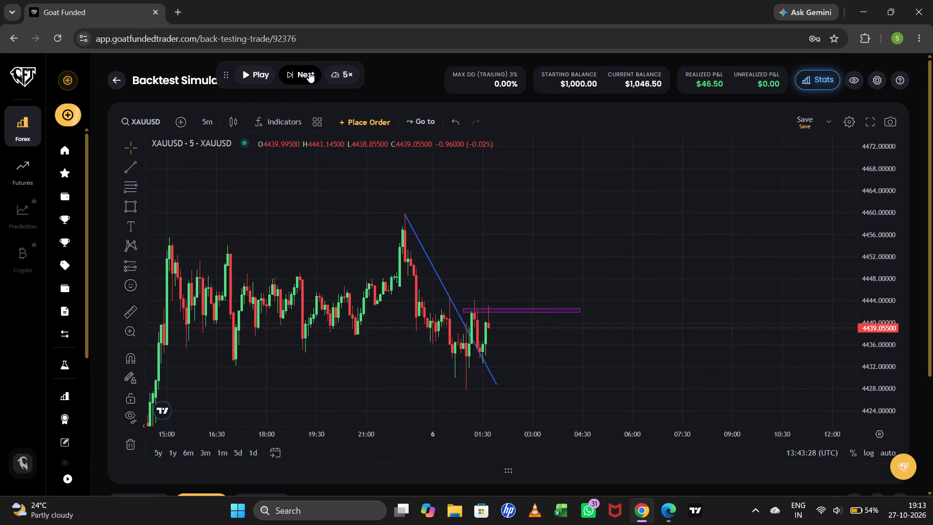
left_click(309, 72)
left_click(309, 72)
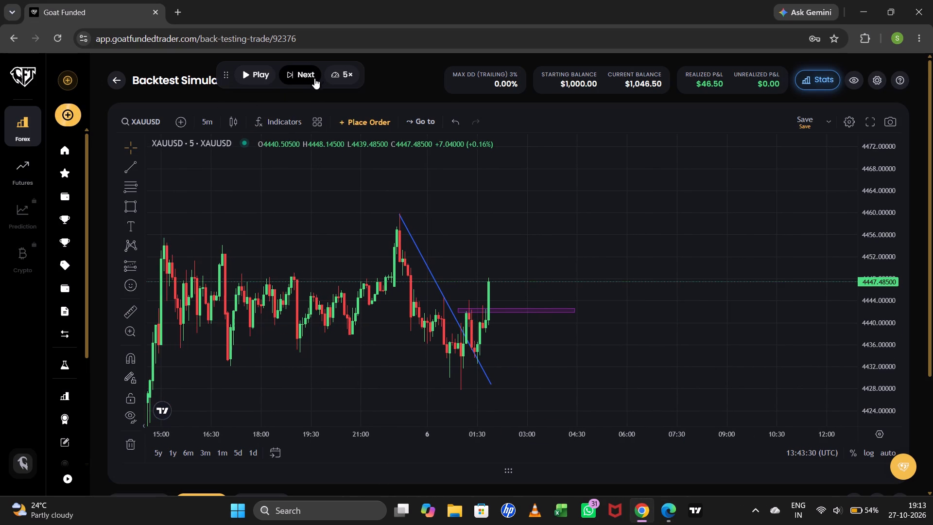
Place a market buy order on XAUUSD with a size of 0.01 lots.
left_click(356, 126)
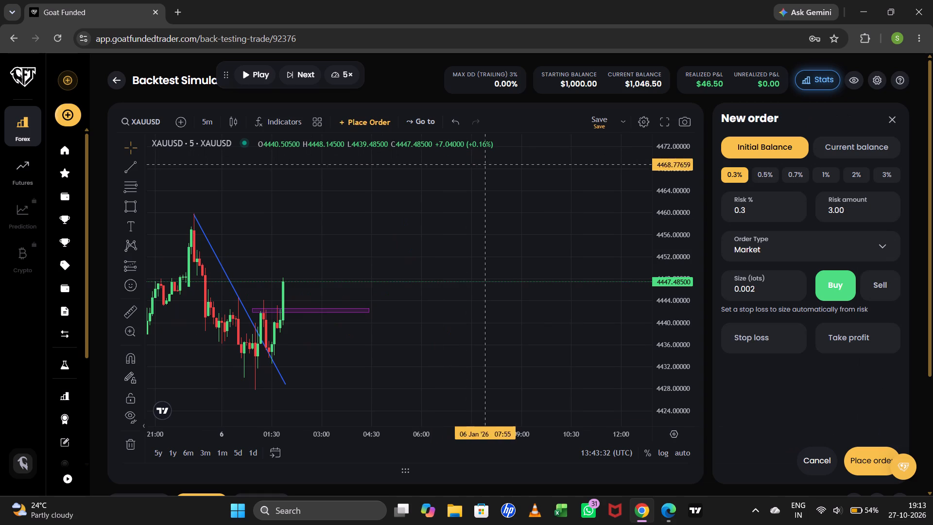
left_click(764, 285)
key("BackSpace")
key("BackSpace")
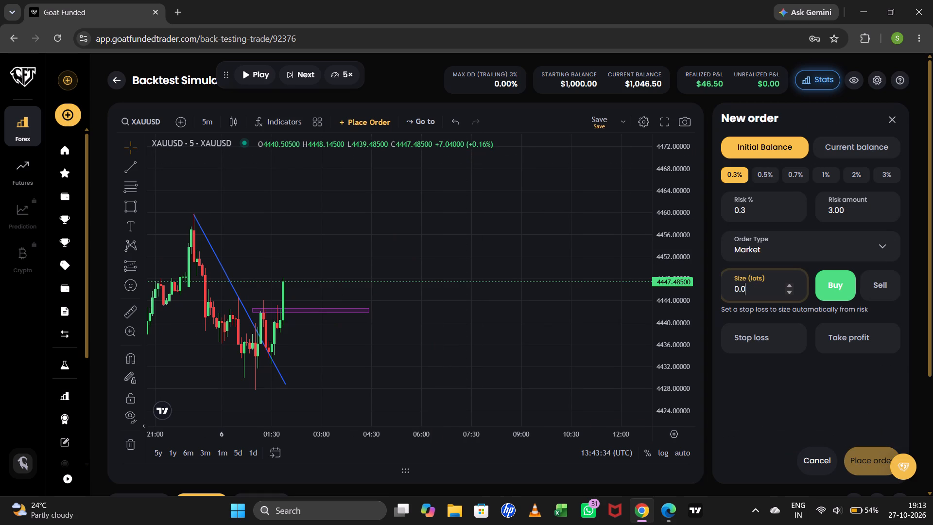
key("BackSpace")
type("01")
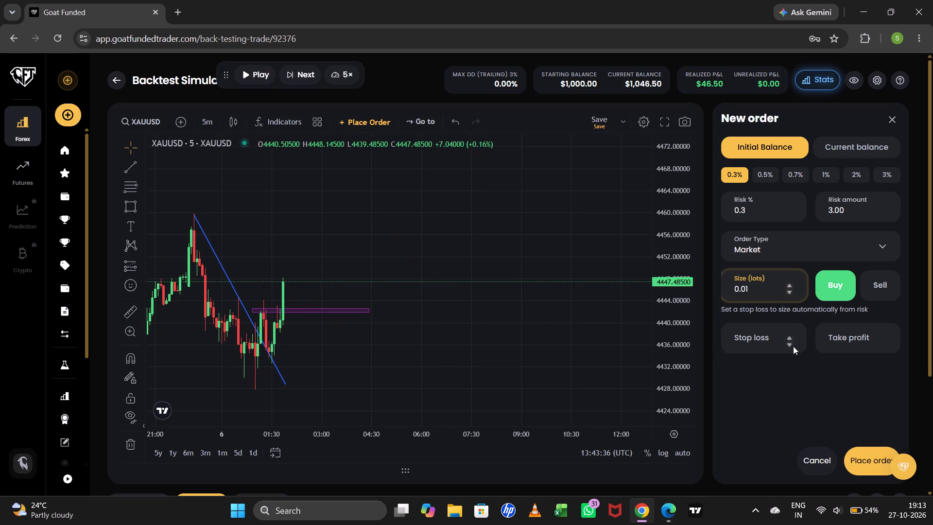
left_click(858, 463)
Advance the replay candle by candle to about 02:10 on 6 January.
left_click_drag(877, 197, 878, 206)
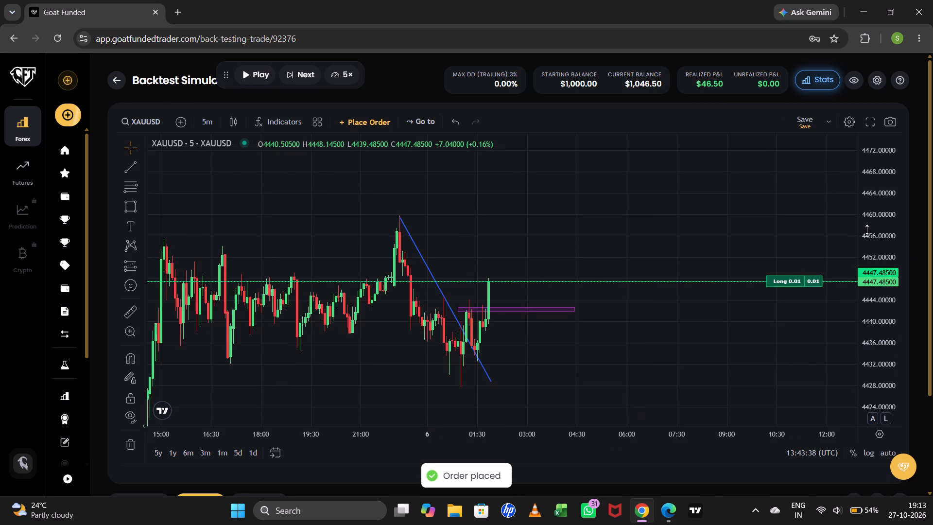
left_click_drag(815, 243, 792, 260)
left_click(311, 74)
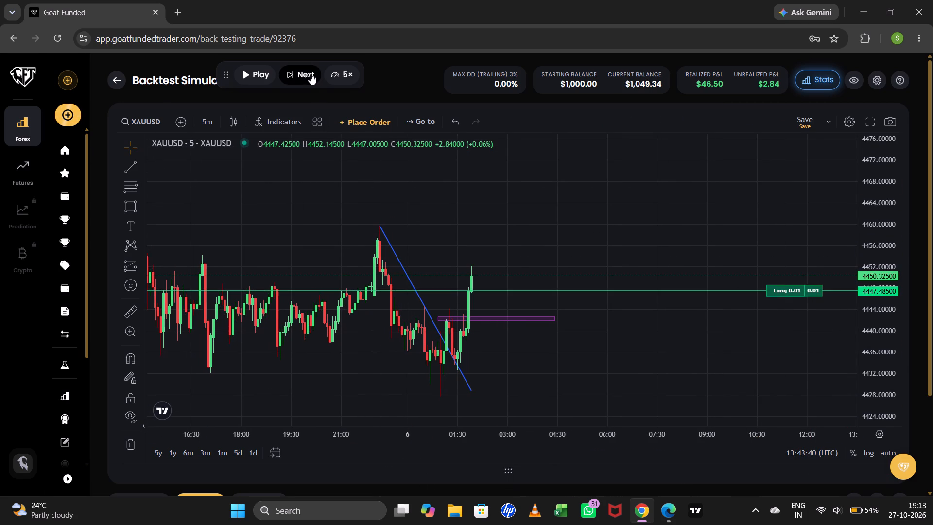
left_click_drag(579, 180, 545, 202)
left_click(302, 73)
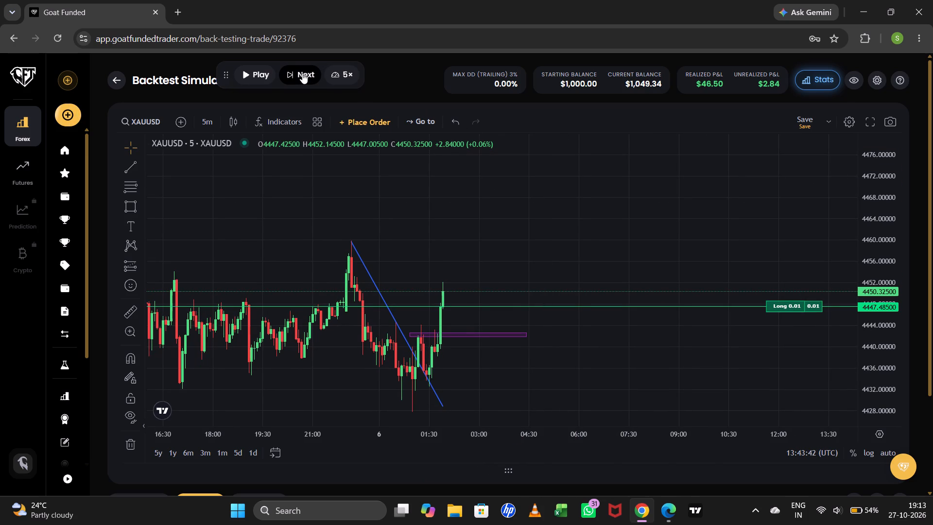
left_click(302, 73)
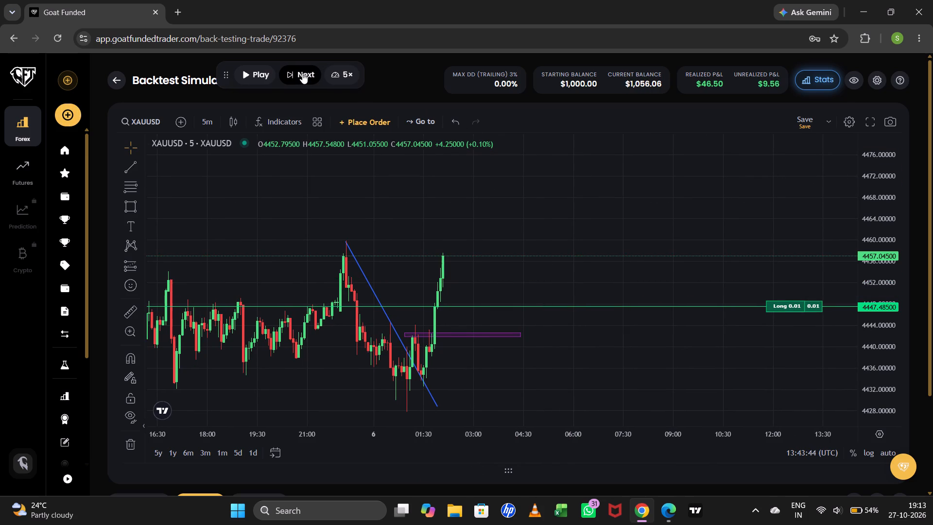
left_click(302, 73)
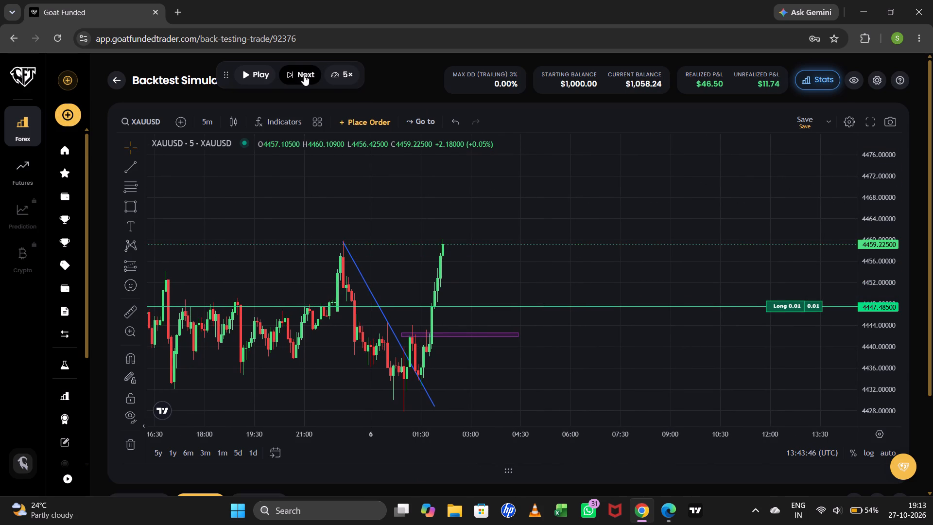
Edit the open XAUUSD long position, setting its stop loss to the entry price of 4447.485, and save it.
scroll(655, 438, "down", 1)
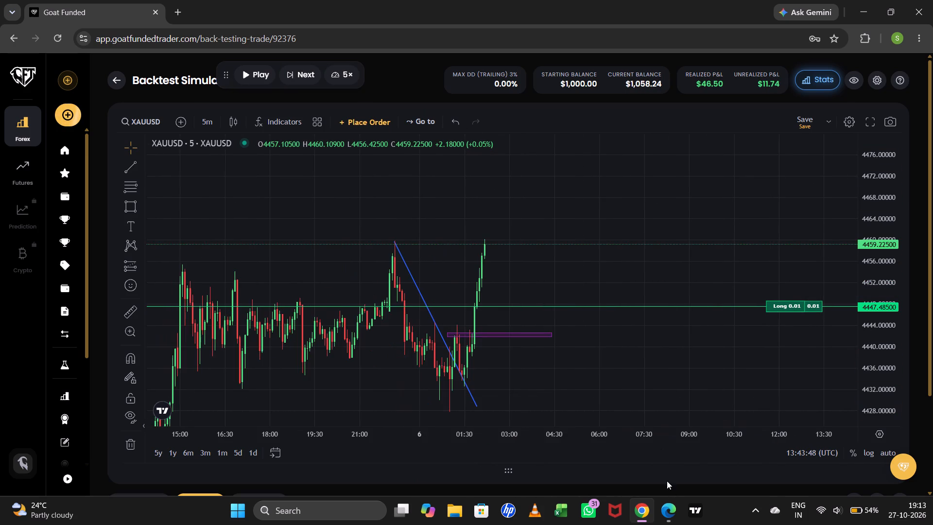
scroll(674, 485, "down", 3)
left_click(847, 439)
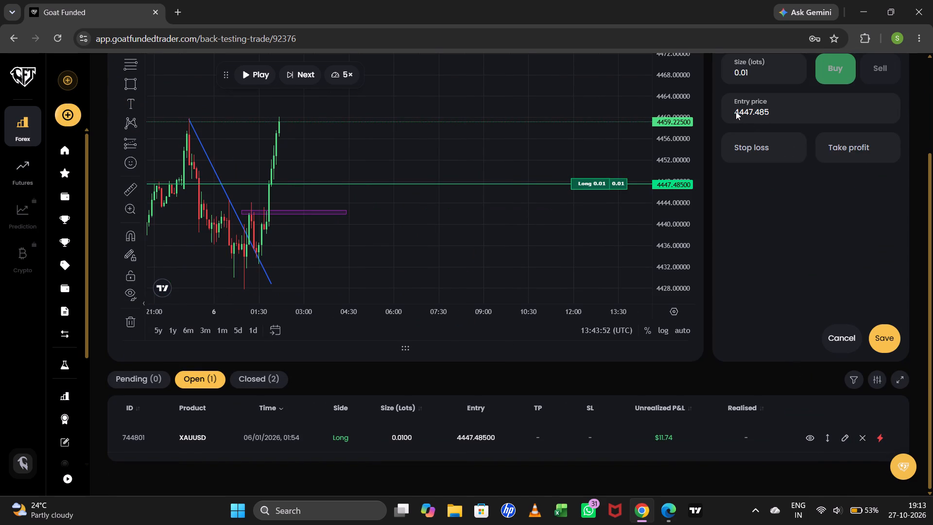
left_click_drag(734, 108, 813, 108)
key("ctrl+c")
left_click(766, 149)
key("ctrl+v")
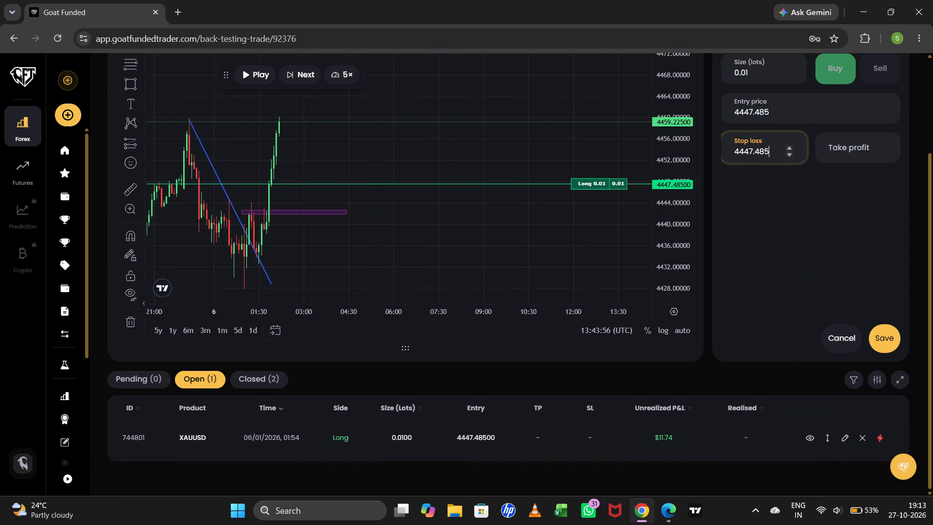
left_click(883, 333)
Advance the replay candle by candle to about 03:15 on 6 January.
scroll(640, 462, "up", 2)
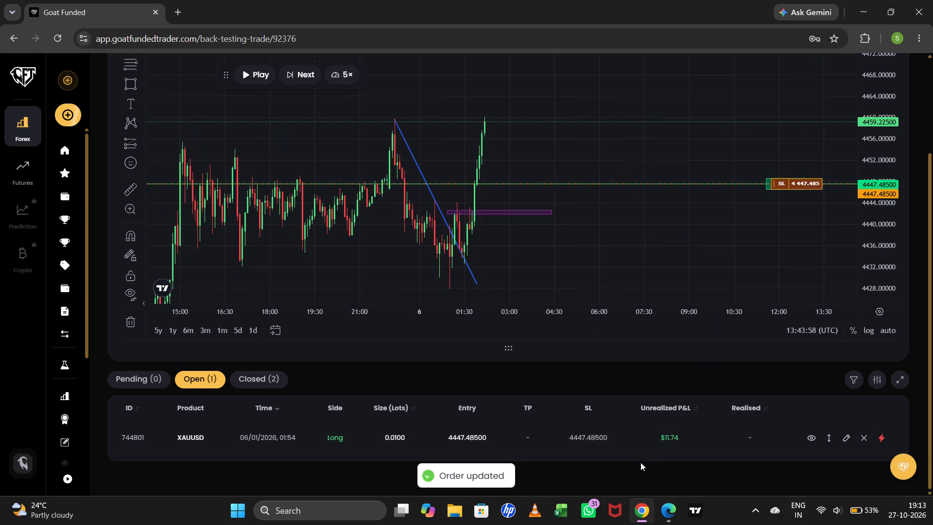
left_click(298, 75)
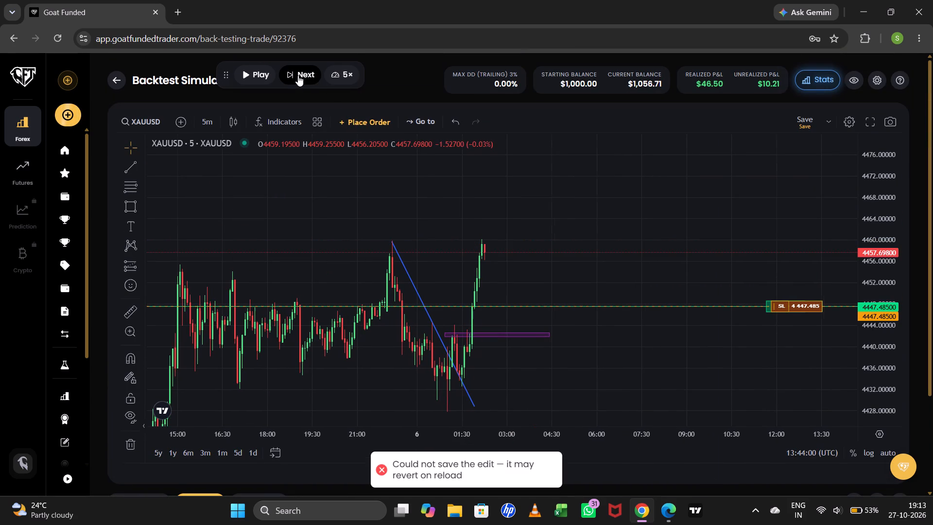
left_click(299, 74)
left_click(299, 74)
left_click(299, 74)
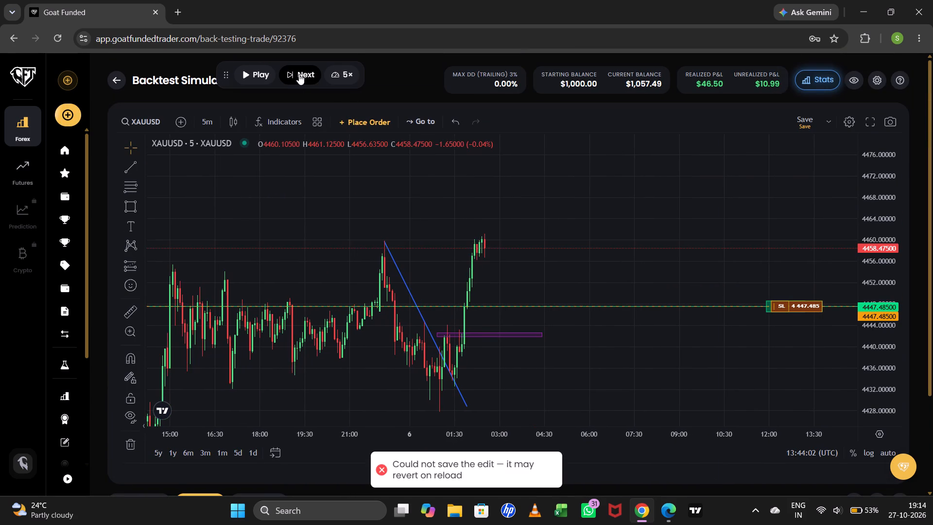
left_click(299, 74)
left_click(299, 74)
left_click(299, 74)
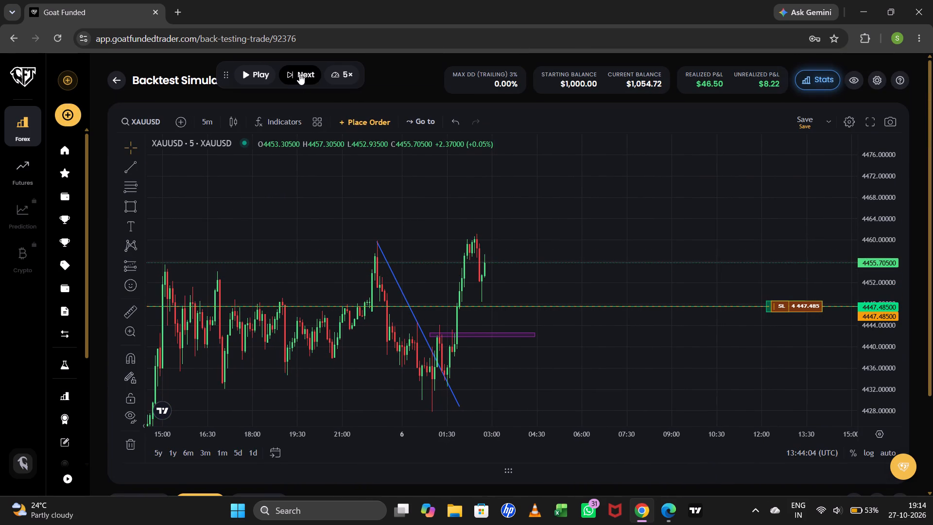
left_click(299, 74)
left_click(299, 74)
left_click(299, 74)
left_click(299, 74)
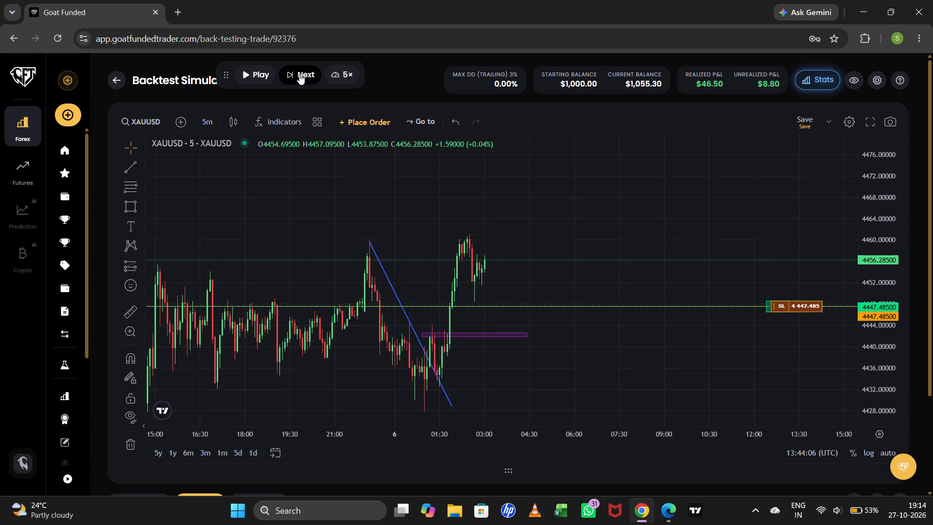
left_click(299, 74)
left_click(299, 74)
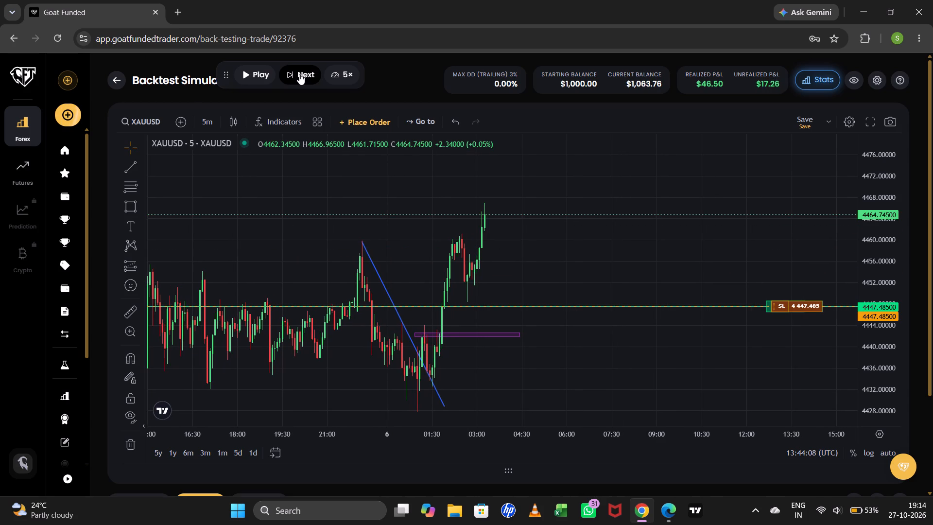
Advance the replay by one 5-minute candle.
left_click(299, 74)
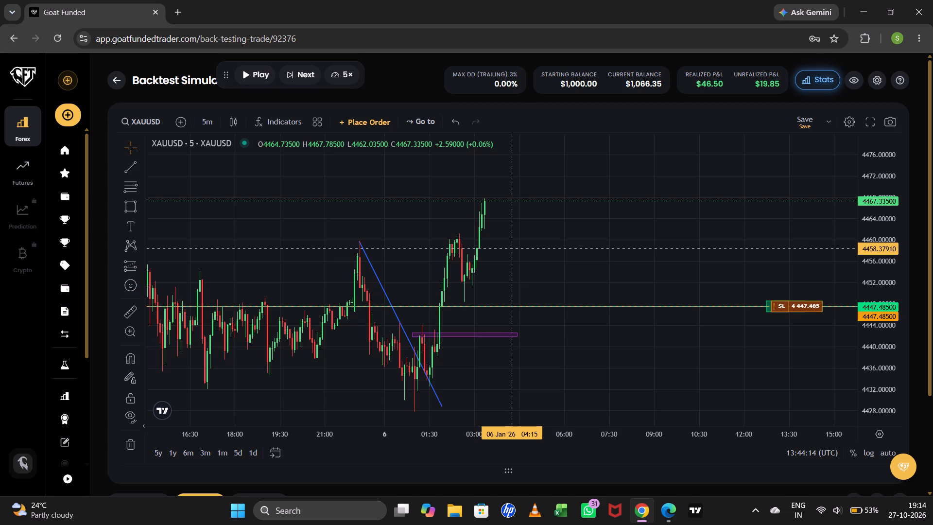
Edit the open XAUUSD long position, setting its stop loss to 4458, and save it.
scroll(681, 487, "down", 3)
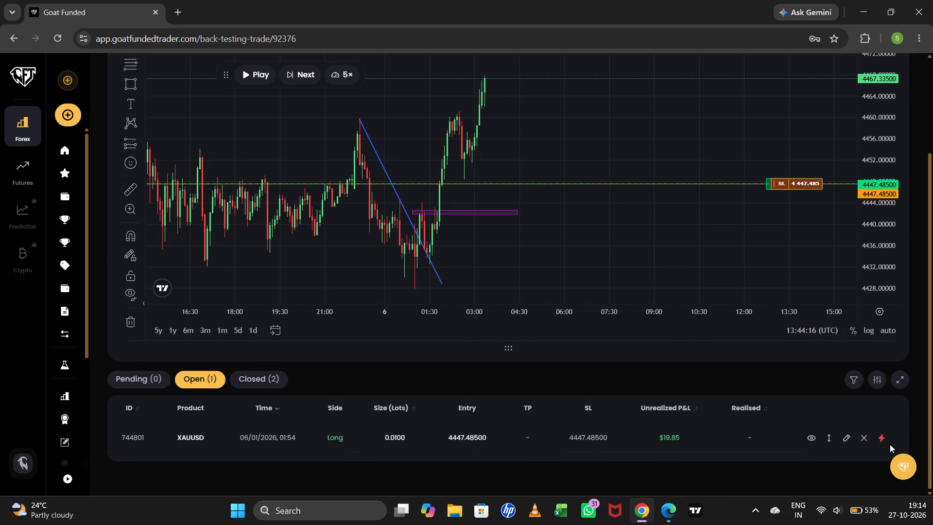
left_click(842, 437)
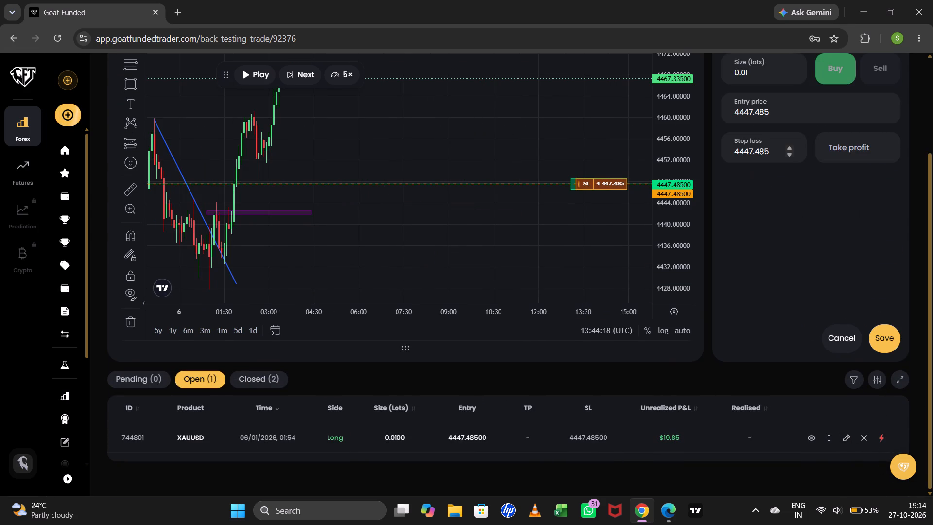
left_click(771, 149)
key("BackSpace")
key("BackSpace")
key("BackSpace")
key("BackSpace")
key("BackSpace")
key("BackSpace")
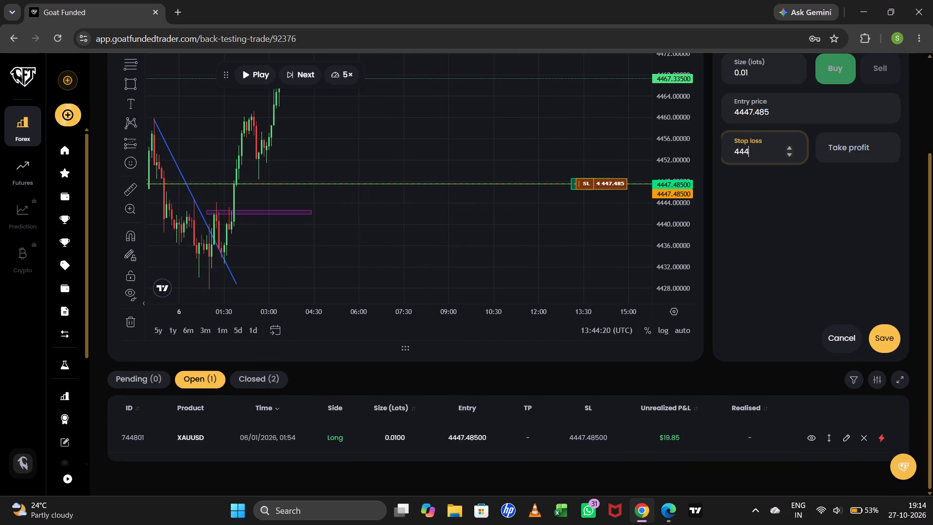
type("58")
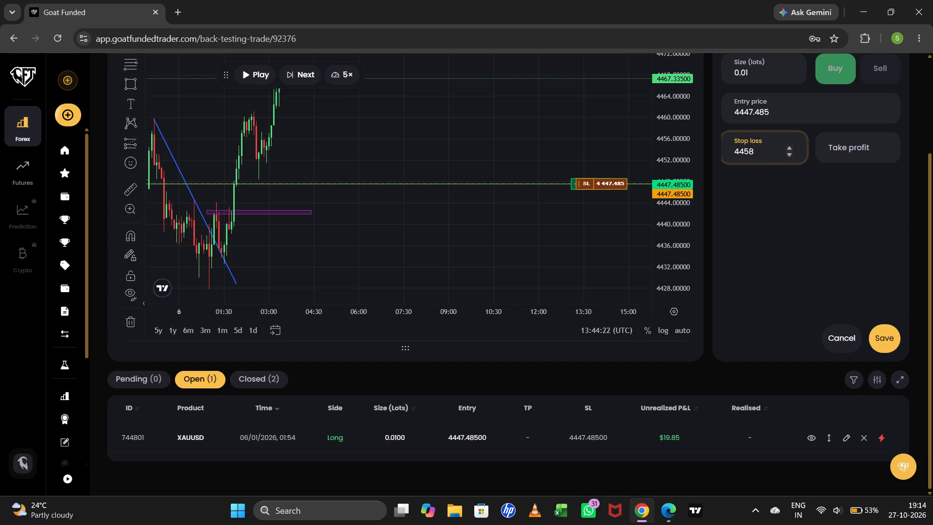
left_click(878, 345)
Advance the replay candle by candle to about 05:50 on 6 January and dismiss the payout dialog.
scroll(730, 387, "up", 3)
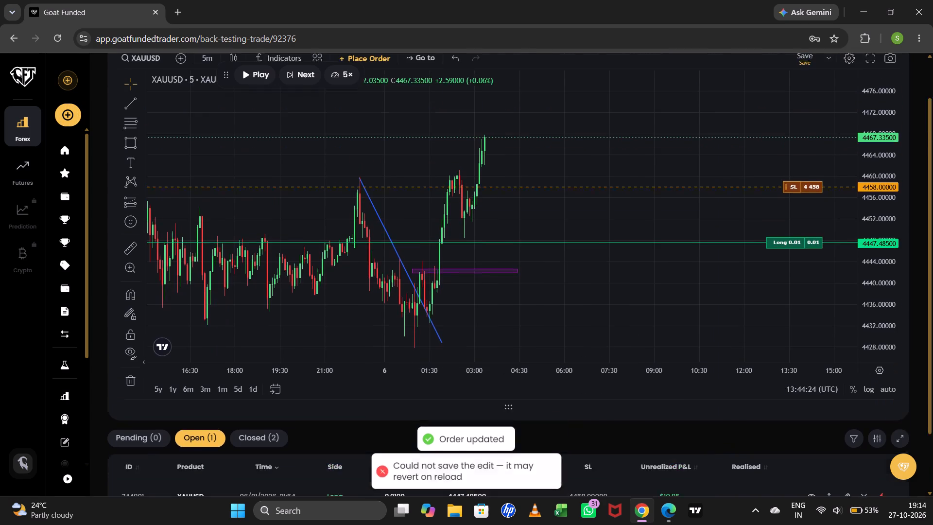
left_click(296, 74)
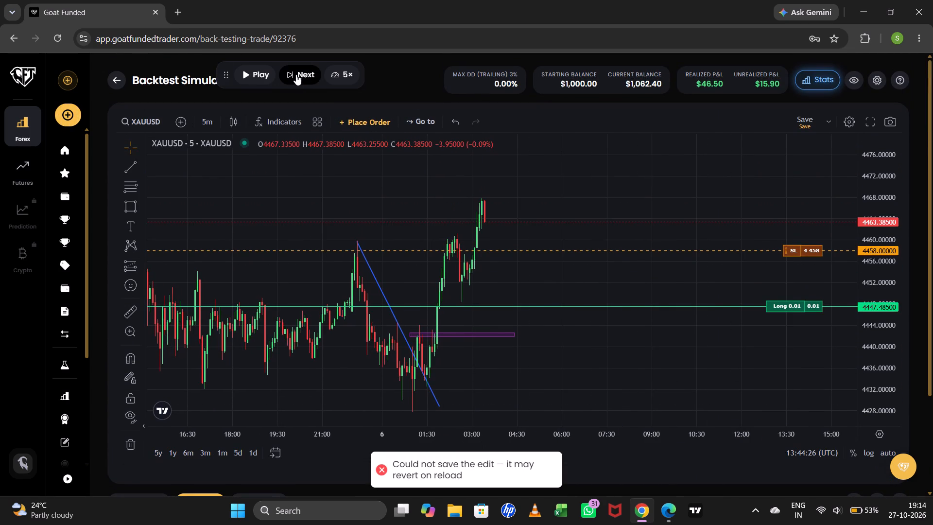
left_click(296, 74)
left_click(296, 74)
left_click(296, 74)
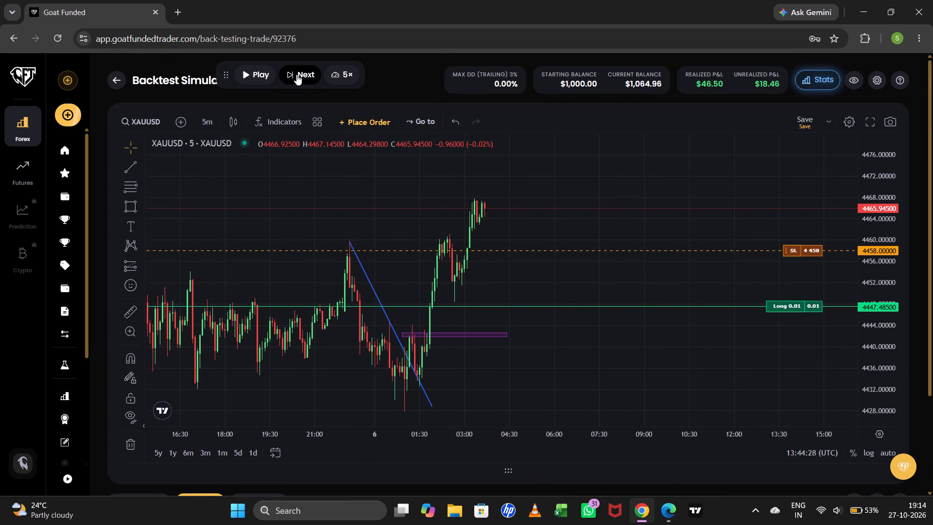
left_click(296, 74)
left_click(296, 74)
left_click(296, 74)
left_click(296, 74)
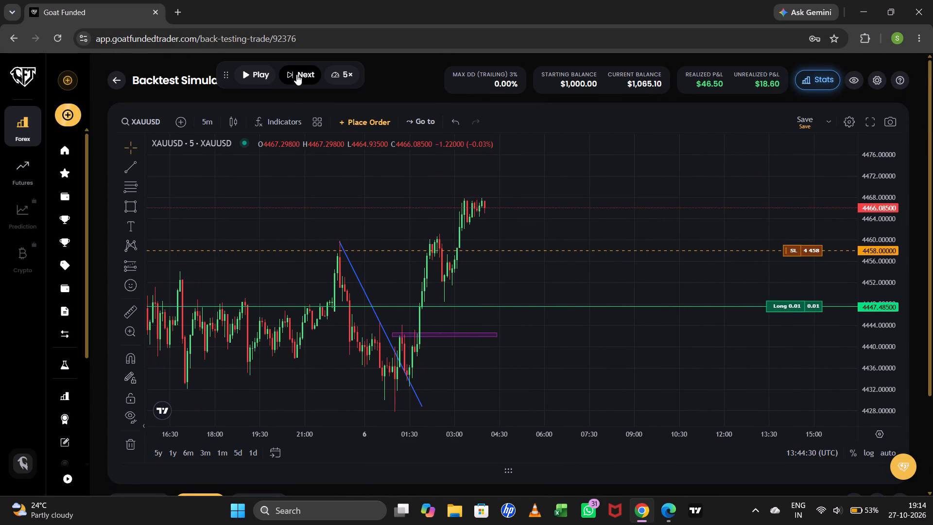
left_click(296, 74)
left_click(296, 74)
left_click(296, 74)
left_click(296, 74)
triple_click(296, 74)
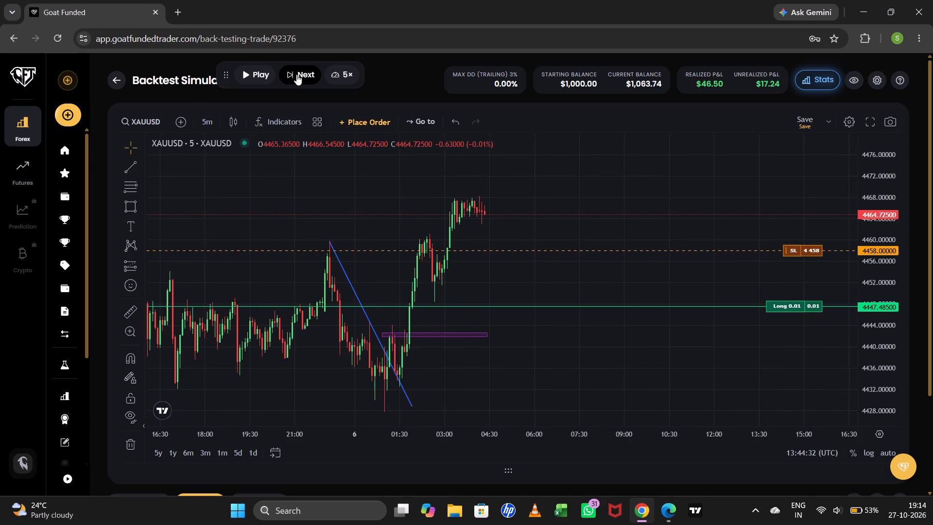
triple_click(296, 74)
triple_click(296, 74)
triple_click(296, 74)
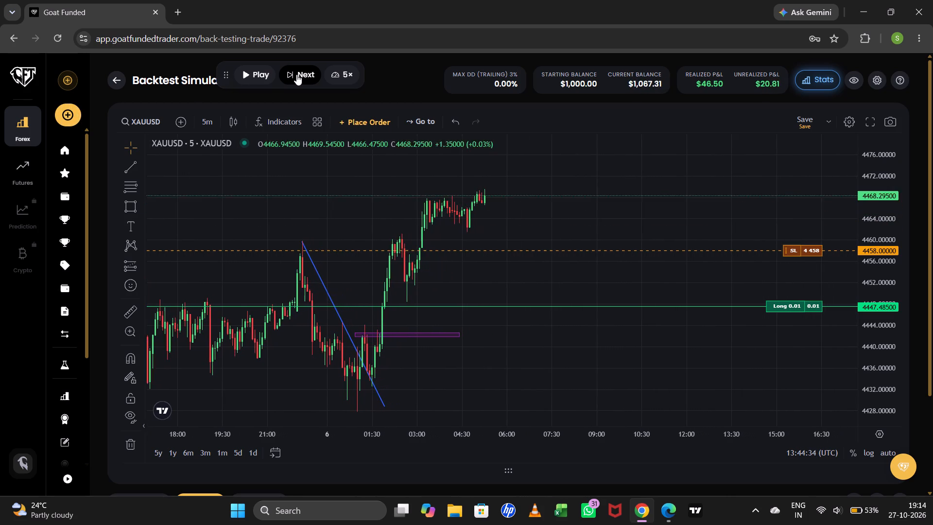
triple_click(296, 74)
left_click(296, 74)
left_click_drag(584, 207, 581, 261)
triple_click(311, 72)
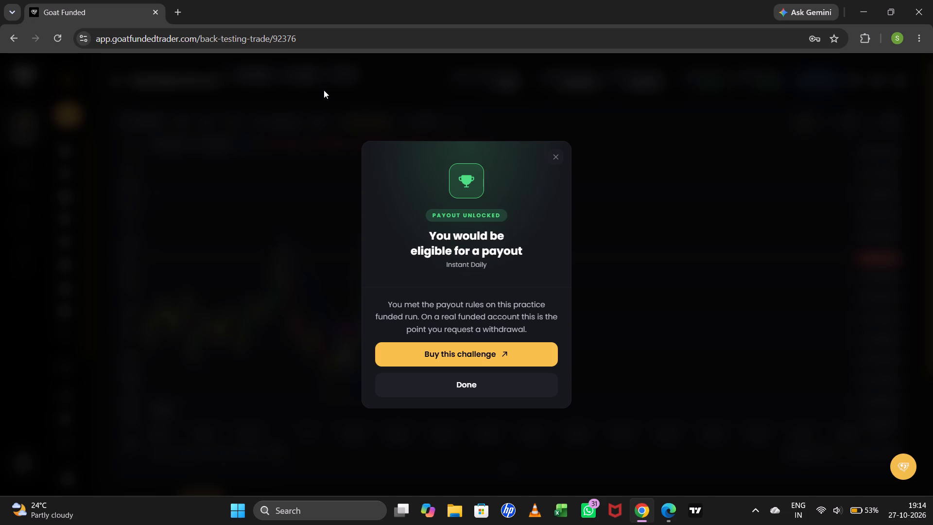
left_click(505, 385)
Advance the replay to about 06:05 on 6 January.
left_click_drag(894, 200, 891, 238)
scroll(569, 282, "up", 1)
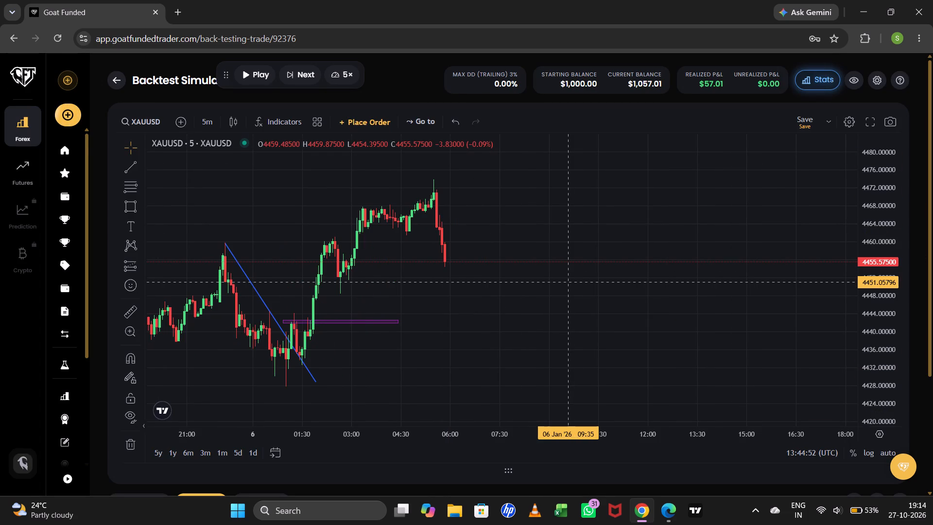
scroll(569, 286, "down", 1)
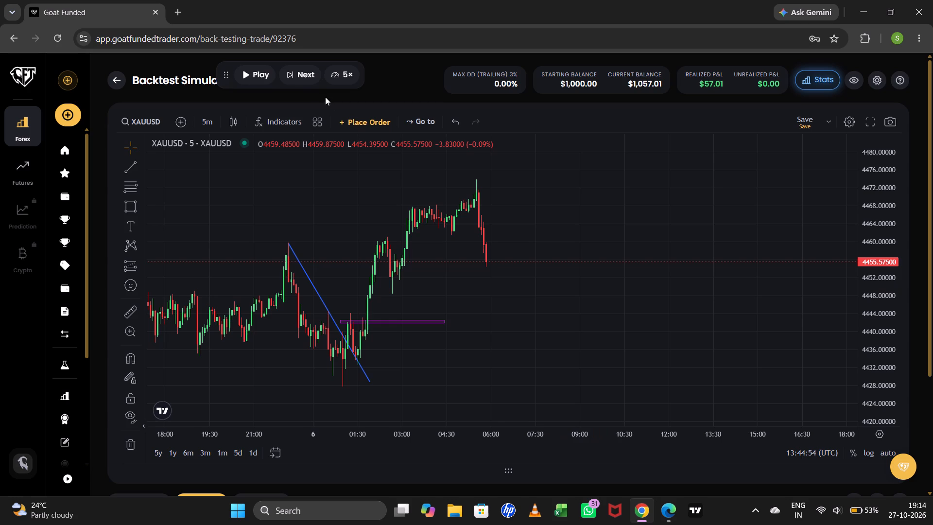
triple_click(310, 75)
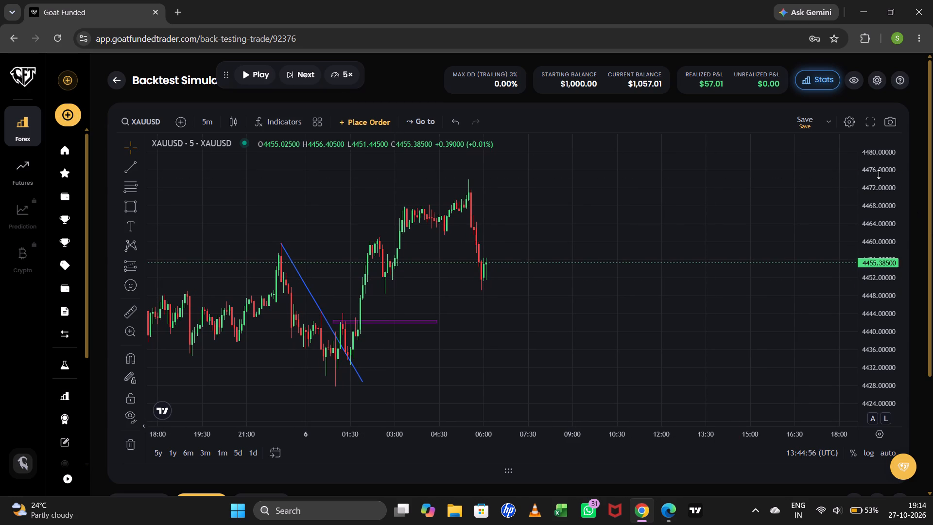
Delete the blue trend line and the purple zone from the XAUUSD chart.
left_click_drag(884, 180, 891, 235)
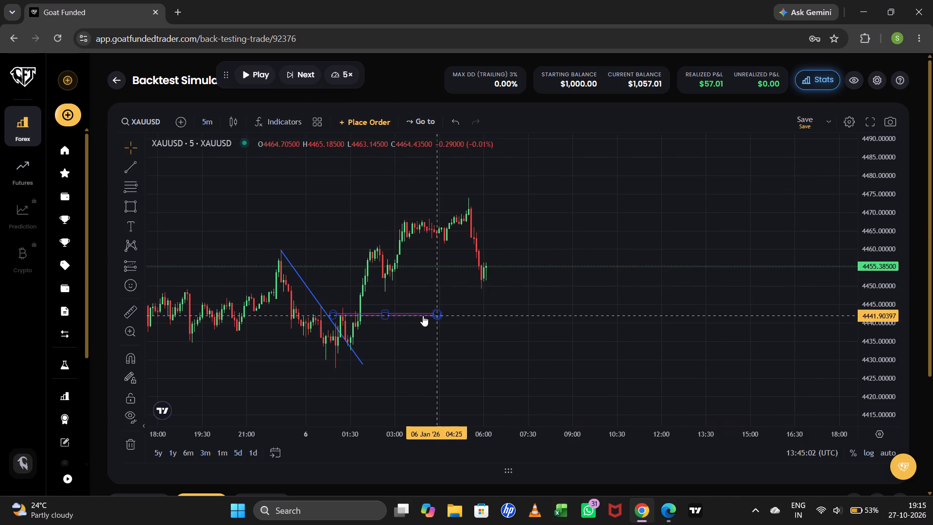
left_click(130, 445)
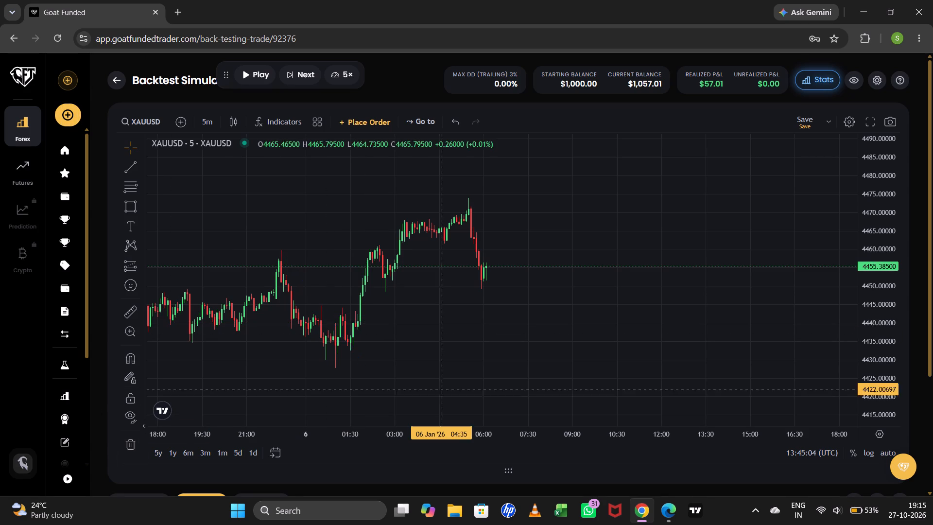
Review the closed XAUUSD trades below the chart and return to the list of open positions.
left_click_drag(771, 229, 761, 264)
left_click_drag(885, 230, 884, 174)
left_click_drag(681, 213, 664, 247)
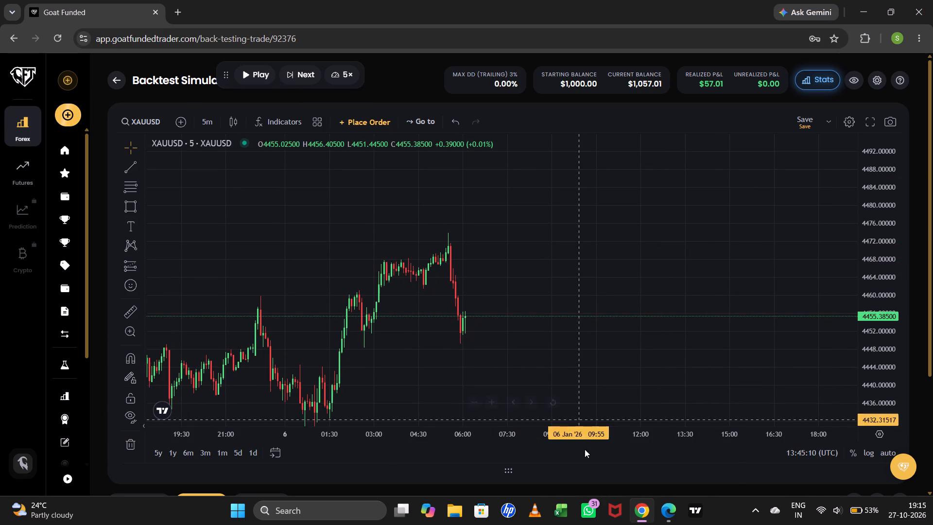
scroll(615, 468, "down", 4)
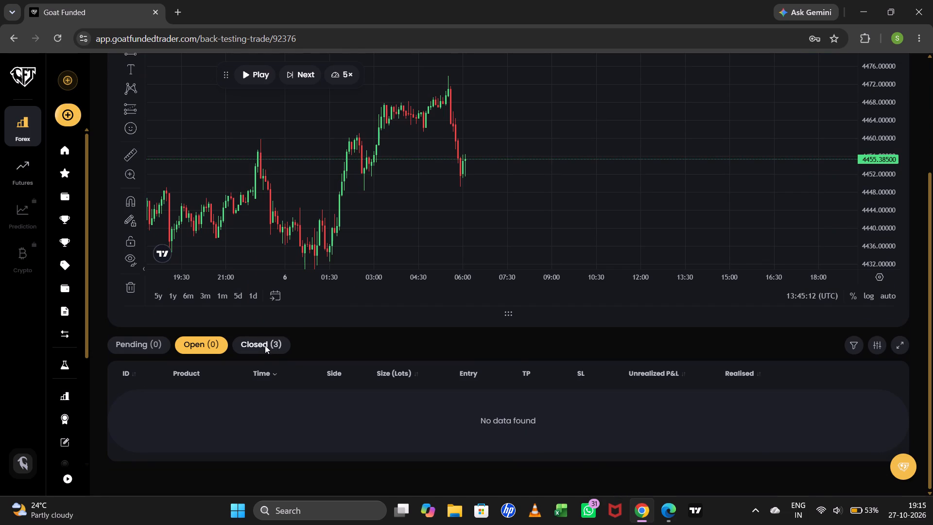
left_click(264, 345)
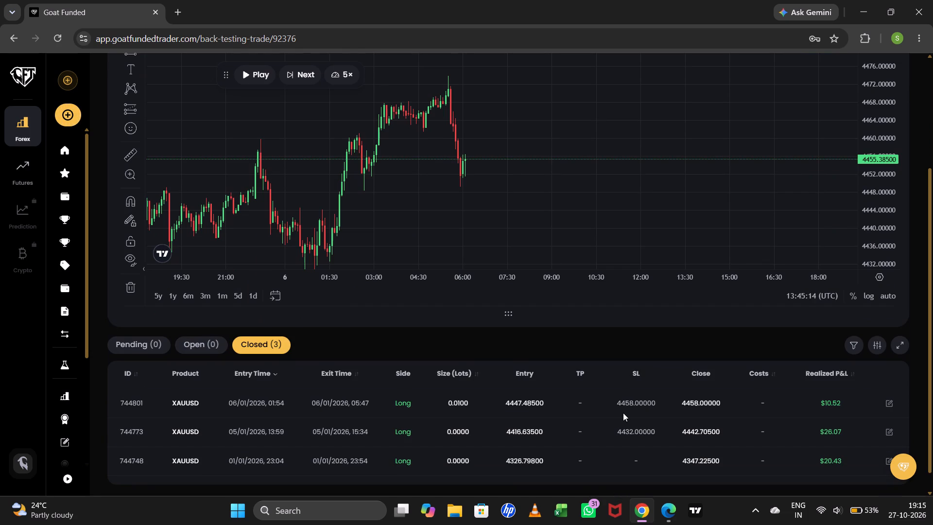
scroll(623, 413, "down", 1)
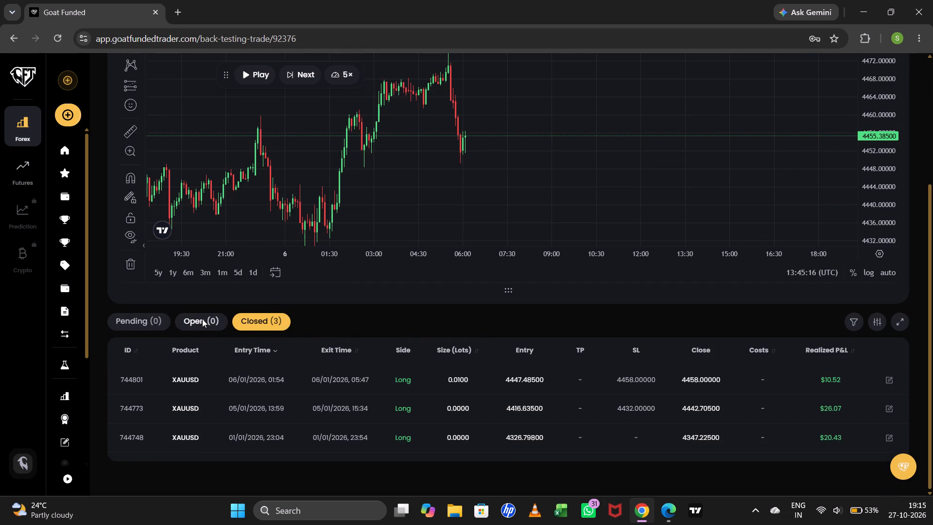
left_click(202, 319)
Examine the XAUUSD 5-minute price action across 5 and 6 January, both broadly and around the latest candles.
scroll(473, 352, "up", 5)
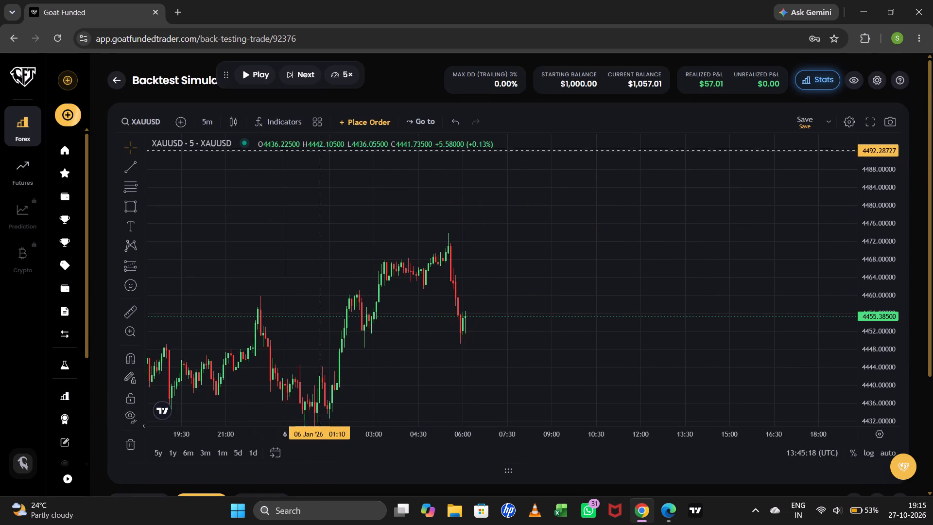
left_click_drag(874, 201, 866, 273)
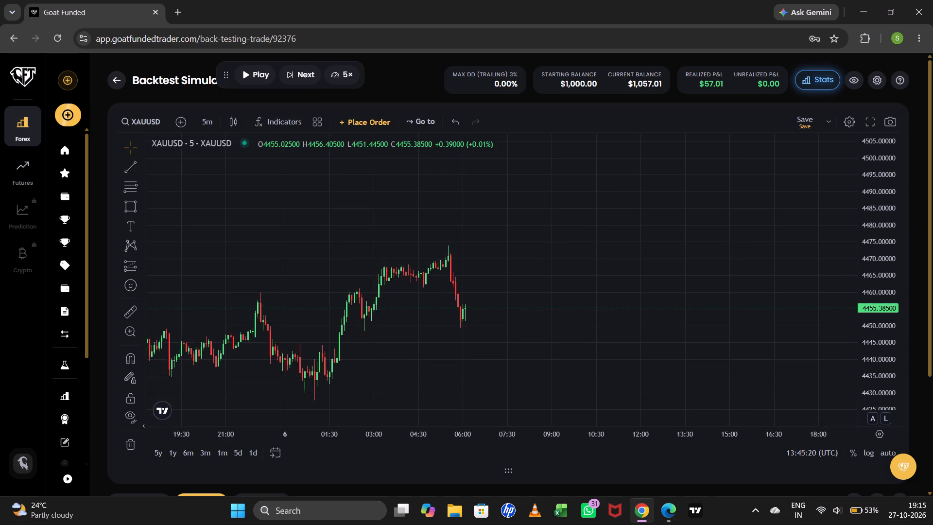
scroll(622, 318, "down", 16)
left_click_drag(877, 208, 873, 319)
left_click_drag(721, 350, 852, 125)
left_click_drag(799, 210, 595, 331)
scroll(589, 331, "up", 4)
left_click_drag(621, 253, 547, 345)
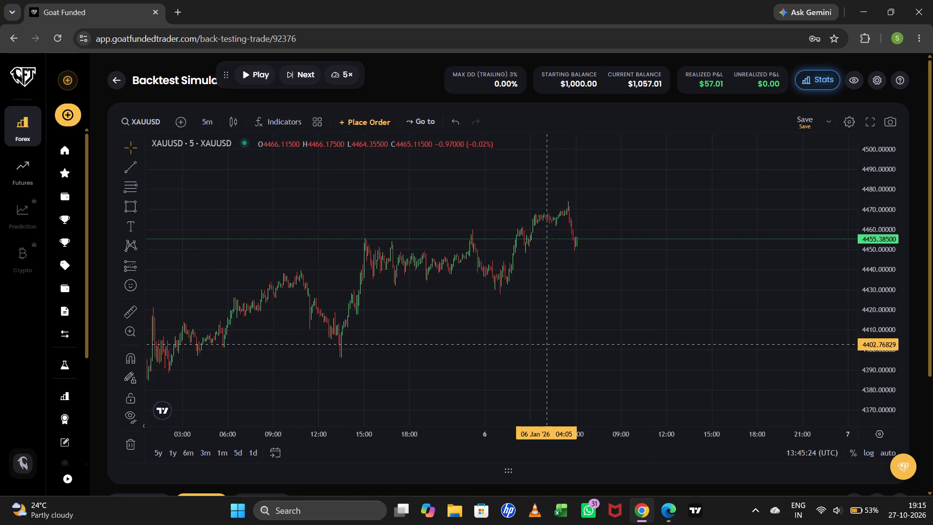
scroll(587, 321, "up", 5)
left_click_drag(875, 324, 897, 127)
left_click_drag(515, 279, 541, 423)
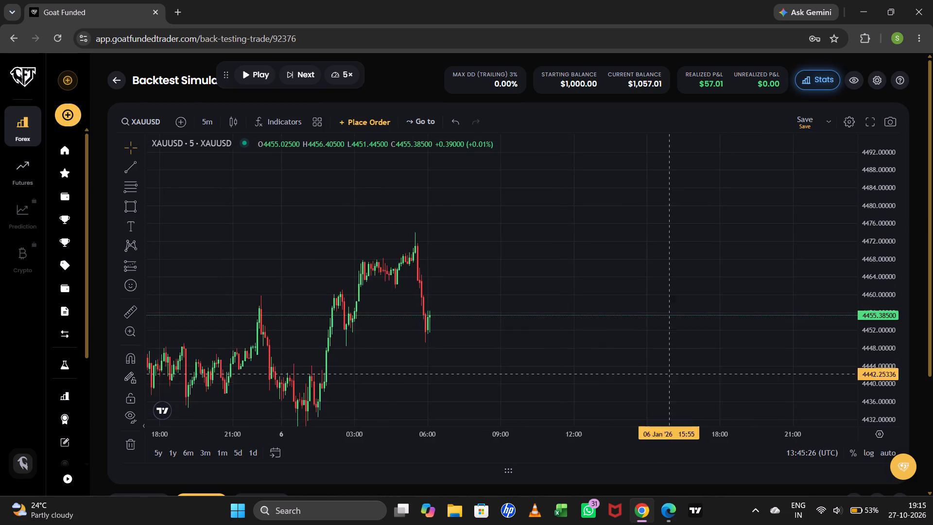
scroll(669, 338, "up", 4)
left_click_drag(511, 335, 695, 325)
left_click_drag(879, 322, 919, 127)
left_click_drag(597, 221, 616, 257)
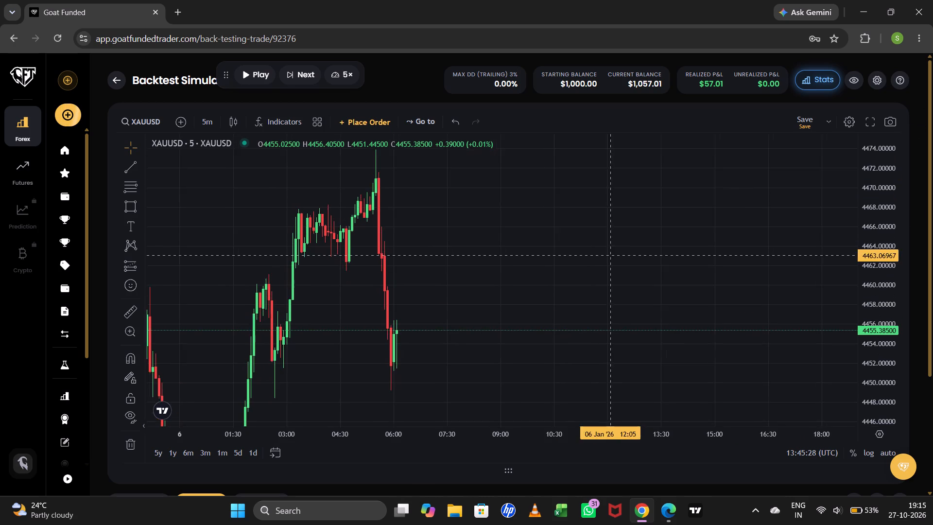
left_click_drag(886, 169, 885, 285)
left_click_drag(530, 283, 735, 228)
left_click_drag(877, 171, 878, 204)
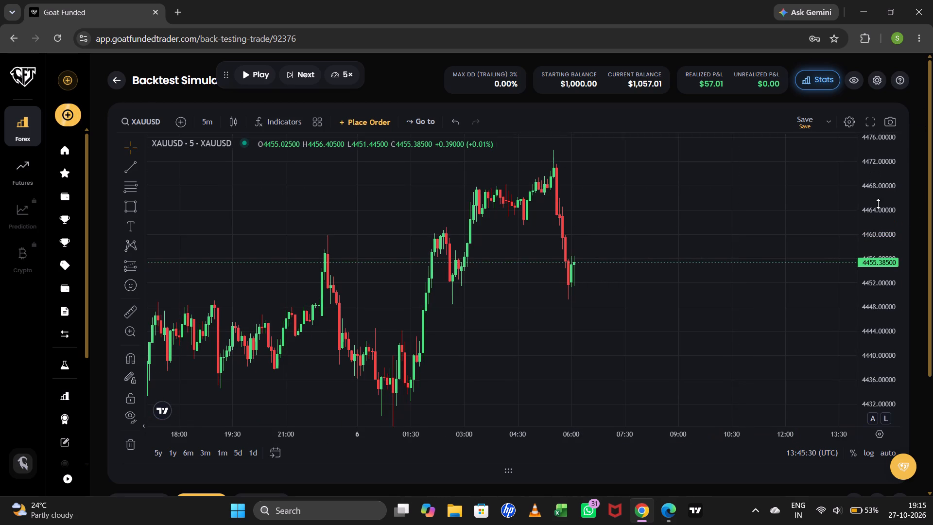
left_click_drag(878, 204, 875, 211)
left_click_drag(687, 234, 682, 238)
scroll(665, 234, "down", 1)
left_click_drag(668, 232, 609, 225)
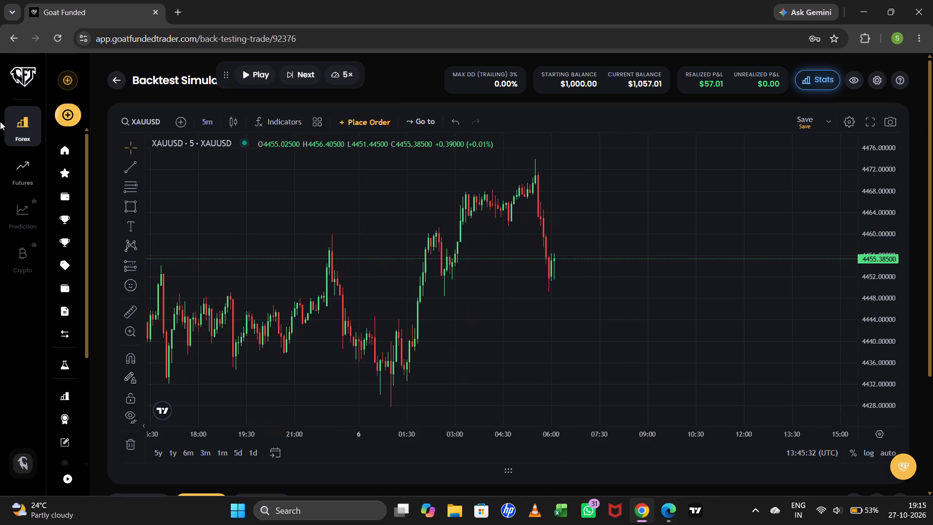
Advance the replay candle by candle to about 07:25 on 6 January.
triple_click(297, 76)
triple_click(297, 76)
triple_click(299, 77)
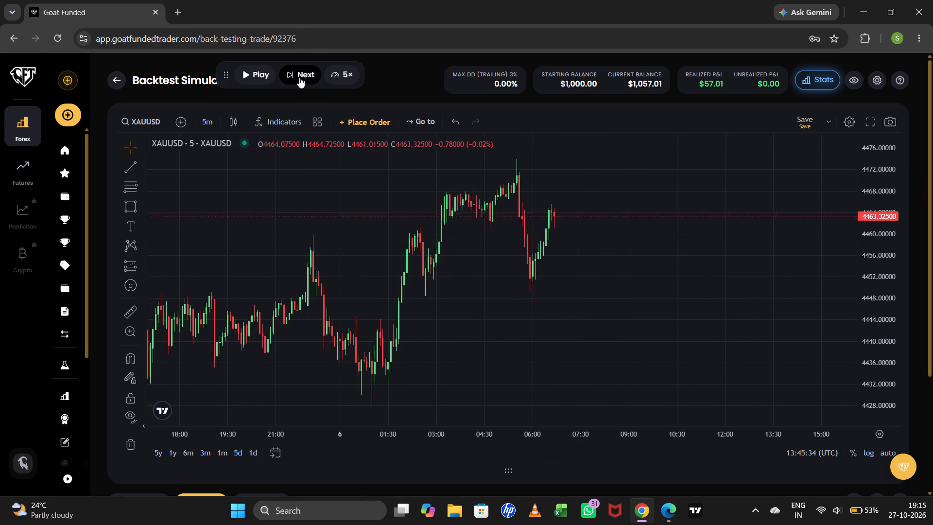
triple_click(301, 81)
double_click(303, 81)
triple_click(306, 83)
triple_click(307, 85)
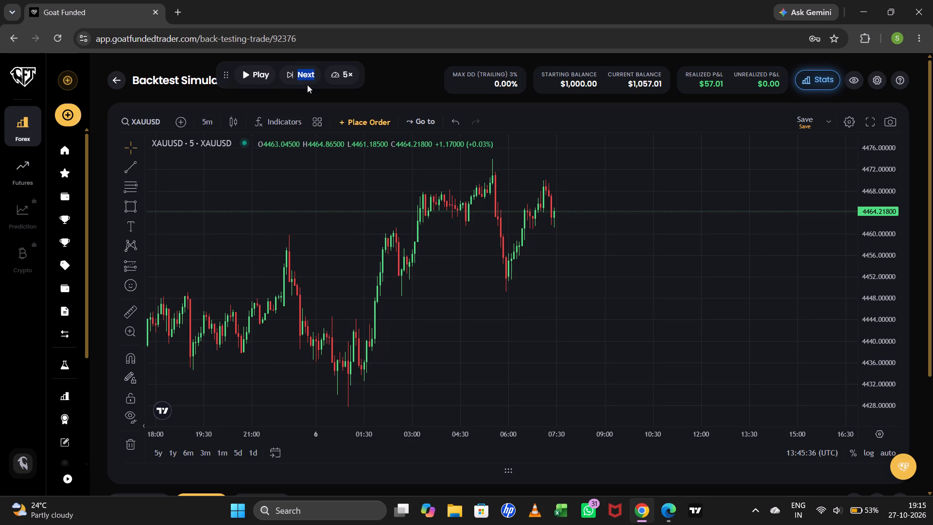
left_click(308, 86)
Advance the replay candle by candle to about 10:15 on 6 January.
left_click_drag(698, 238, 693, 306)
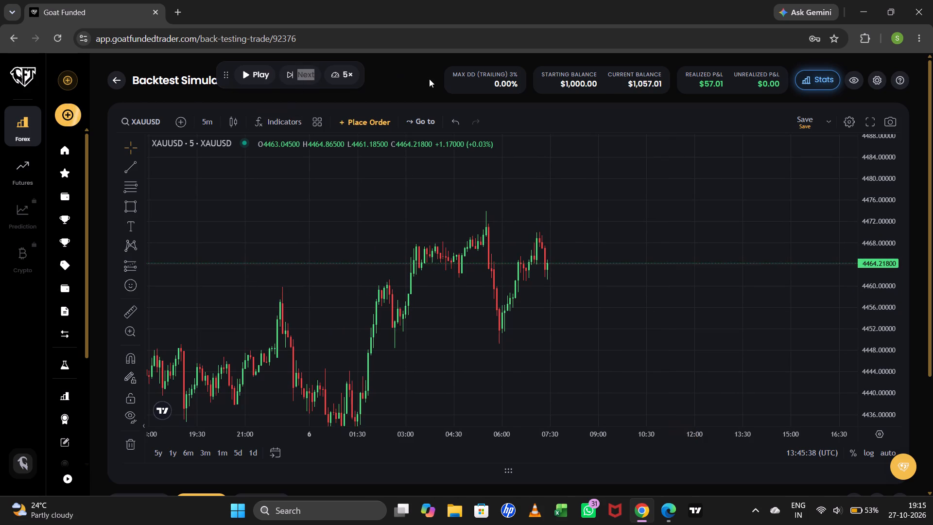
left_click(429, 79)
triple_click(302, 73)
triple_click(302, 73)
triple_click(303, 74)
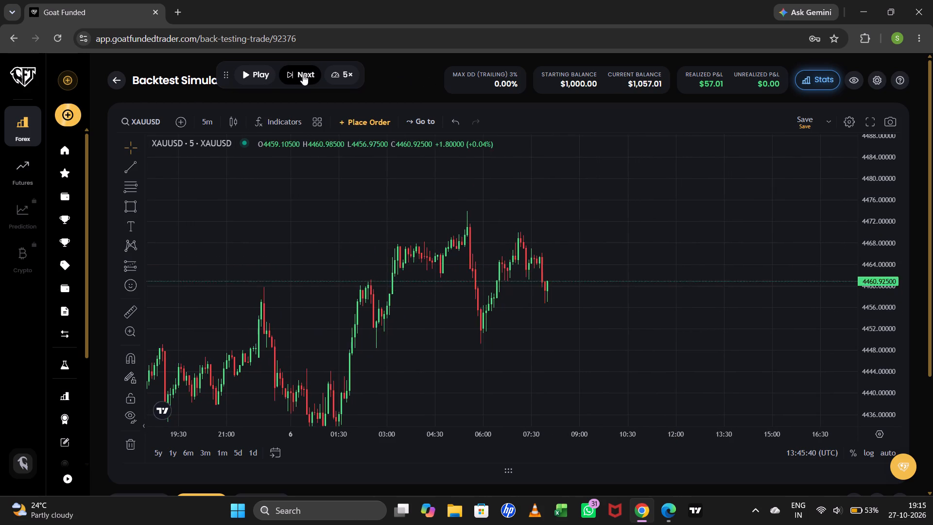
triple_click(303, 74)
triple_click(303, 75)
triple_click(304, 78)
triple_click(304, 78)
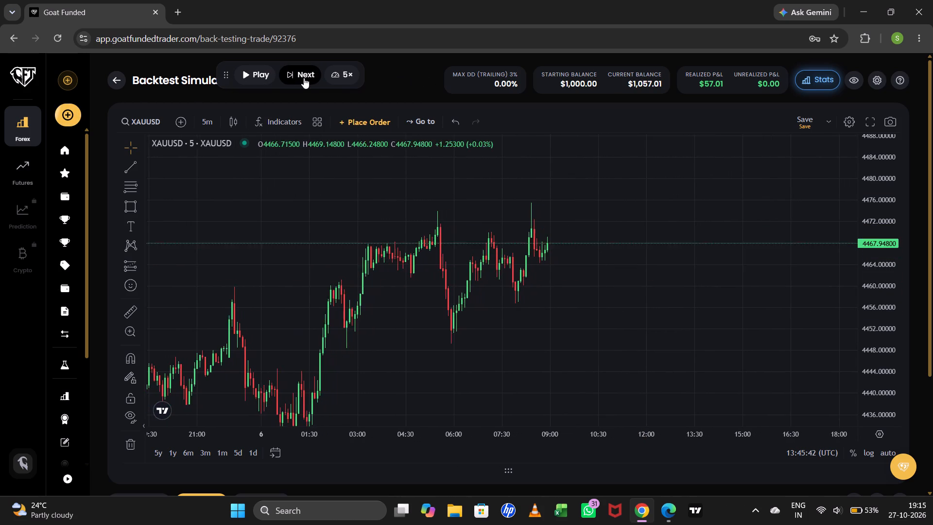
triple_click(304, 78)
triple_click(304, 78)
triple_click(304, 78)
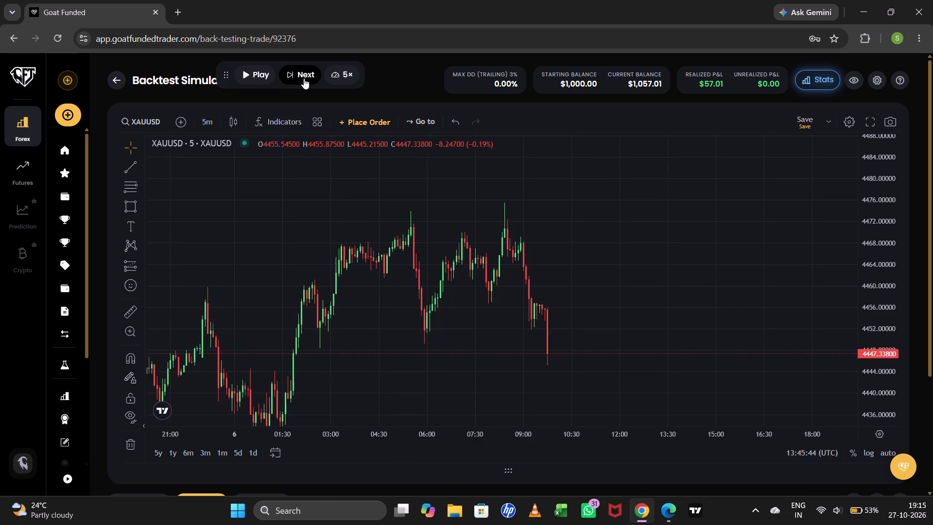
triple_click(304, 78)
left_click(304, 78)
left_click_drag(601, 255, 556, 255)
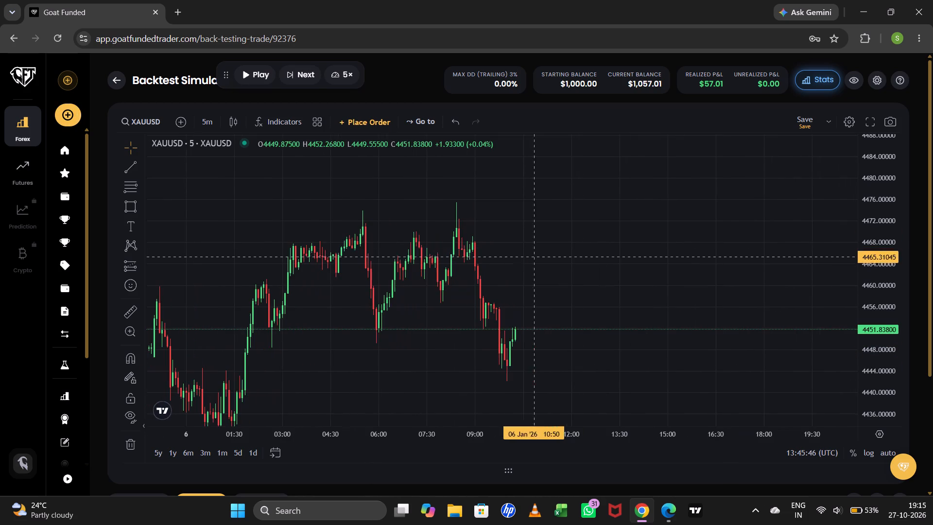
Draw a descending trend line from the 08:25 high near 4475.7 to about 4440 at 11:25 on 6 January.
left_click_drag(533, 289, 497, 283)
left_click(132, 165)
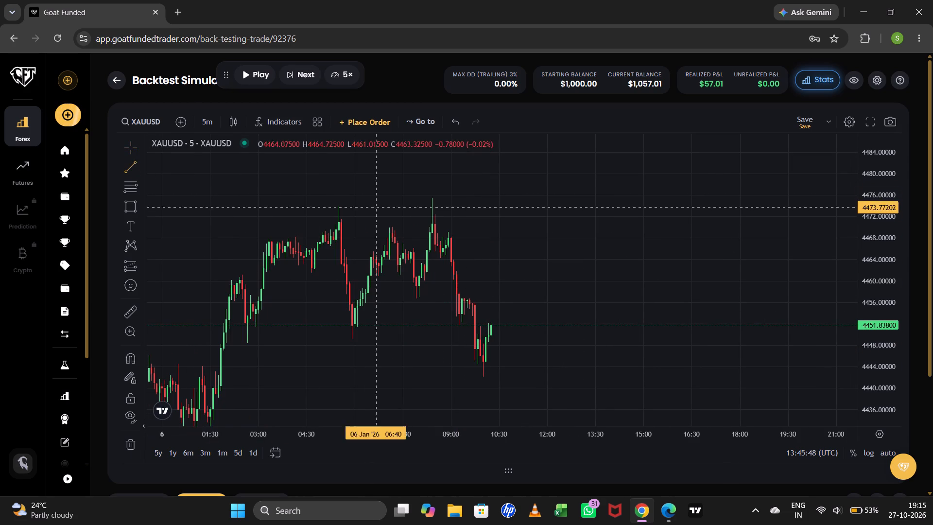
left_click(432, 197)
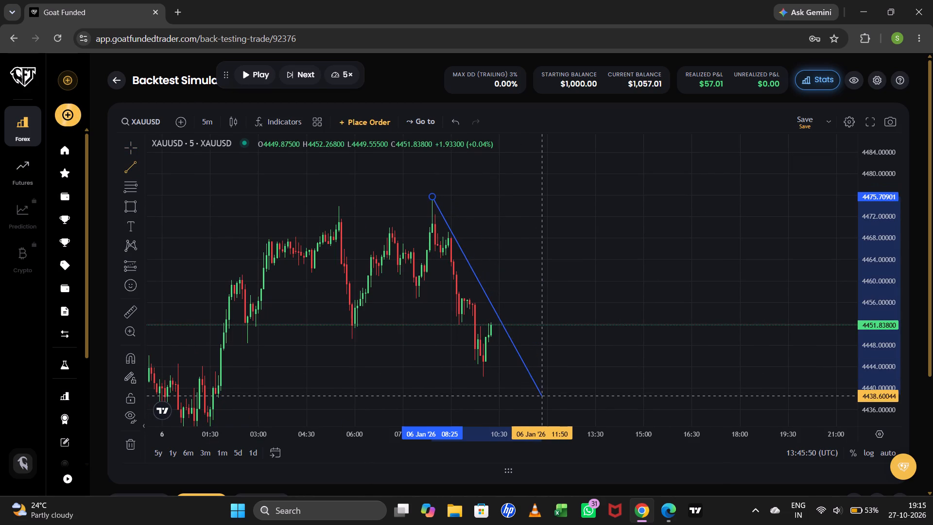
left_click(528, 387)
left_click(569, 298)
Advance the replay candle by candle to about 11:30 on 6 January.
left_click_drag(574, 262, 484, 245)
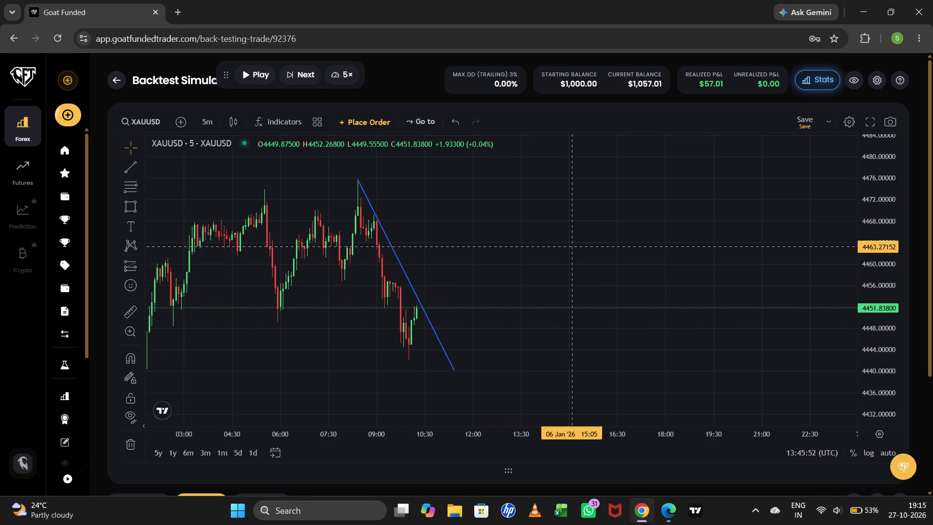
left_click_drag(881, 202, 880, 228)
left_click_drag(687, 238, 679, 259)
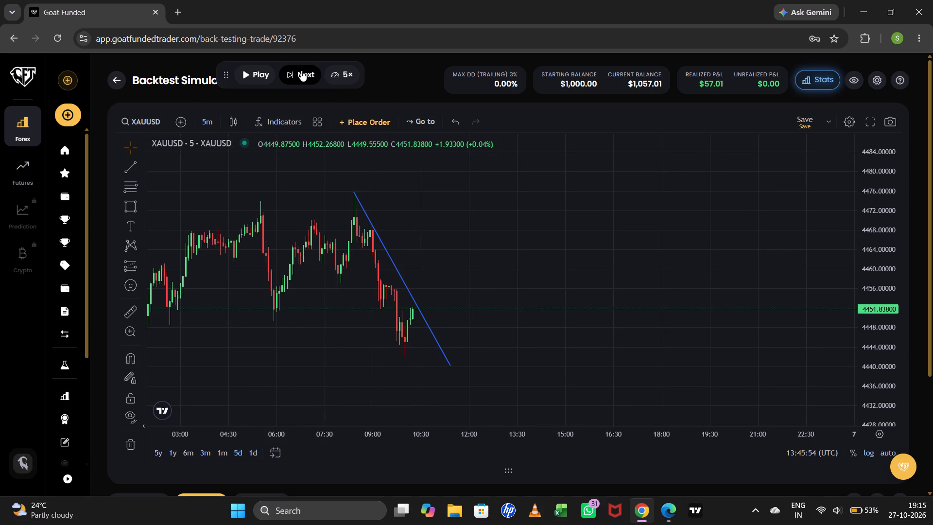
left_click(300, 70)
left_click(300, 71)
left_click(300, 72)
left_click(300, 72)
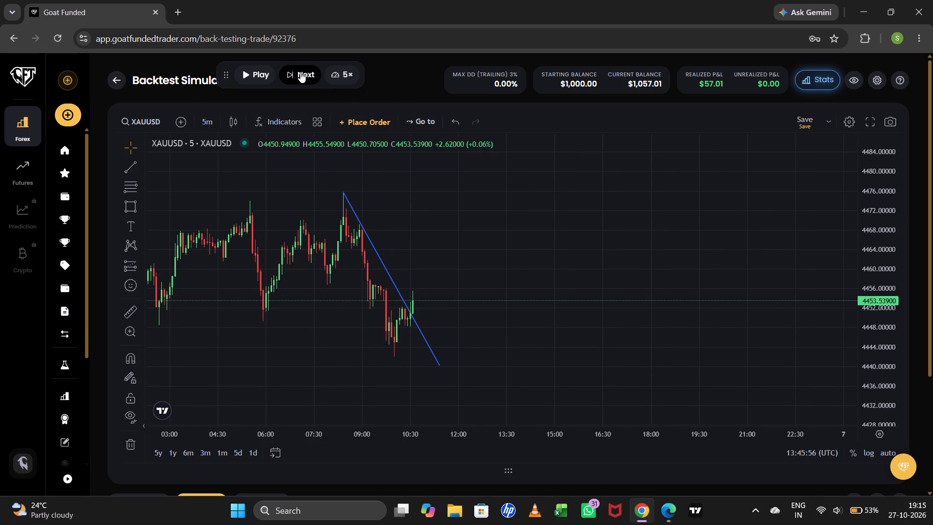
left_click(300, 72)
left_click(300, 72)
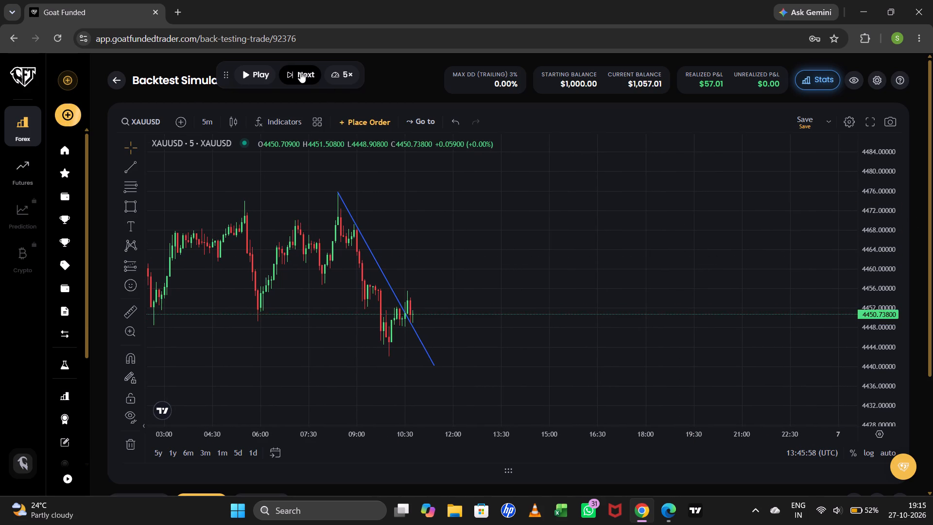
left_click(300, 72)
left_click(300, 72)
left_click(300, 72)
left_click(300, 72)
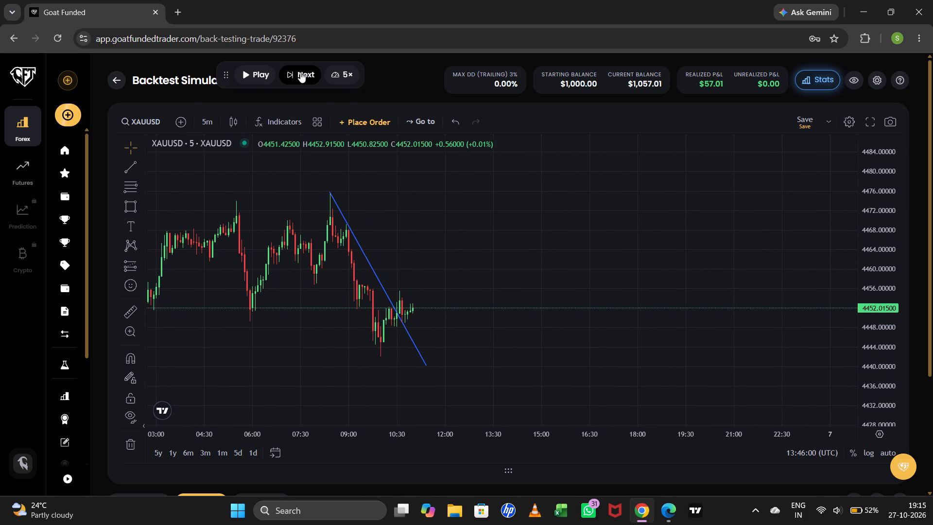
left_click(300, 72)
triple_click(300, 72)
left_click(300, 72)
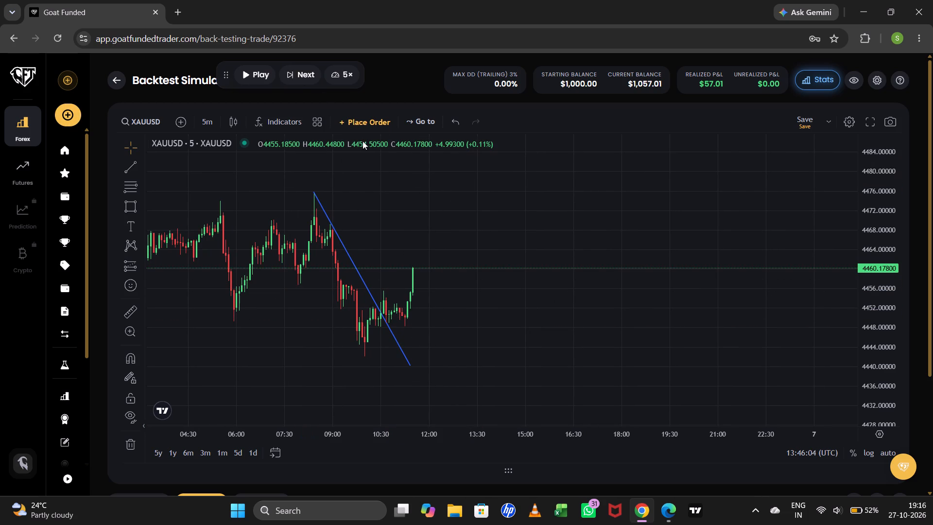
Place a market buy order on XAUUSD with a size of 0.01 lots.
left_click(363, 122)
left_click(765, 285)
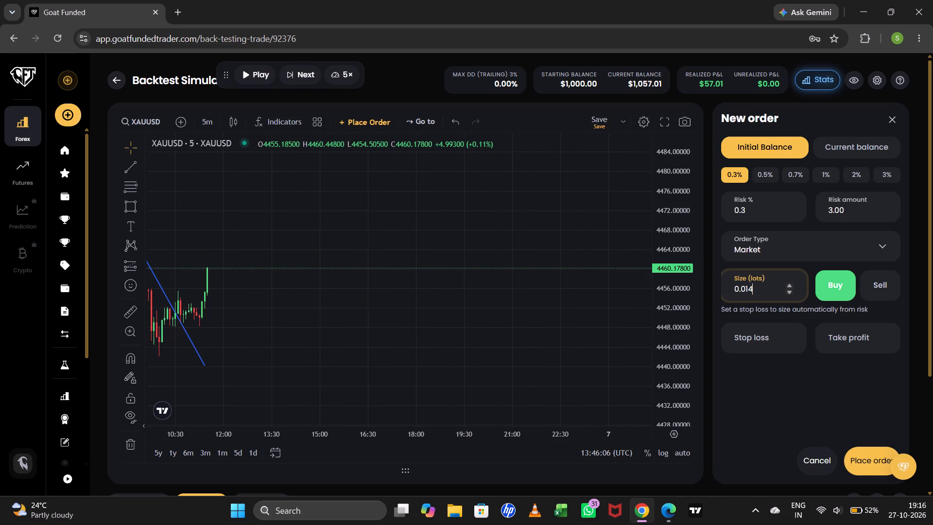
key("BackSpace")
key("BackSpace")
key("1")
left_click(869, 461)
Advance the replay candle by candle to about 12:25 on 6 January with the long position open.
left_click_drag(879, 178, 881, 166)
left_click_drag(739, 176, 716, 227)
left_click(305, 75)
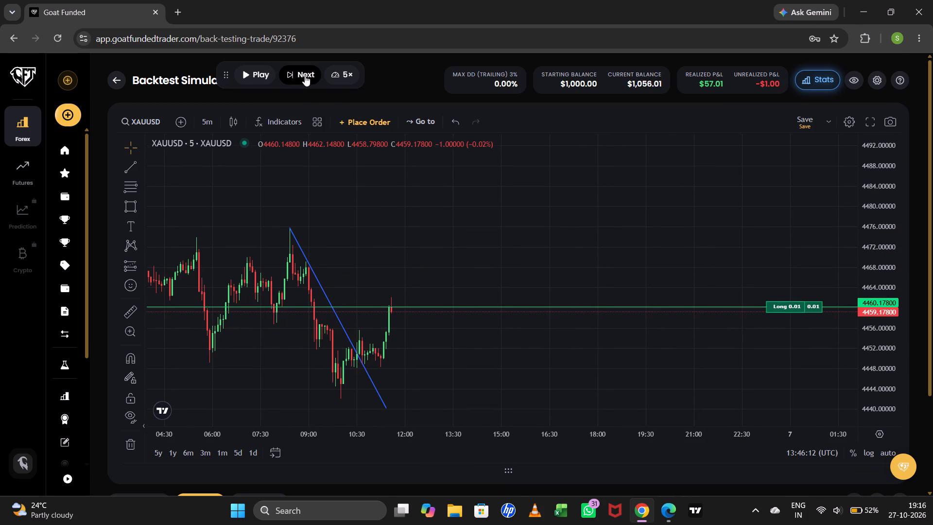
left_click(305, 75)
left_click(305, 75)
left_click(305, 75)
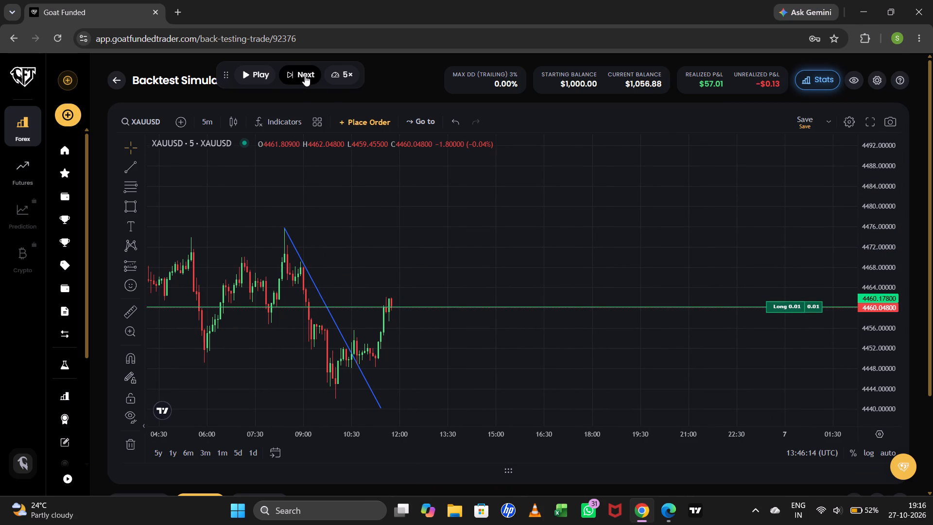
left_click(305, 75)
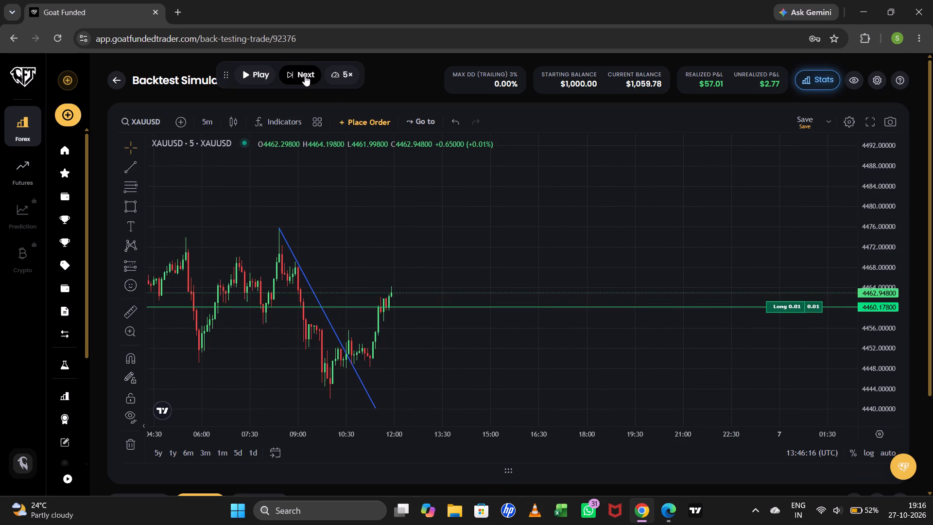
left_click(305, 75)
left_click(305, 75)
left_click(305, 75)
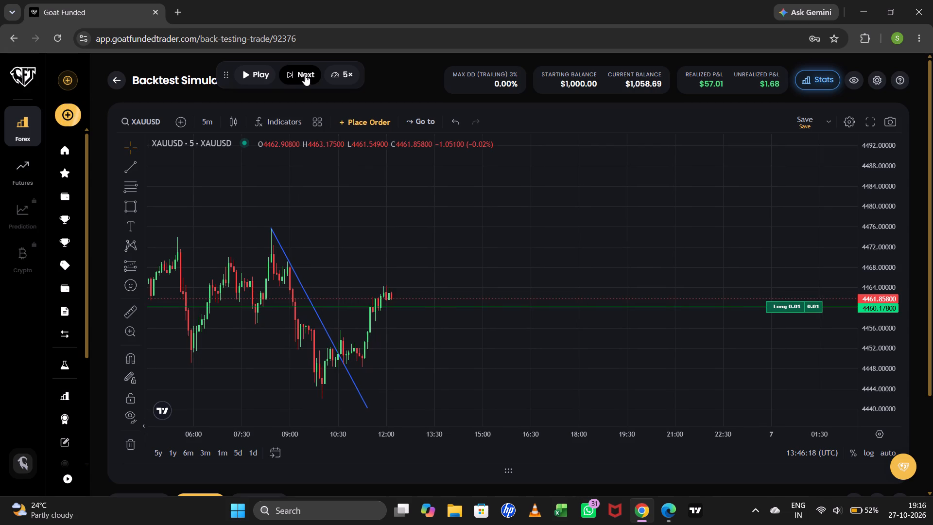
left_click(305, 75)
left_click(305, 75)
left_click(305, 75)
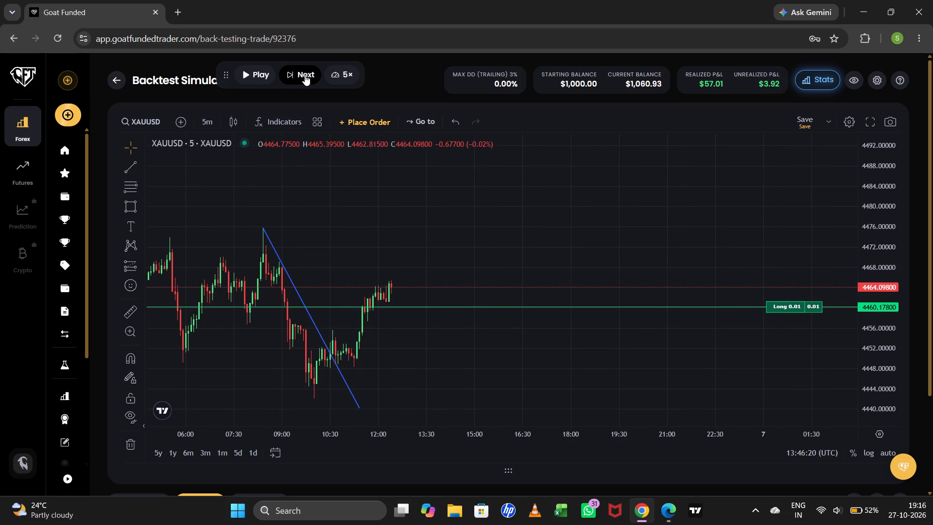
Advance the replay candle by candle to about 13:30 on 6 January.
left_click(305, 75)
left_click(305, 75)
left_click(305, 75)
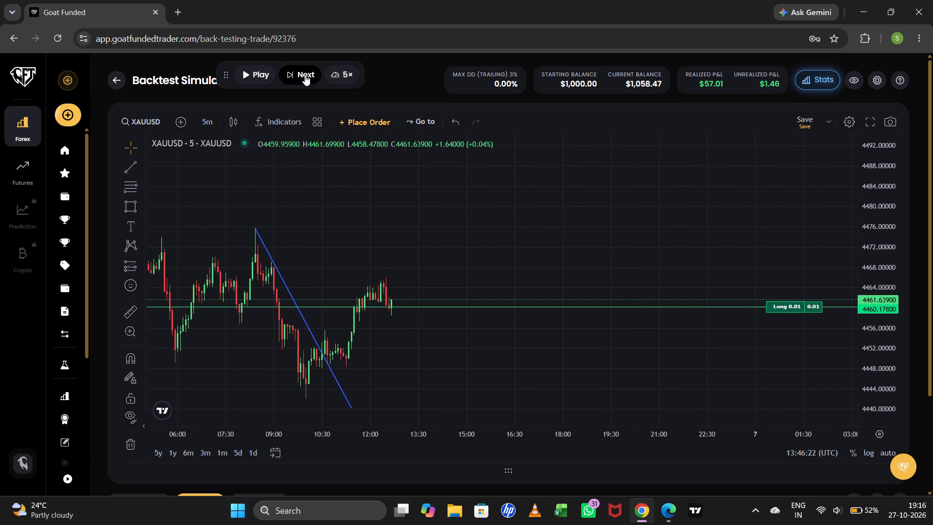
left_click(305, 75)
left_click(305, 75)
left_click(305, 75)
left_click(305, 75)
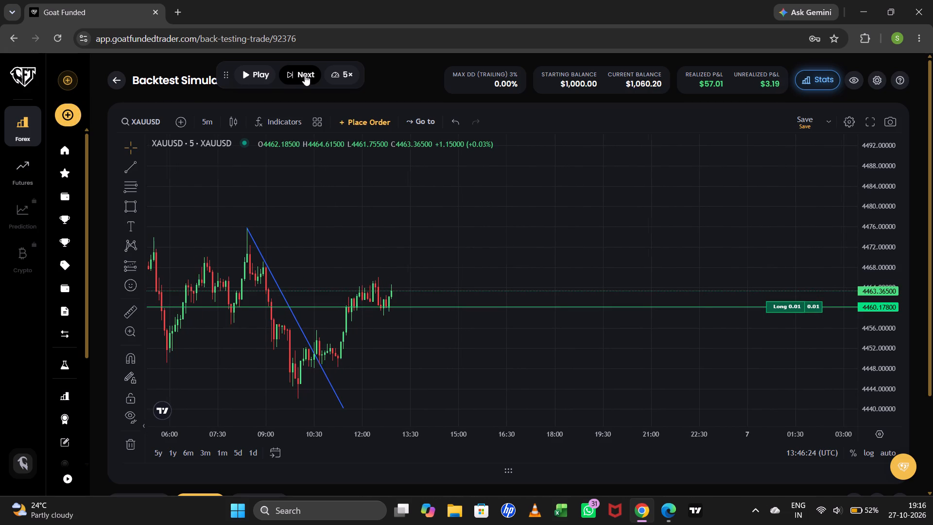
left_click(305, 75)
left_click(305, 75)
left_click(305, 75)
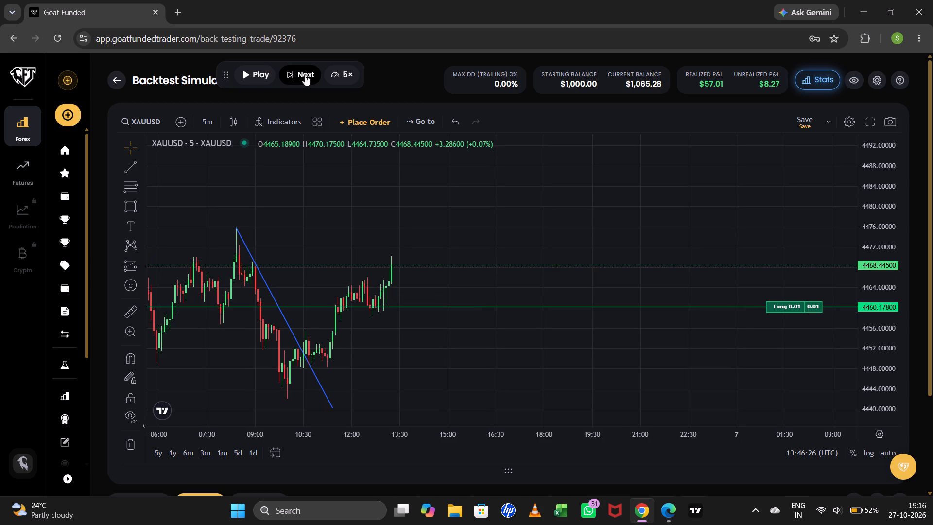
left_click(305, 75)
triple_click(305, 75)
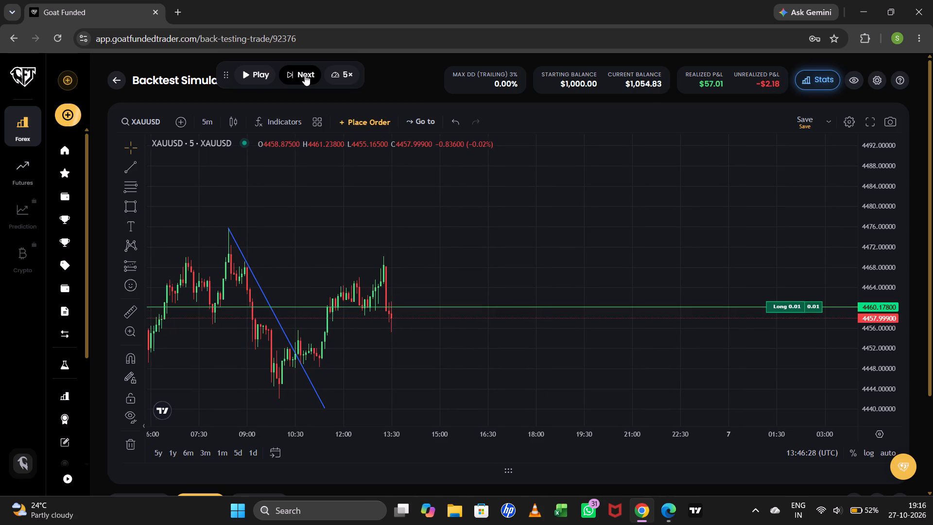
Advance the replay candle by candle to about 14:30 on 6 January.
double_click(305, 75)
left_click(305, 75)
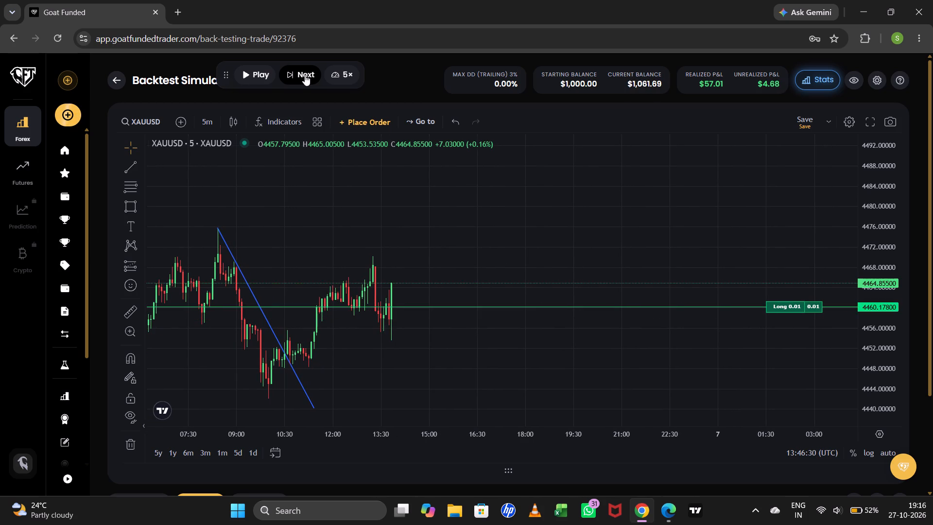
left_click(305, 75)
left_click(305, 75)
left_click(305, 75)
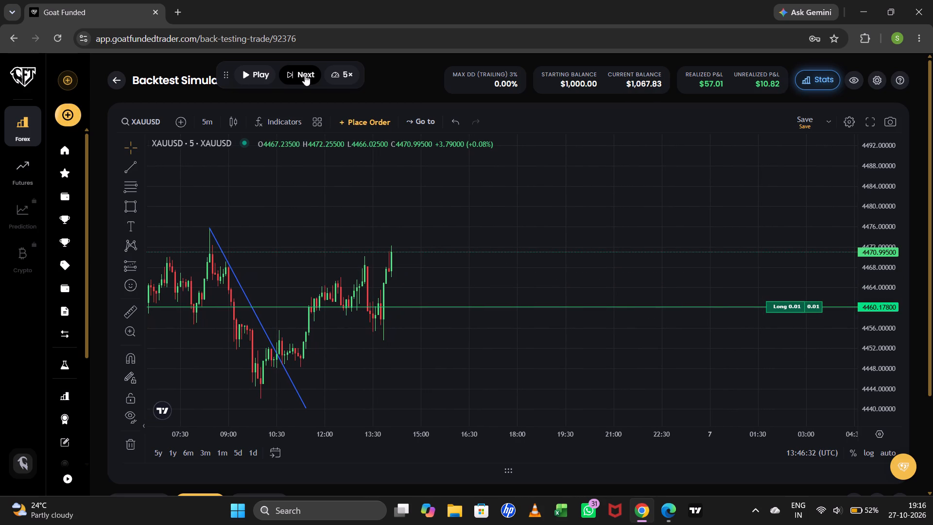
left_click(305, 75)
left_click(305, 75)
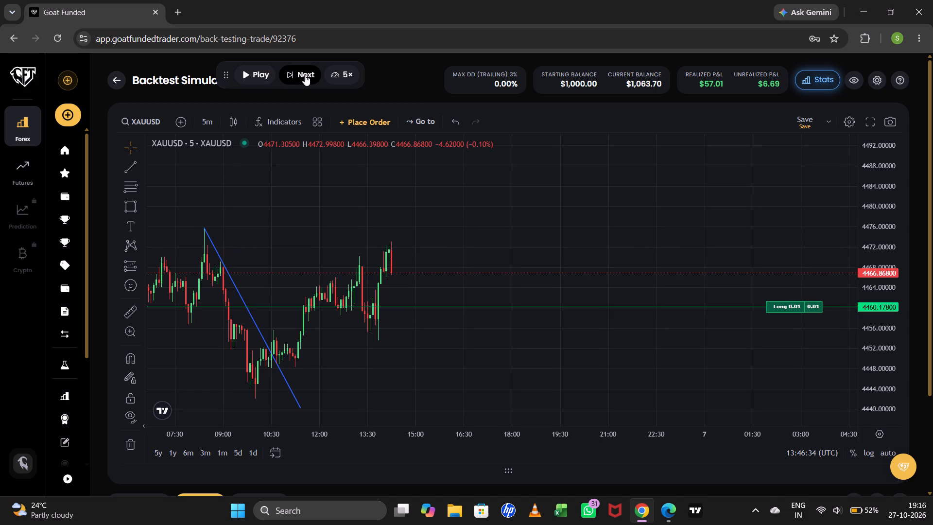
left_click(305, 75)
left_click(305, 75)
left_click(305, 75)
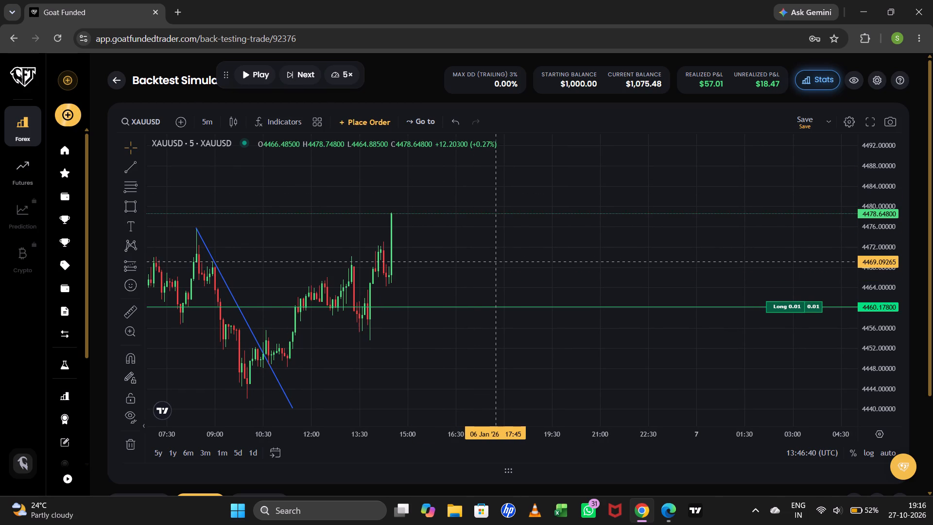
Set the stop loss of the open XAUUSD long position to 4469.
scroll(714, 455, "down", 5)
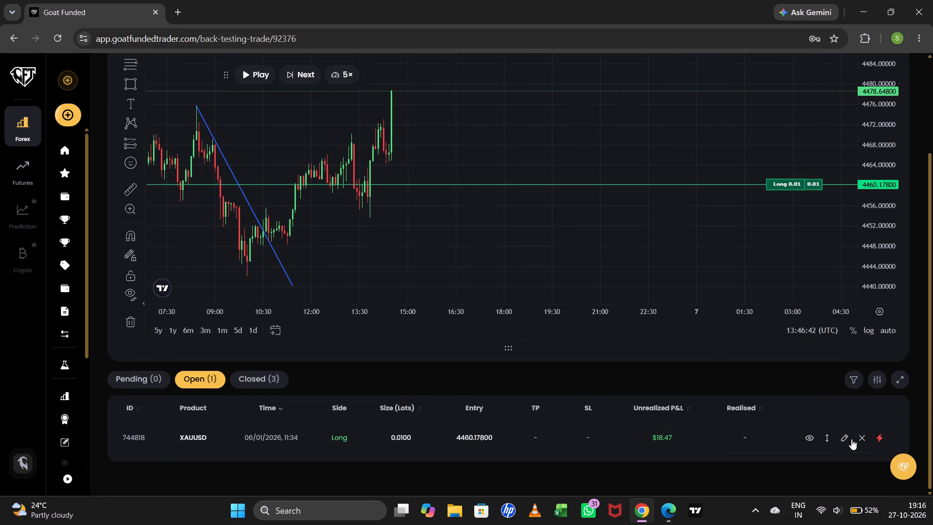
left_click(849, 438)
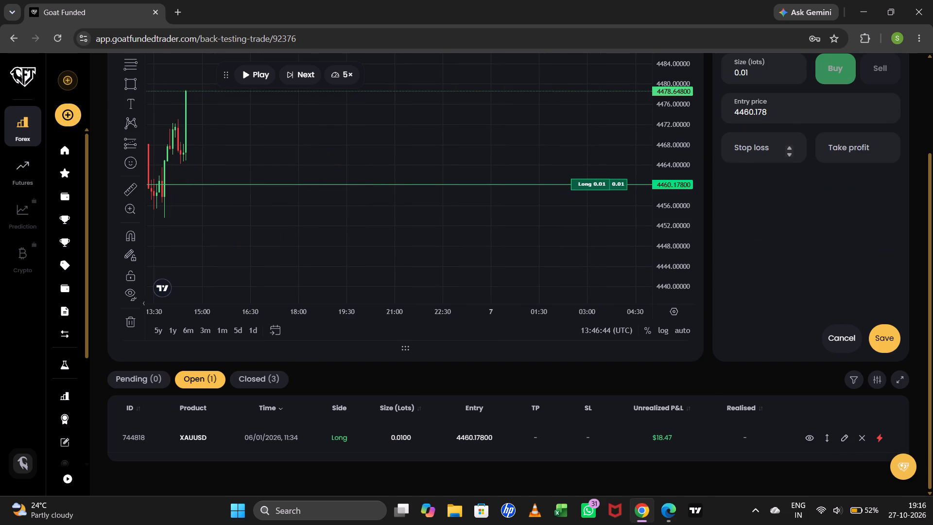
left_click(751, 151)
type("4469")
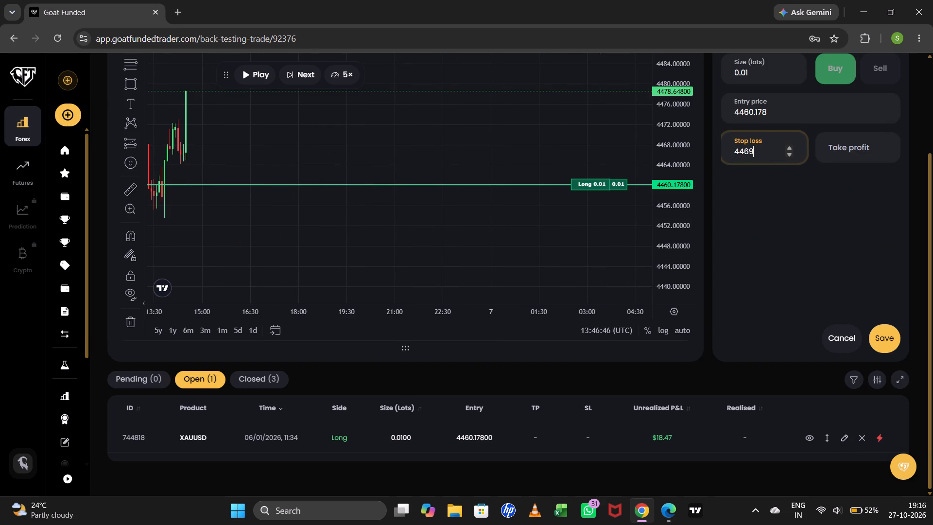
left_click(881, 336)
Advance the replay candle by candle to about 15:30 on 6 January.
left_click_drag(618, 264, 601, 333)
scroll(657, 386, "up", 4)
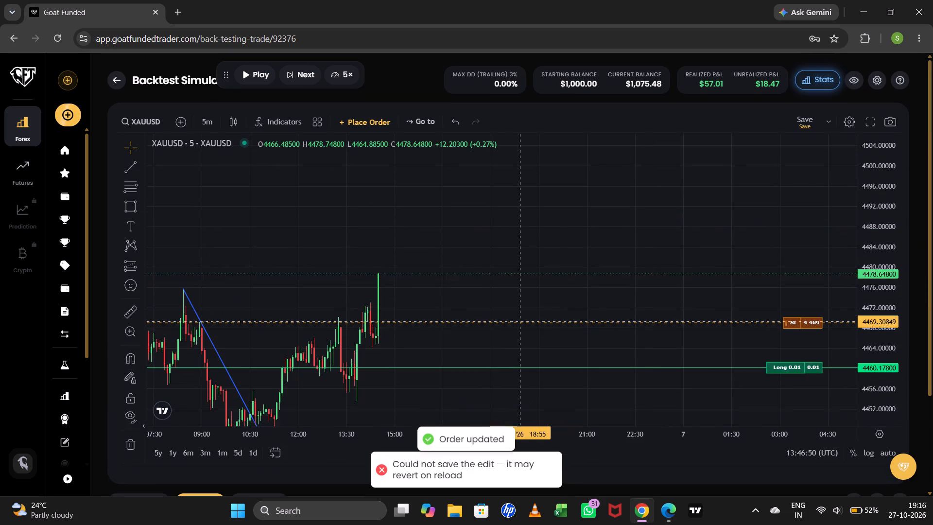
left_click_drag(517, 297, 634, 259)
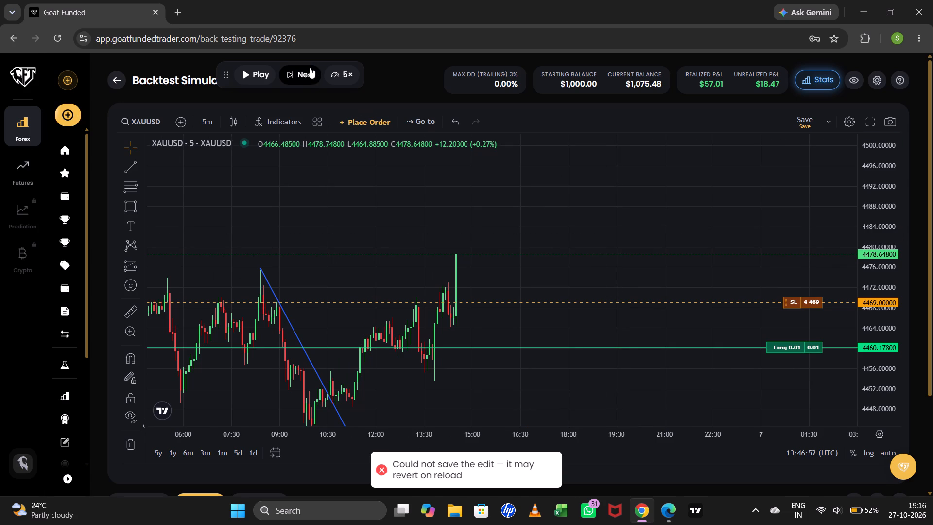
left_click(310, 68)
left_click(310, 70)
left_click(310, 70)
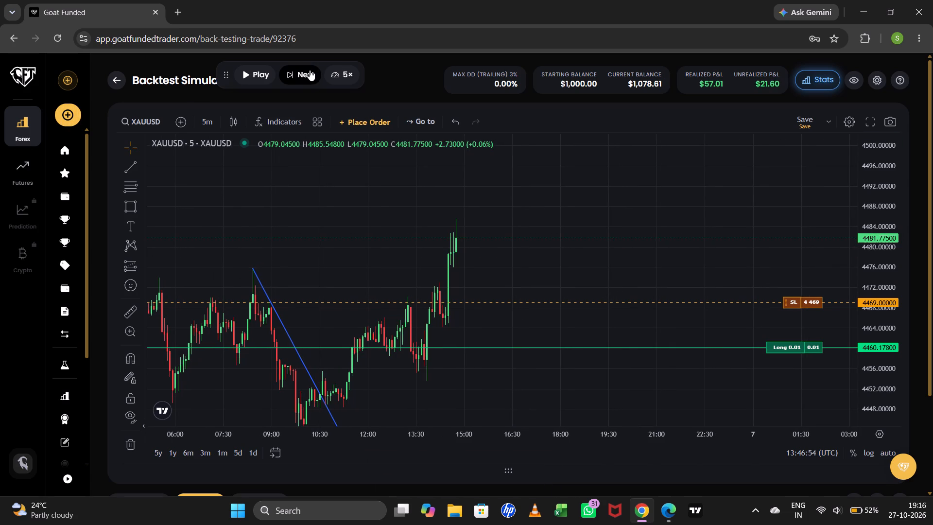
left_click(310, 70)
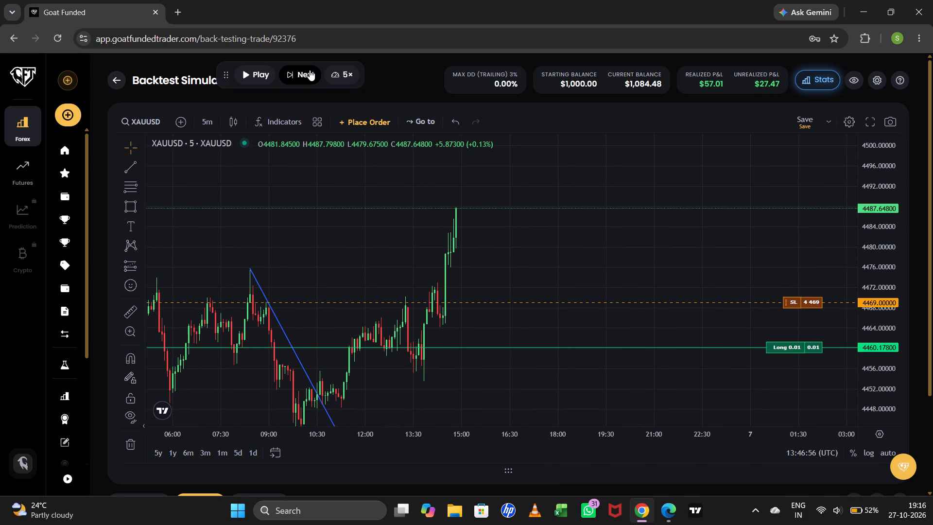
left_click(310, 70)
left_click(310, 70)
left_click(310, 70)
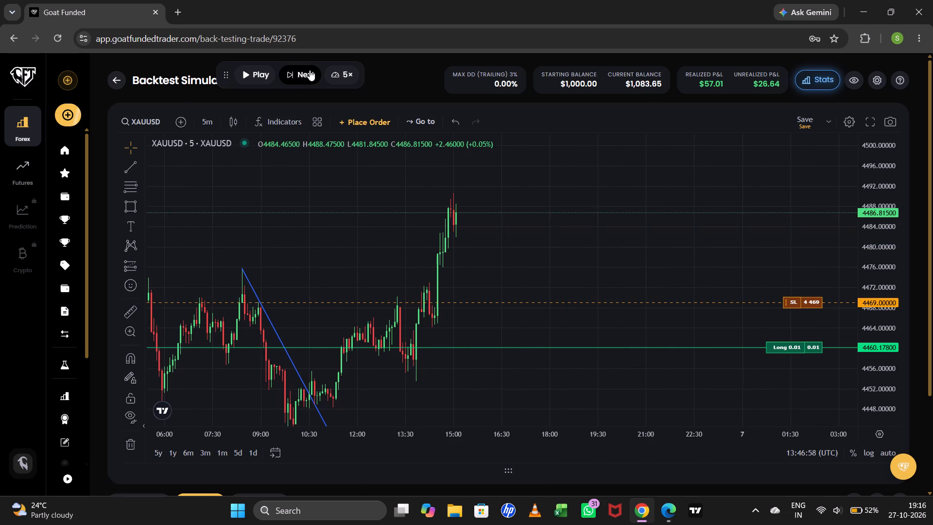
left_click(310, 70)
left_click(310, 70)
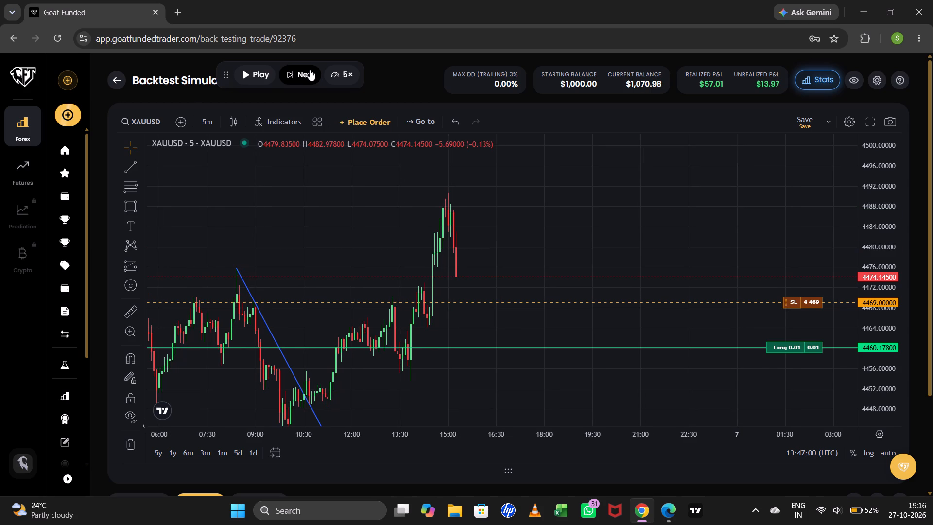
left_click(310, 70)
left_click(310, 70)
left_click(310, 70)
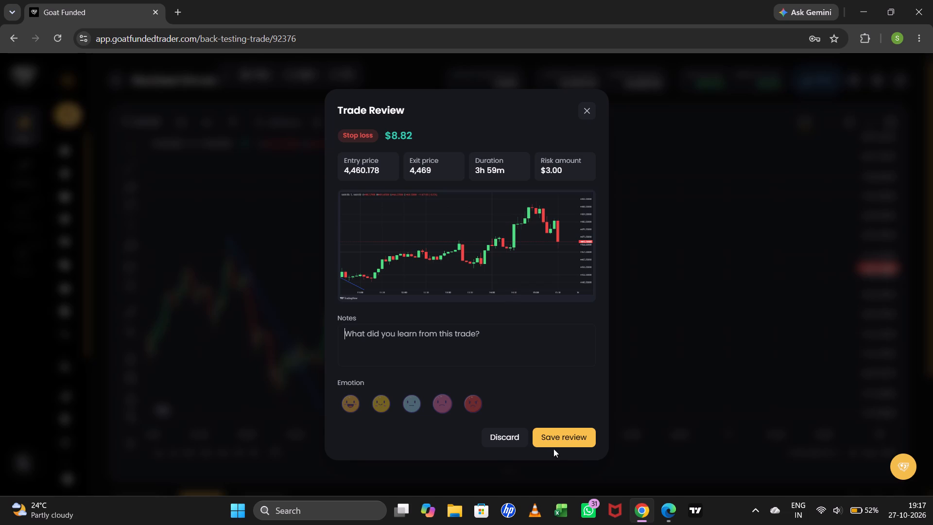
Discard the trade review of the closed long position without adding notes.
left_click(515, 436)
left_click_drag(627, 311, 627, 330)
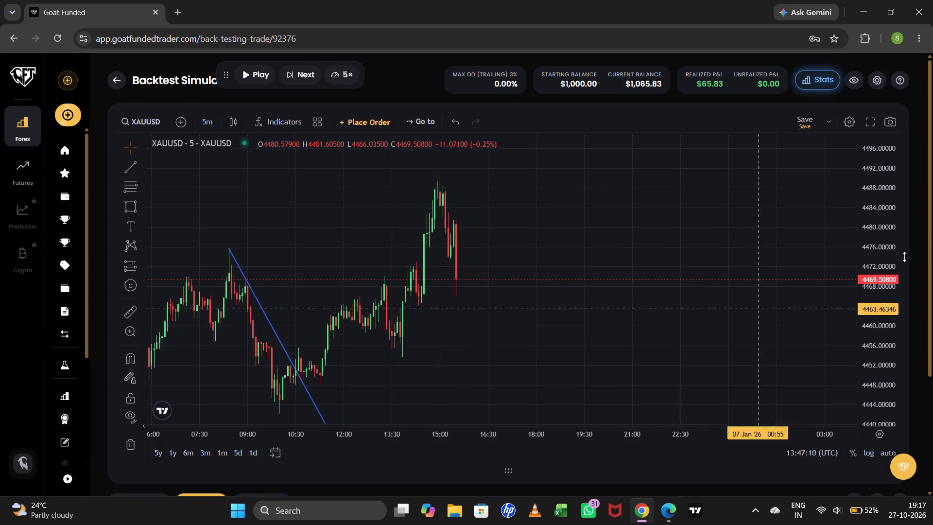
Delete the descending blue trend line that starts at 08:25 on 6 January.
left_click_drag(871, 207, 869, 278)
left_click_drag(585, 346, 600, 318)
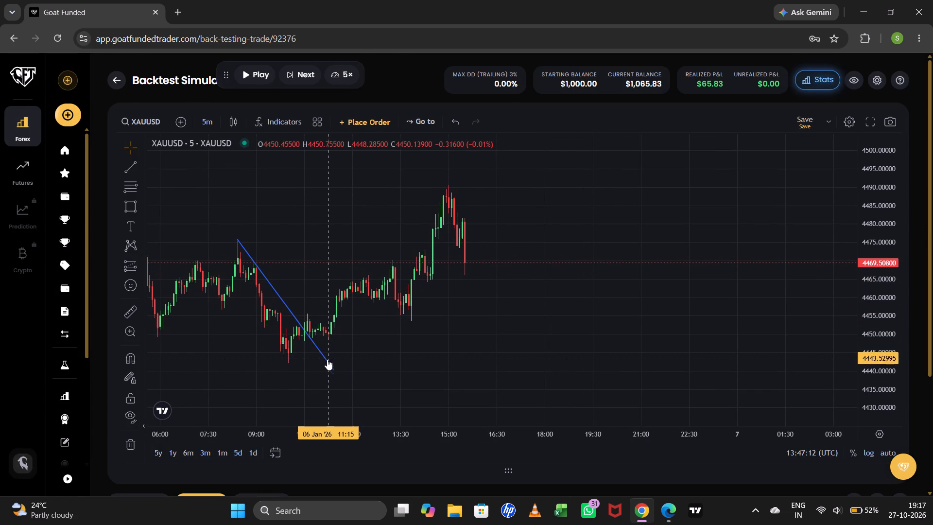
left_click(326, 360)
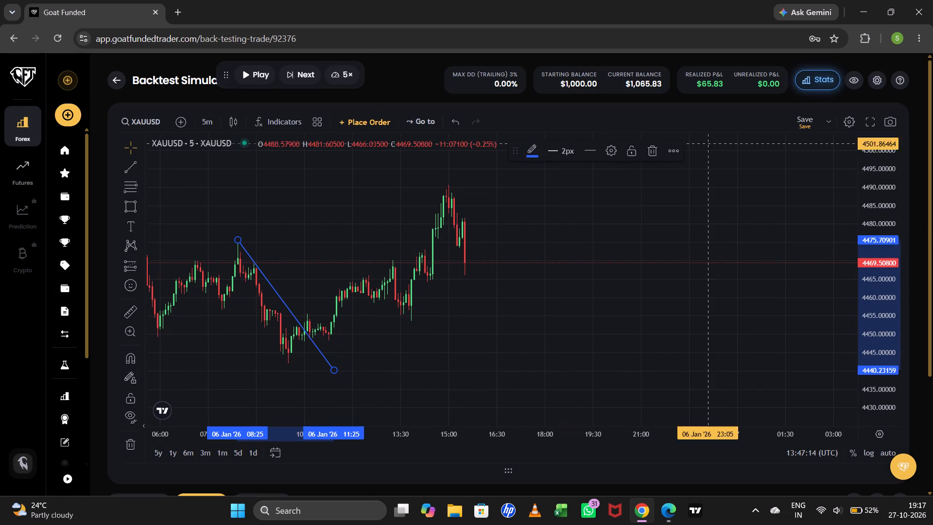
left_click(652, 157)
Advance the replay candle by candle to about 18:05 on 6 January.
left_click_drag(726, 253, 721, 259)
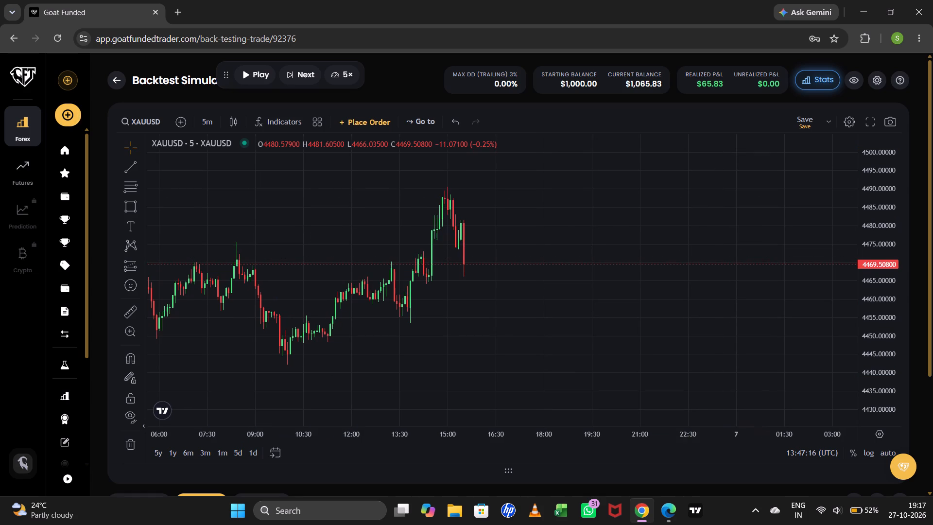
left_click_drag(873, 261, 885, 213)
left_click_drag(597, 227, 592, 234)
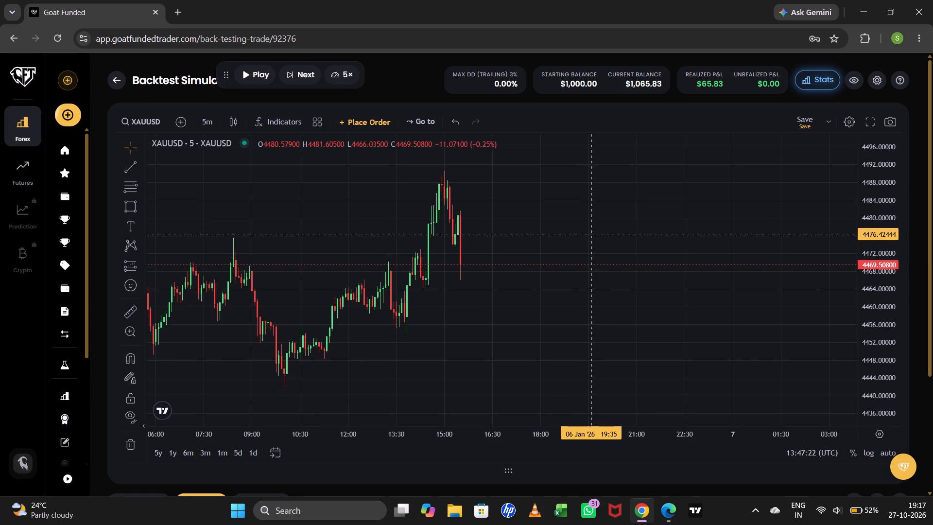
left_click_drag(517, 225, 496, 244)
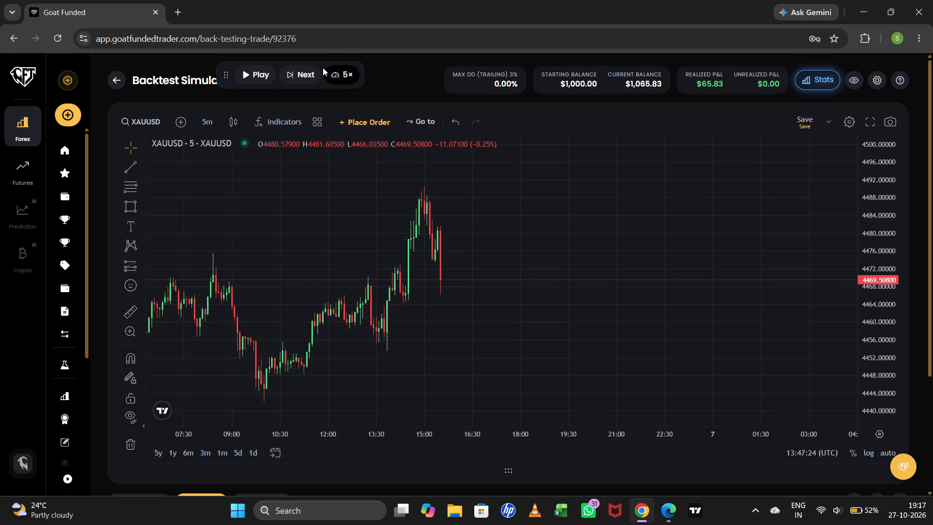
triple_click(302, 74)
triple_click(302, 74)
triple_click(302, 74)
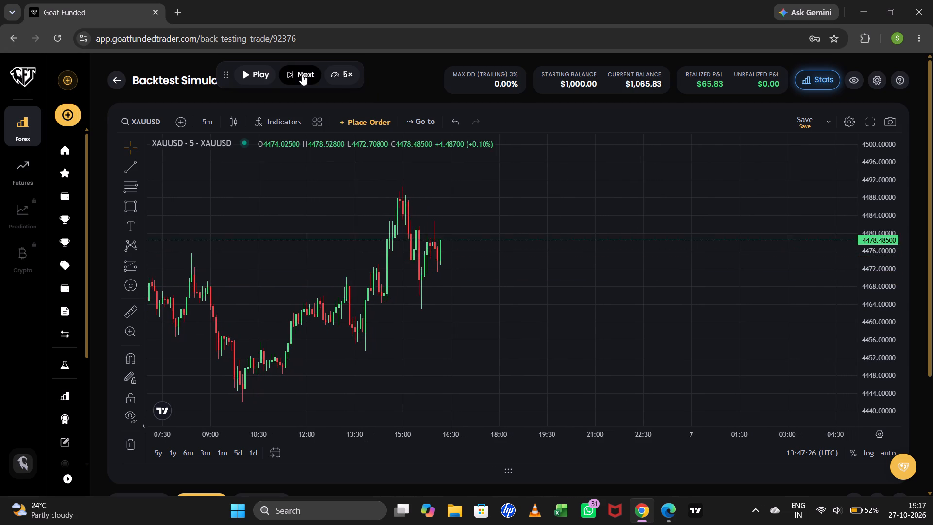
triple_click(302, 74)
triple_click(302, 74)
triple_click(302, 74)
triple_click(302, 74)
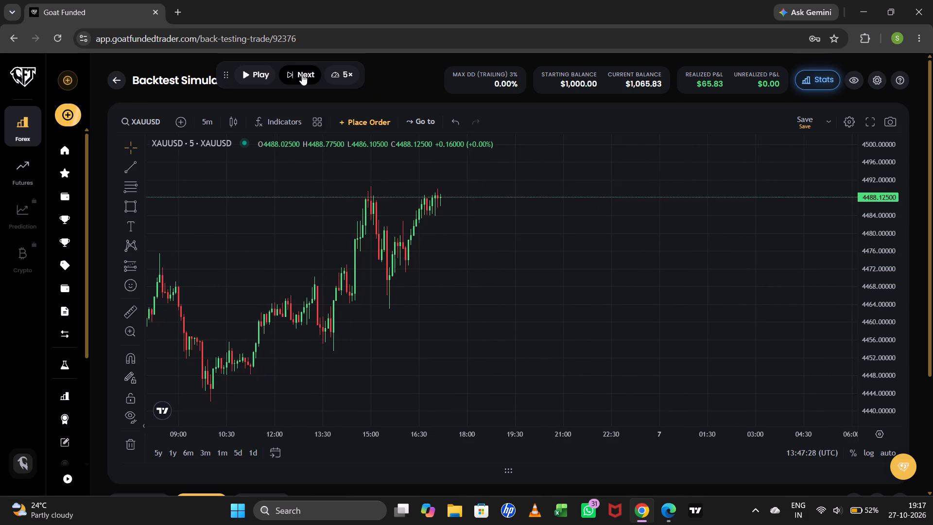
triple_click(302, 74)
triple_click(302, 74)
triple_click(302, 74)
triple_click(302, 74)
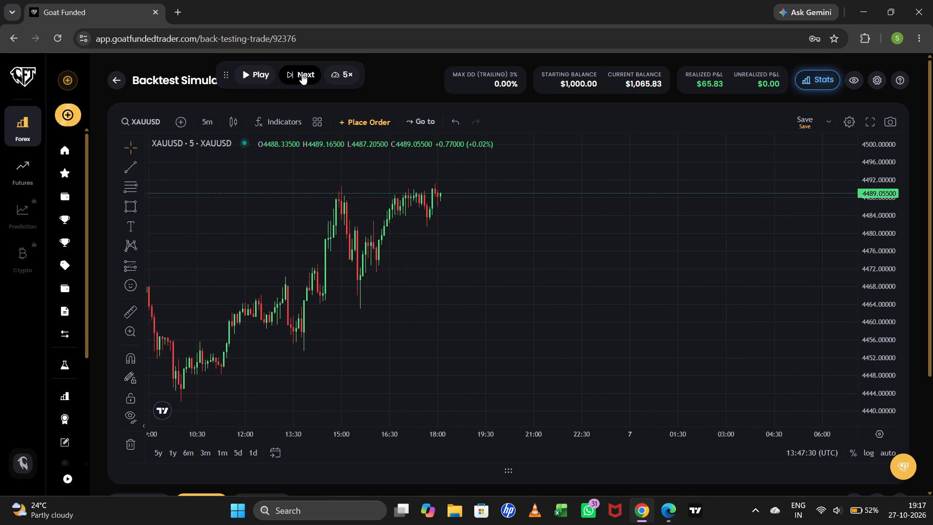
Advance the replay candle by candle to about 21:50 on 6 January.
triple_click(302, 73)
triple_click(302, 73)
triple_click(302, 73)
triple_click(302, 73)
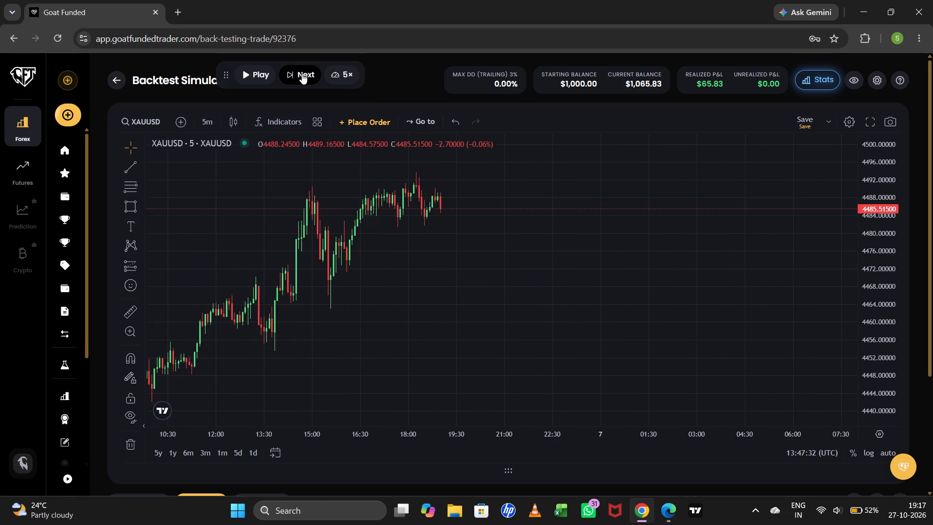
triple_click(302, 73)
triple_click(302, 73)
triple_click(302, 73)
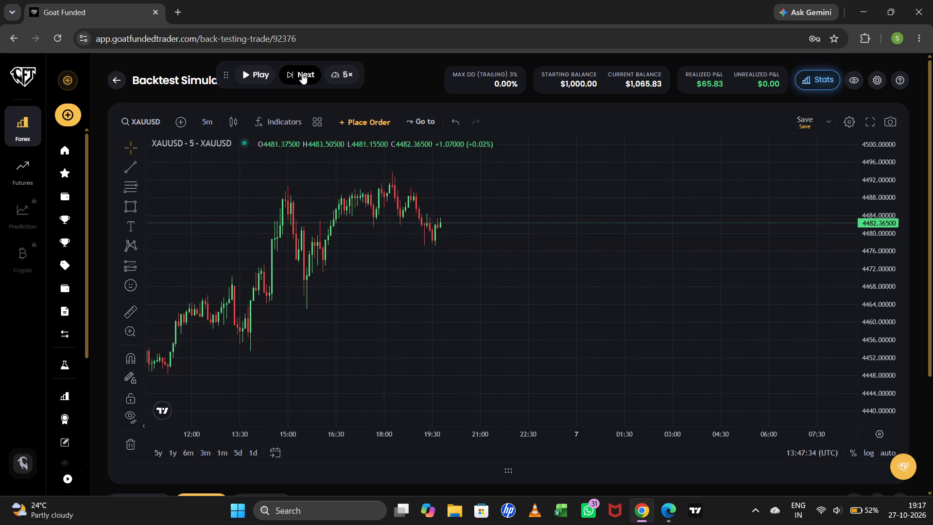
triple_click(302, 73)
triple_click(302, 73)
triple_click(302, 73)
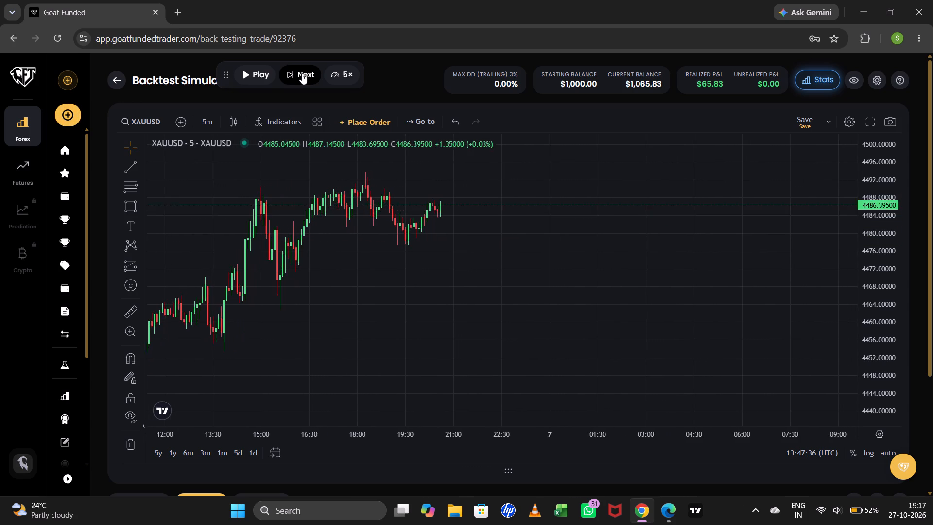
triple_click(302, 73)
triple_click(302, 73)
triple_click(302, 73)
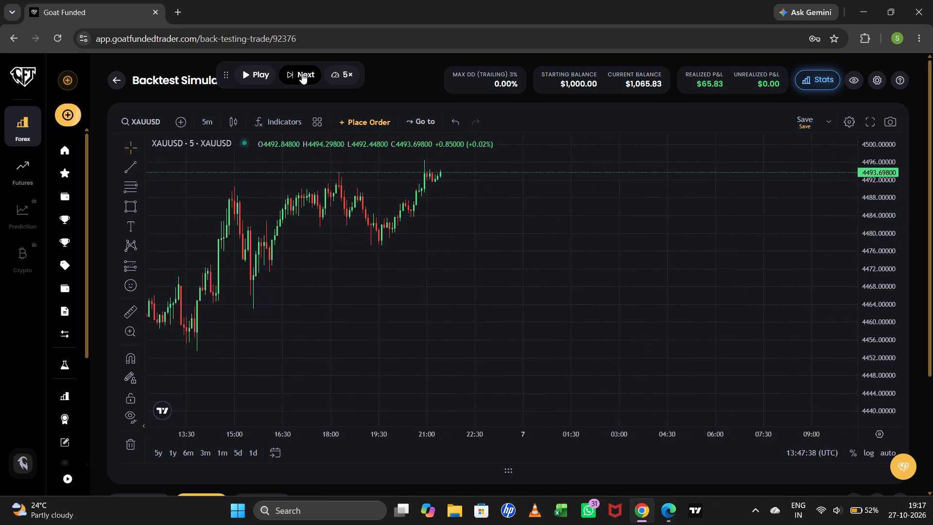
triple_click(302, 73)
left_click(301, 72)
Advance the replay candle by candle to about 01:50 on 7 January.
left_click_drag(577, 292, 548, 339)
left_click_drag(881, 264, 878, 248)
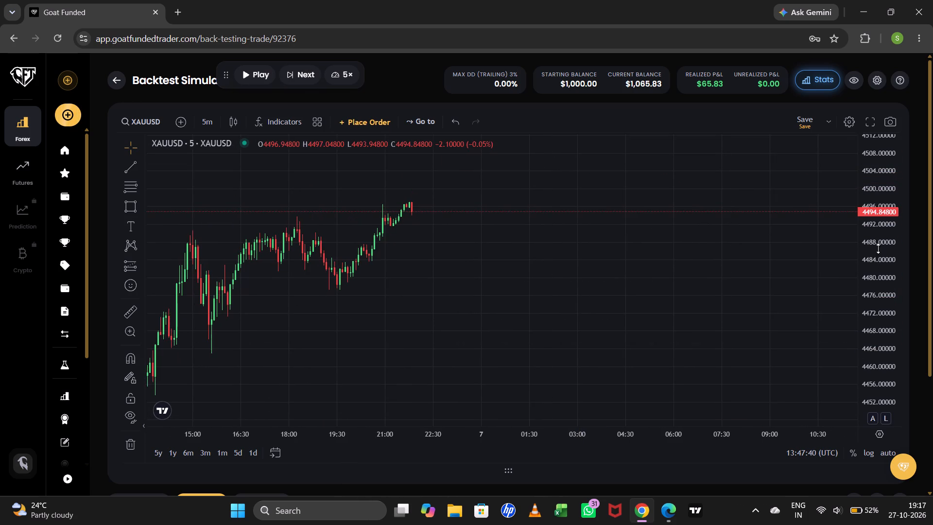
left_click_drag(878, 248, 871, 210)
left_click_drag(718, 209, 676, 269)
triple_click(296, 76)
triple_click(295, 76)
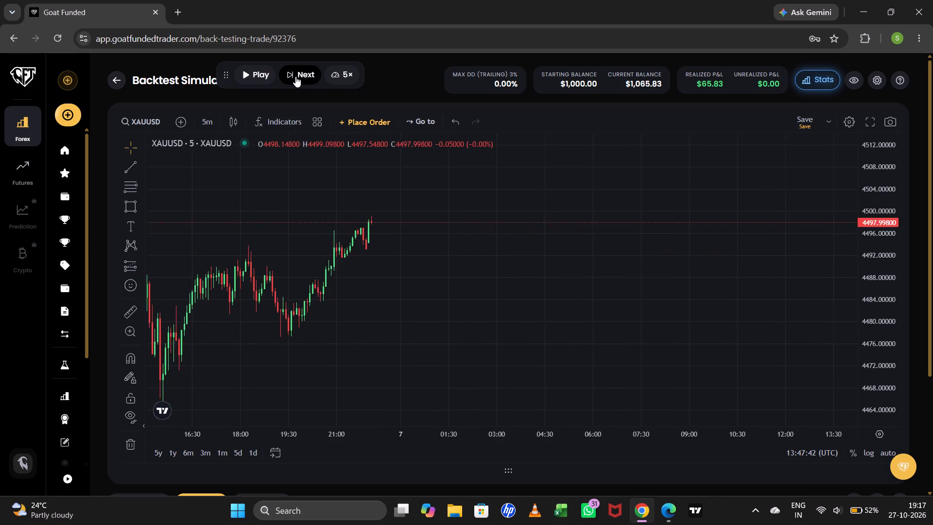
triple_click(295, 77)
triple_click(295, 77)
triple_click(295, 75)
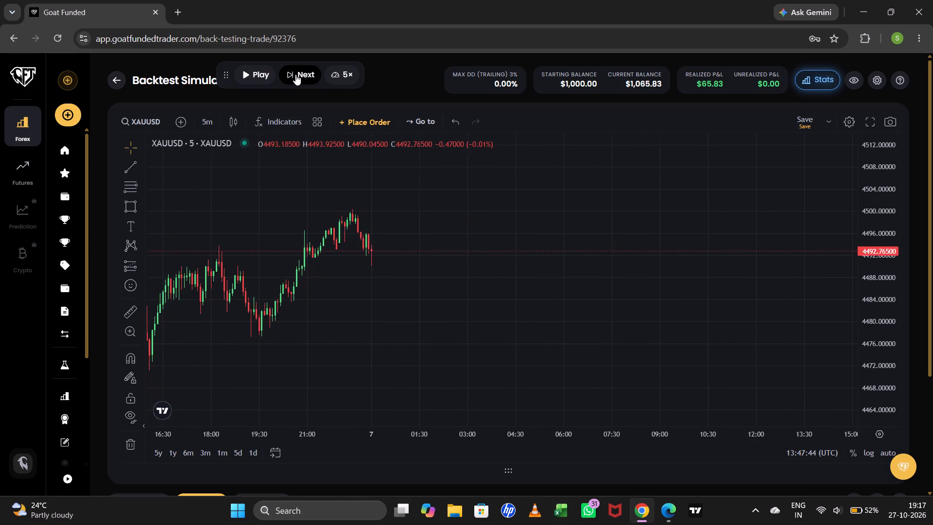
triple_click(295, 74)
triple_click(295, 74)
triple_click(295, 74)
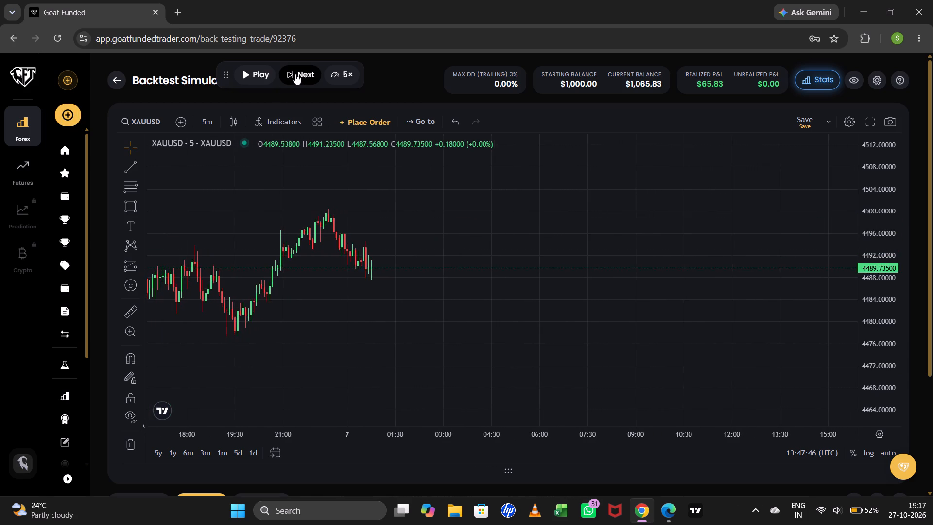
triple_click(295, 74)
triple_click(295, 74)
triple_click(295, 74)
triple_click(295, 74)
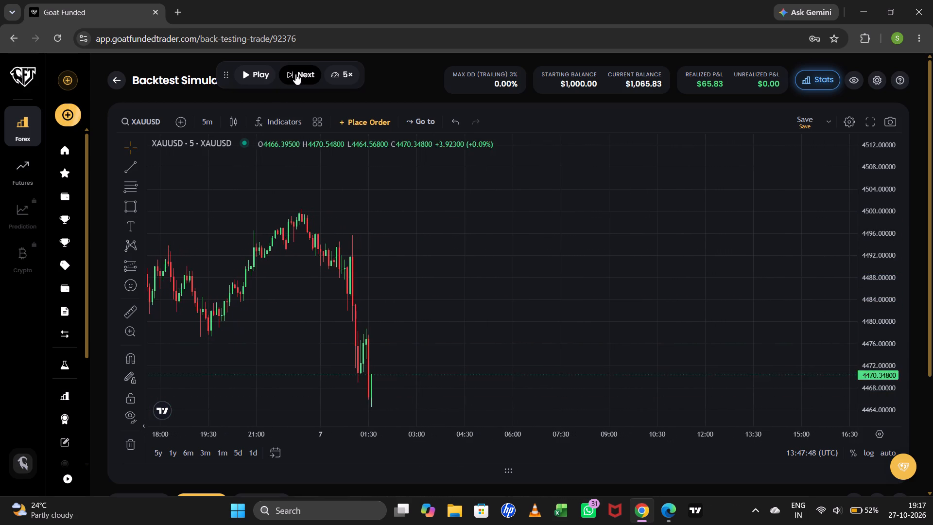
Advance the replay candle by candle to about 05:10 on 7 January.
left_click_drag(890, 171, 880, 257)
left_click_drag(748, 268, 745, 259)
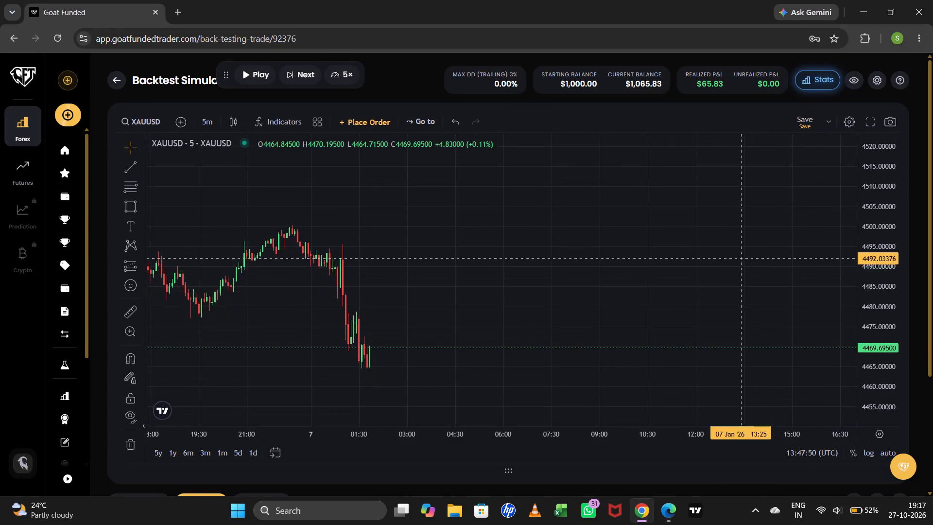
triple_click(303, 76)
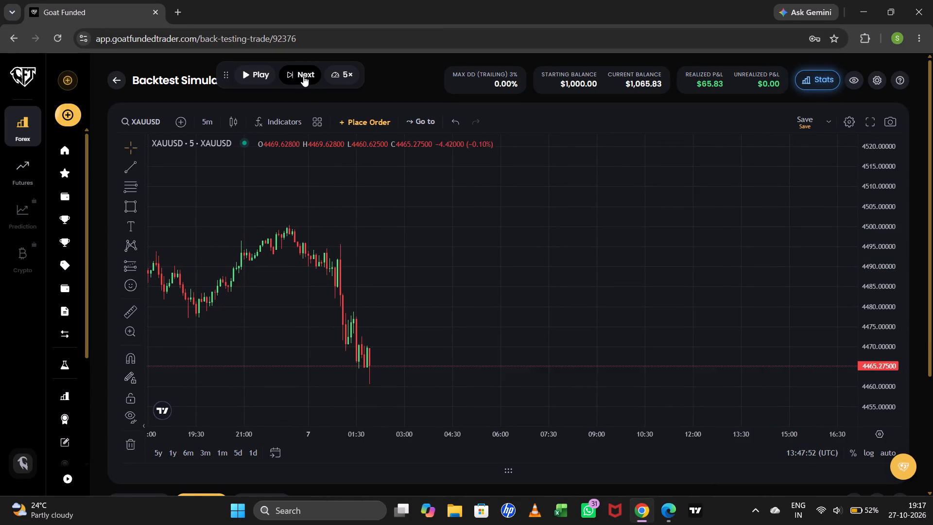
triple_click(303, 76)
triple_click(303, 76)
triple_click(303, 76)
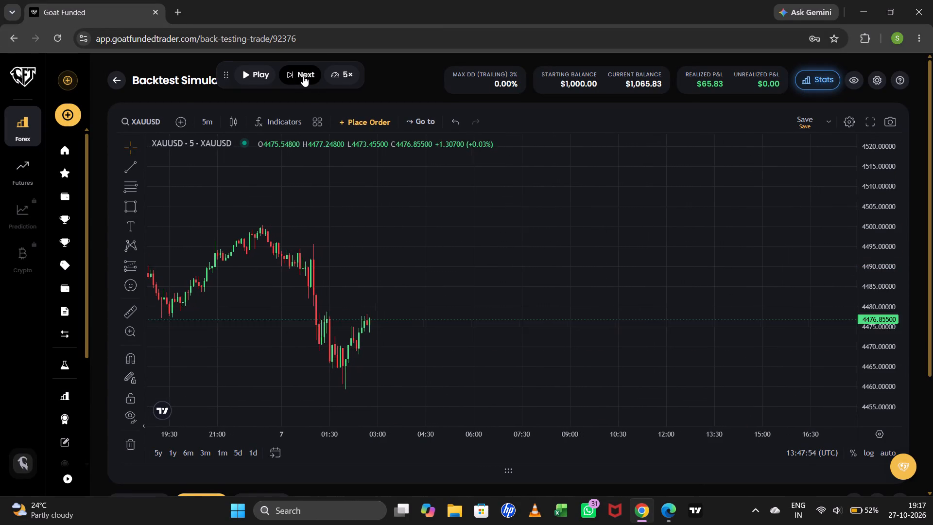
triple_click(303, 76)
triple_click(303, 76)
triple_click(303, 76)
triple_click(303, 76)
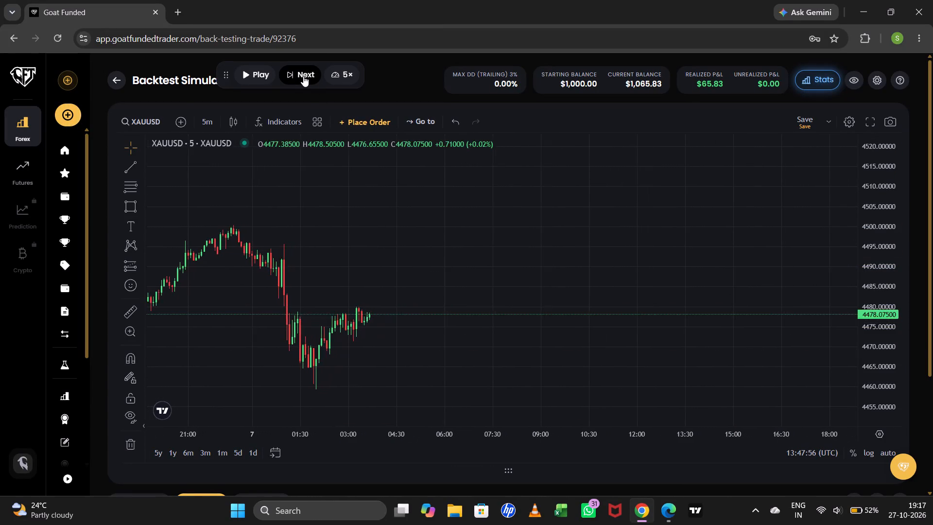
triple_click(303, 76)
triple_click(303, 76)
triple_click(303, 76)
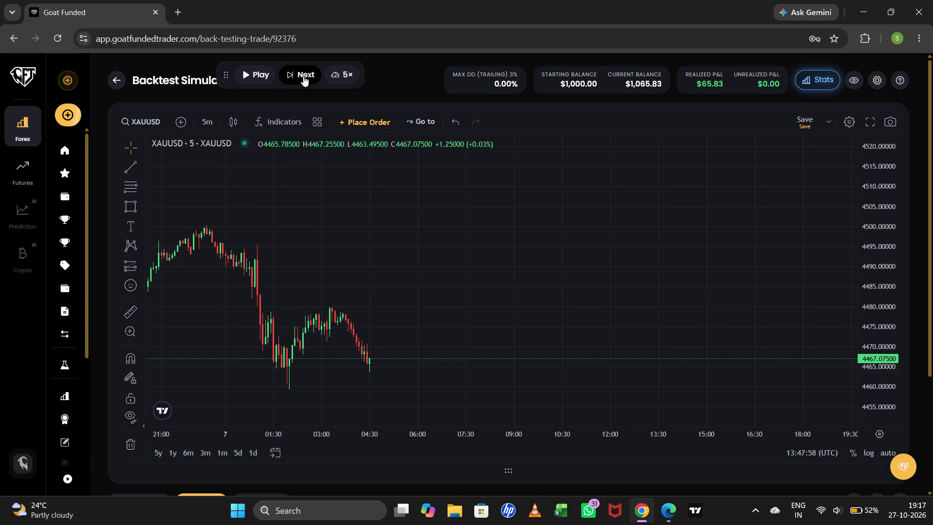
triple_click(303, 76)
triple_click(303, 76)
left_click(303, 76)
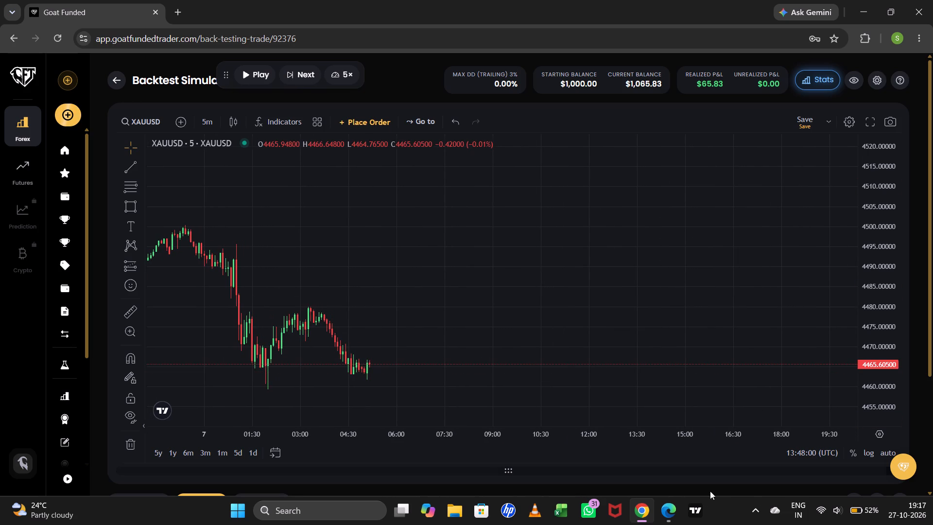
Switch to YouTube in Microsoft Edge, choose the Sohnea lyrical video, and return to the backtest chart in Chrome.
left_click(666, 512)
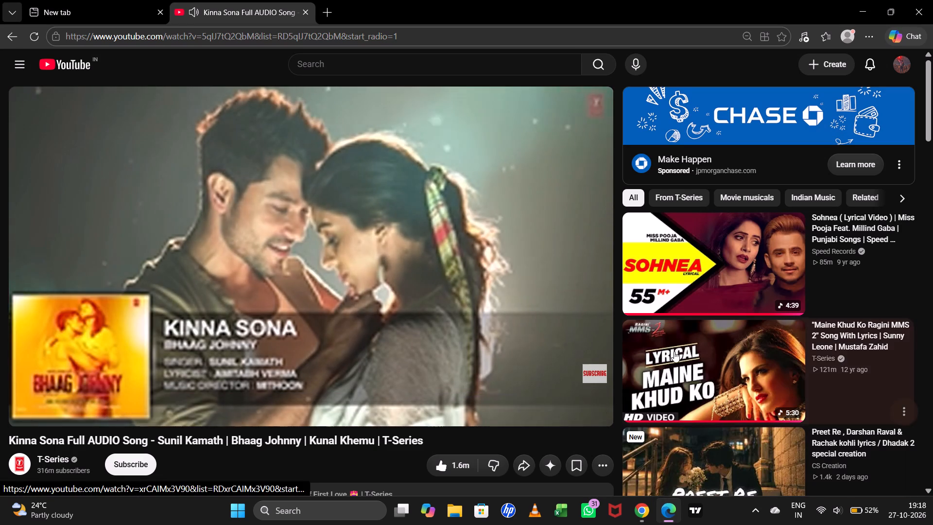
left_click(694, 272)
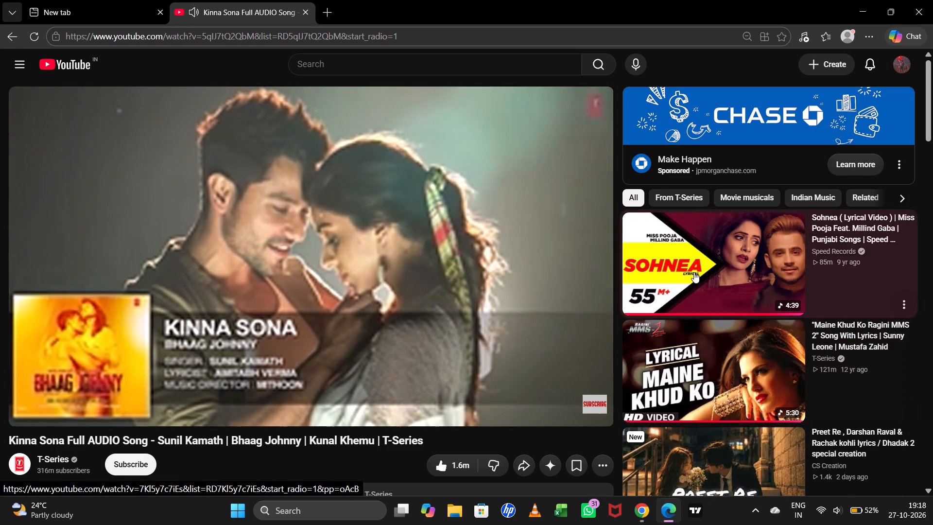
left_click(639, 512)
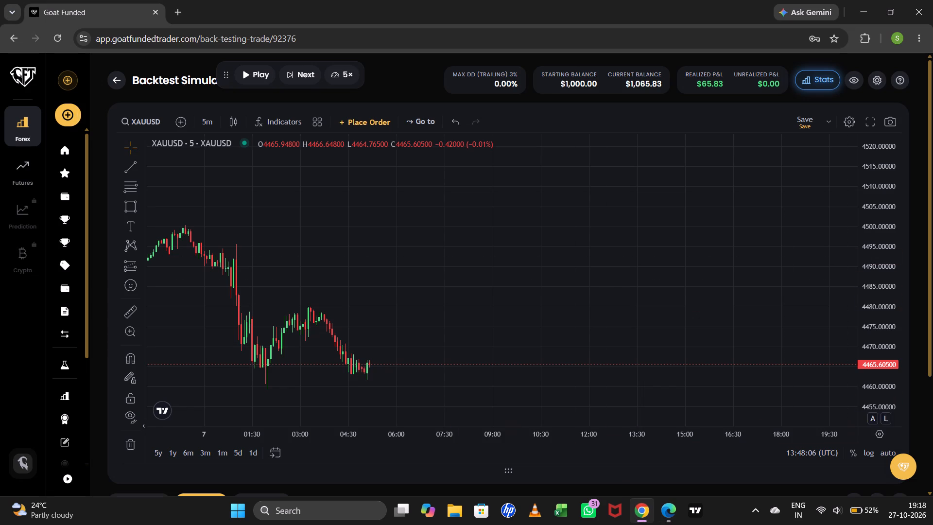
Advance the replay candle by candle to about 05:45 on 7 January.
left_click_drag(674, 284, 756, 287)
left_click_drag(868, 261, 869, 248)
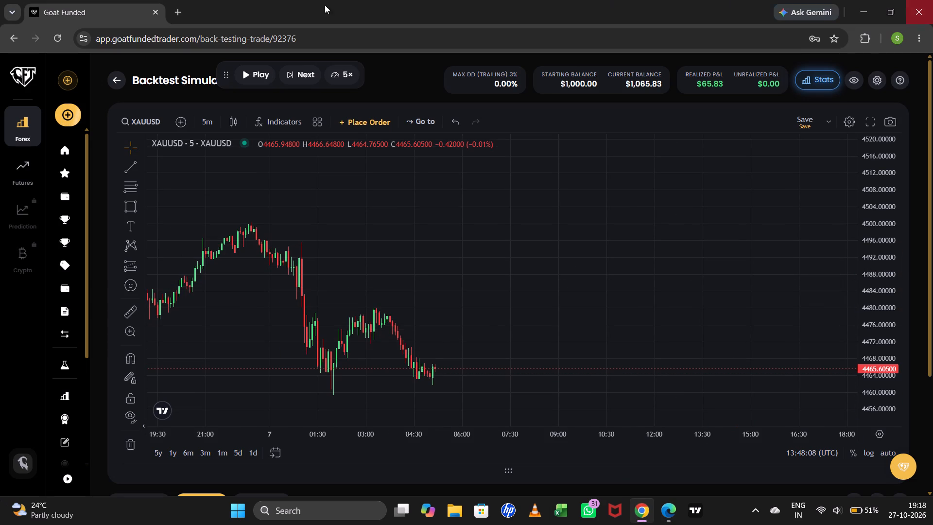
triple_click(295, 72)
triple_click(296, 73)
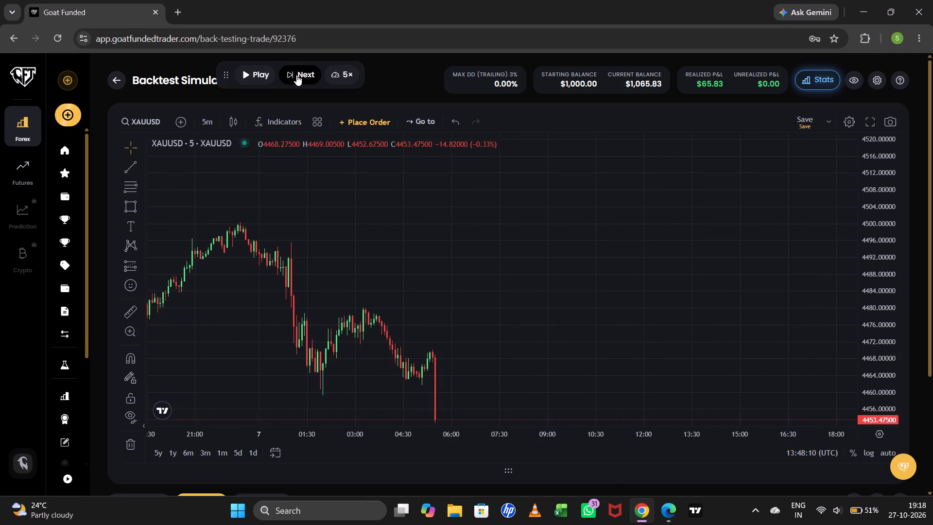
left_click(297, 75)
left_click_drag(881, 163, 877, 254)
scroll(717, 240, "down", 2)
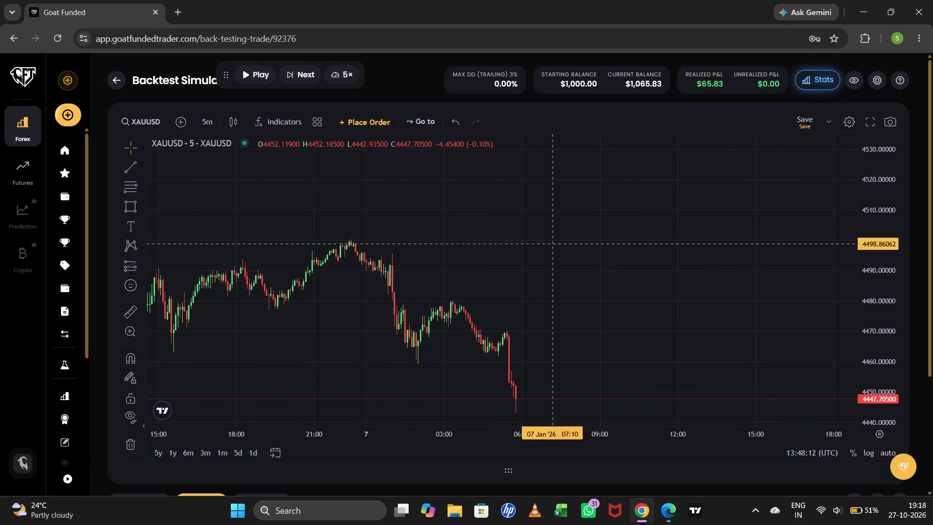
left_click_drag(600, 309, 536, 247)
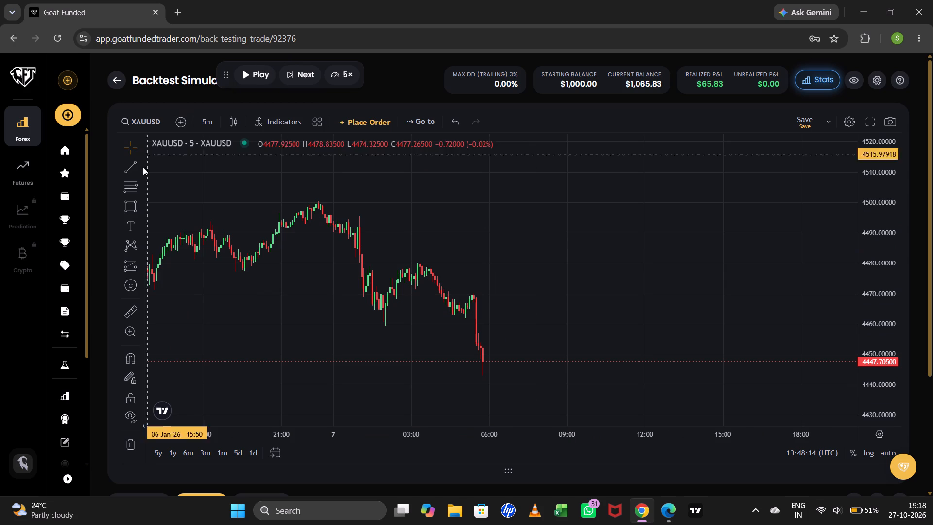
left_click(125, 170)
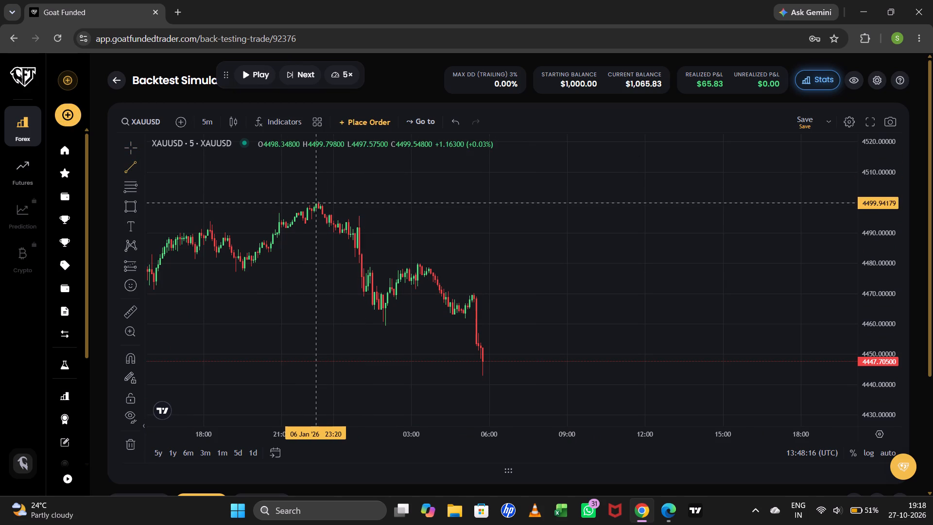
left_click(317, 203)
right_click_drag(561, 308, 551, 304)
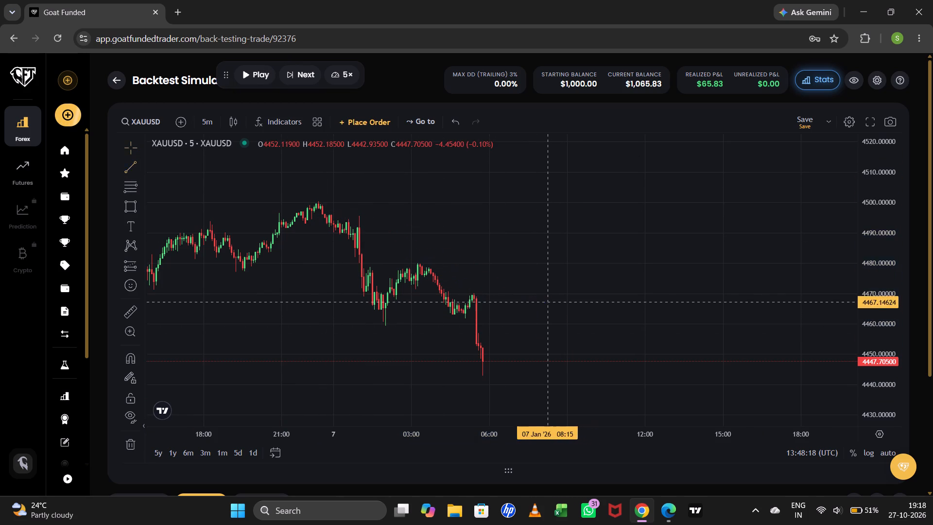
Draw a descending trend line from the 01:00 high near 4495.6 on 7 January, along the lower highs, to about 4440 at 10:30.
left_click(122, 164)
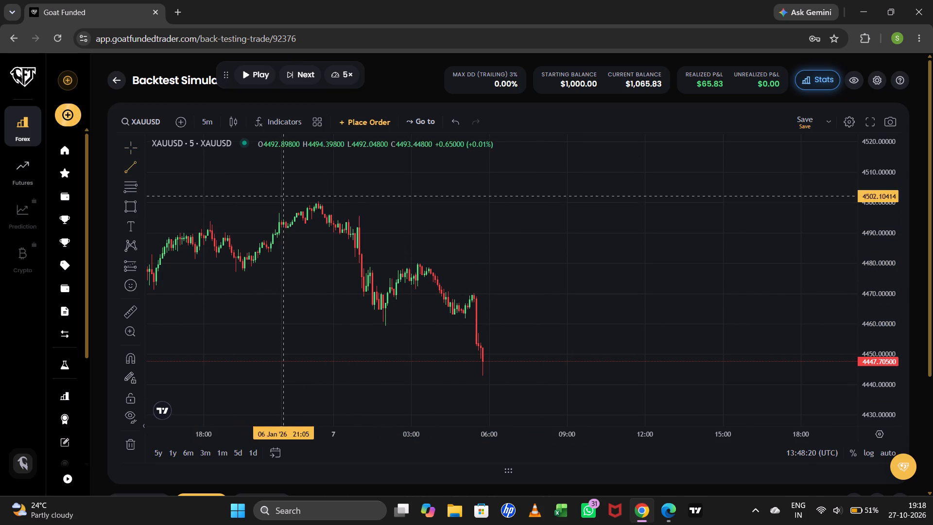
left_click(359, 216)
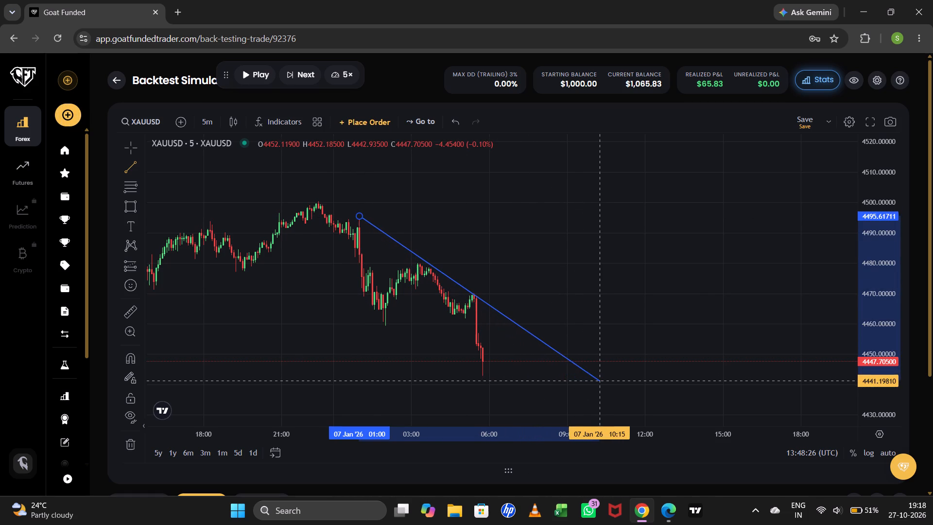
left_click(605, 385)
left_click(611, 321)
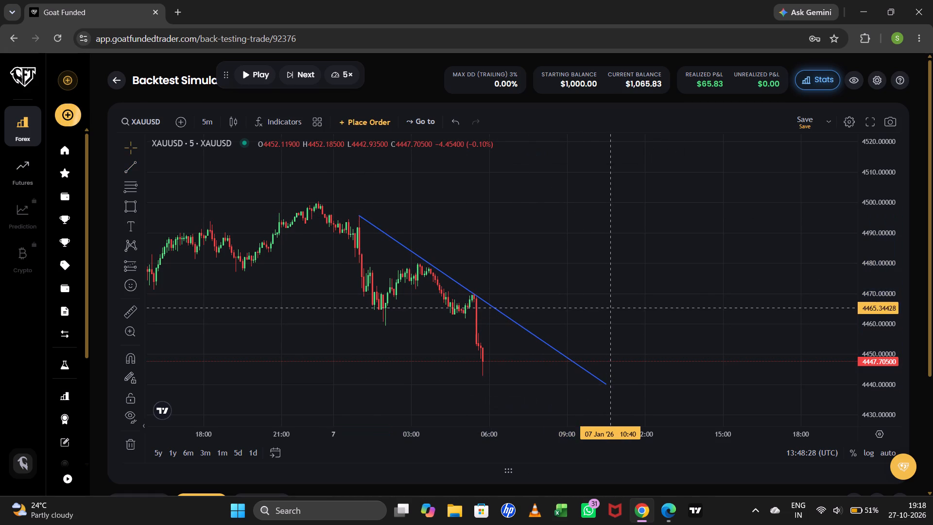
Advance the replay candle by candle to about 06:45 on 7 January.
left_click_drag(696, 289, 609, 263)
left_click_drag(871, 280, 879, 177)
left_click_drag(659, 218, 660, 245)
triple_click(302, 73)
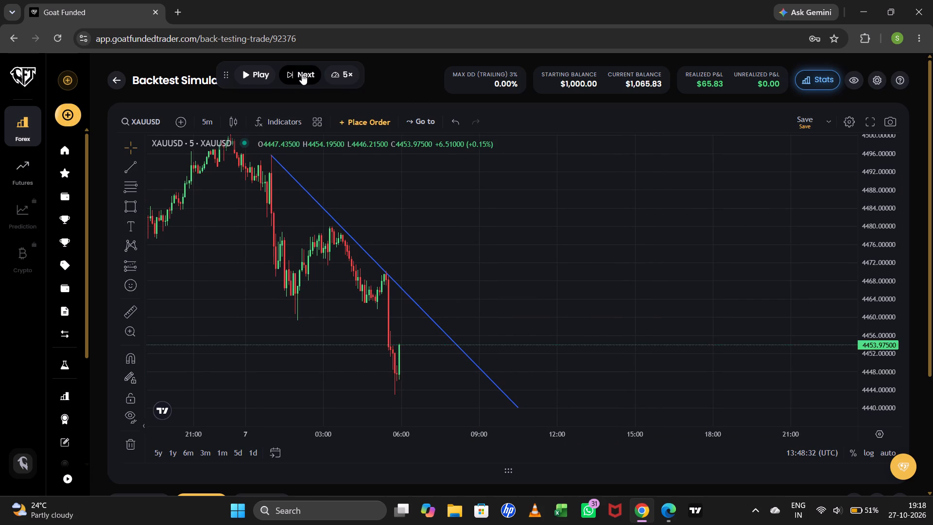
left_click(302, 74)
left_click(302, 74)
triple_click(302, 74)
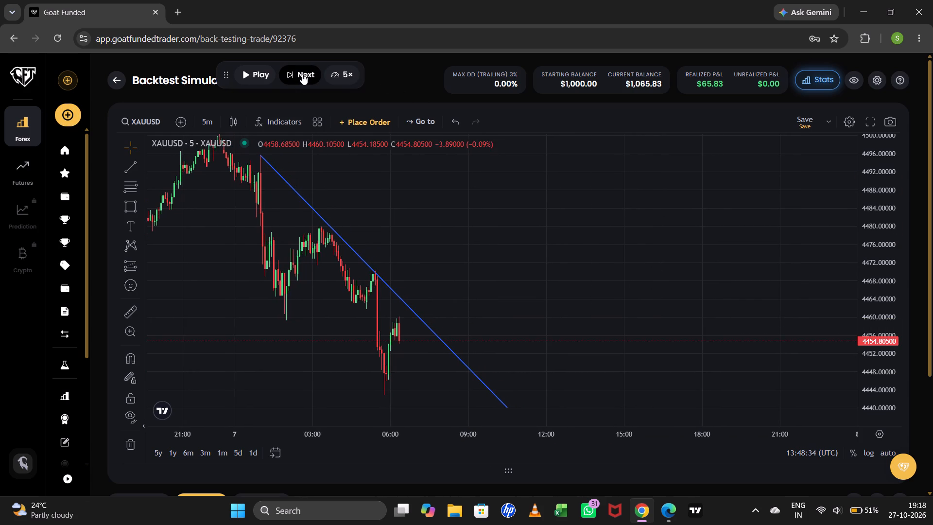
triple_click(302, 74)
left_click(302, 74)
Advance the replay candle by candle to about 08:55 on 7 January.
left_click_drag(890, 175, 871, 232)
left_click_drag(725, 226, 724, 233)
triple_click(301, 76)
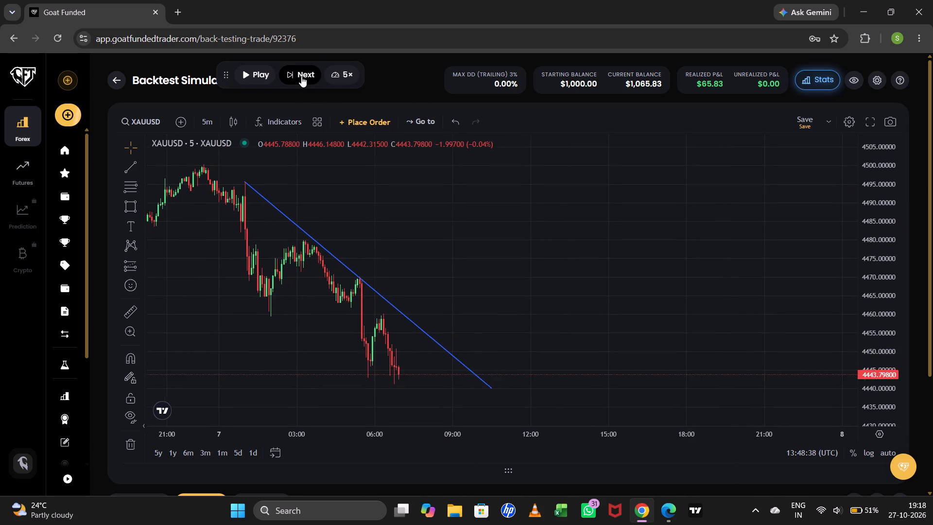
triple_click(301, 76)
triple_click(301, 76)
double_click(301, 76)
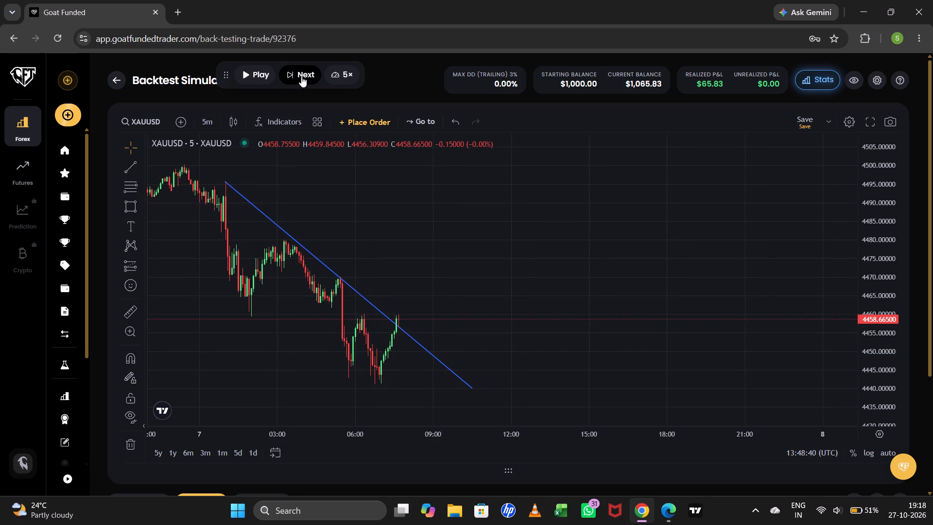
left_click(301, 76)
left_click(301, 76)
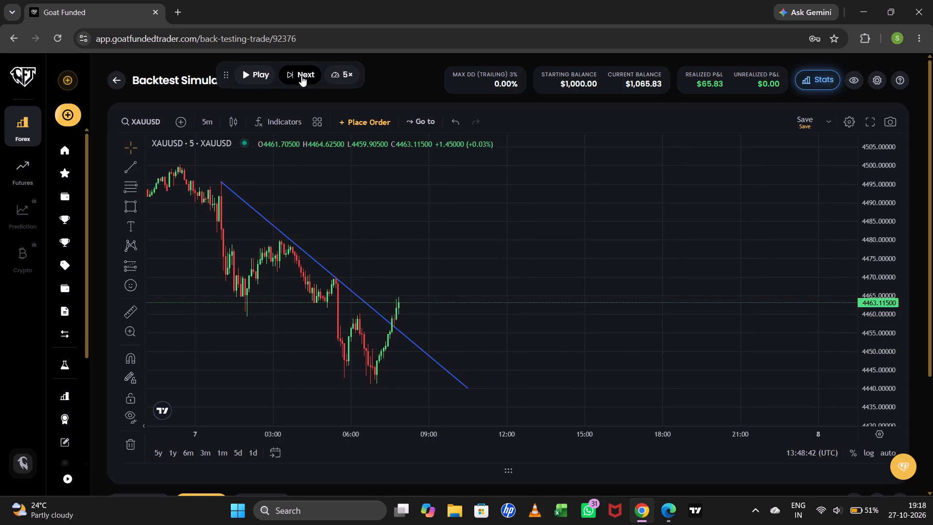
triple_click(301, 76)
triple_click(302, 76)
triple_click(302, 76)
triple_click(302, 76)
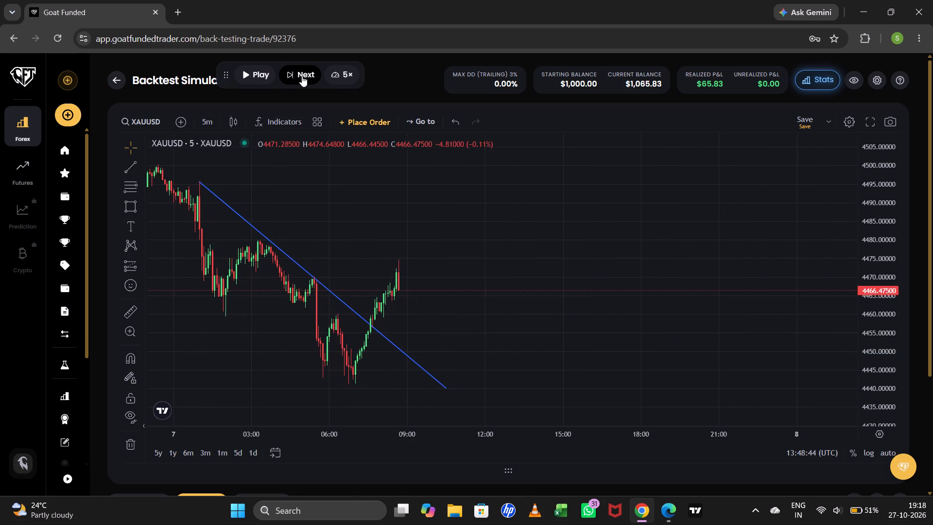
left_click(303, 70)
Delete the descending trend line that starts at the 01:00 high.
left_click(136, 443)
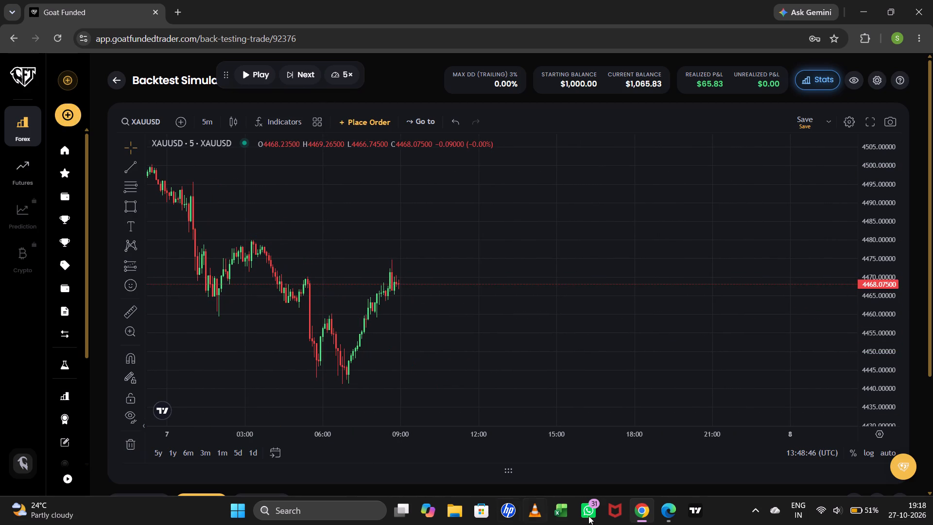
Switch to the YouTube song in Microsoft Edge, use its video player, and return to the backtest chart in Chrome.
left_click_drag(671, 509, 665, 506)
left_click(668, 511)
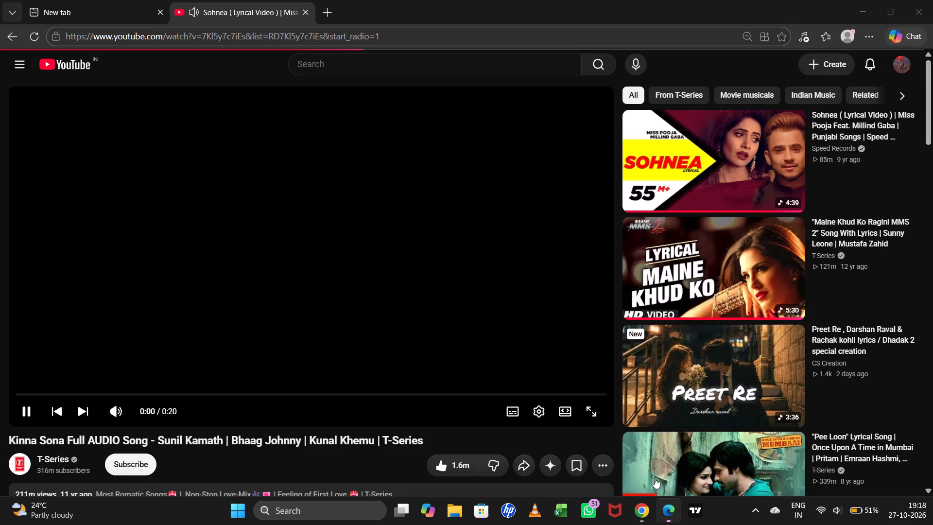
left_click(585, 375)
left_click(644, 512)
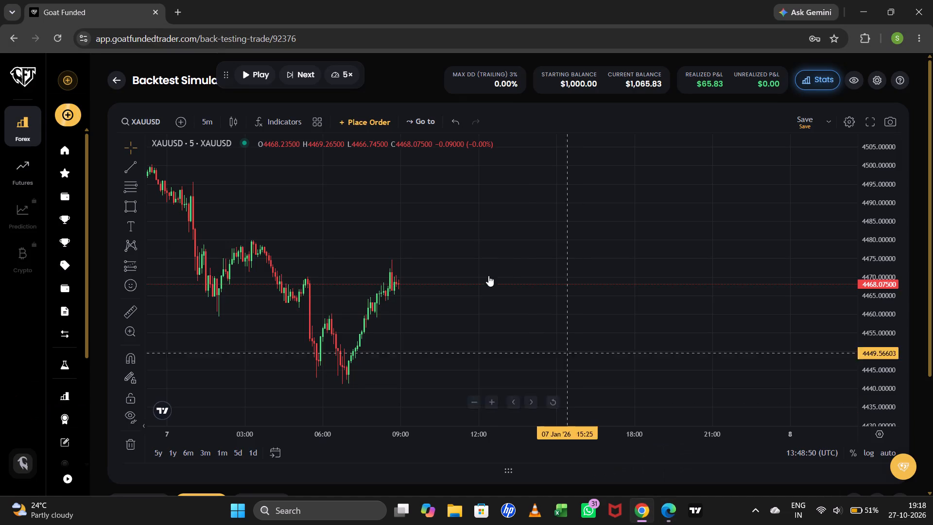
Advance the replay candle by candle to about 10:20 on 7 January.
left_click_drag(492, 260, 587, 291)
left_click(294, 70)
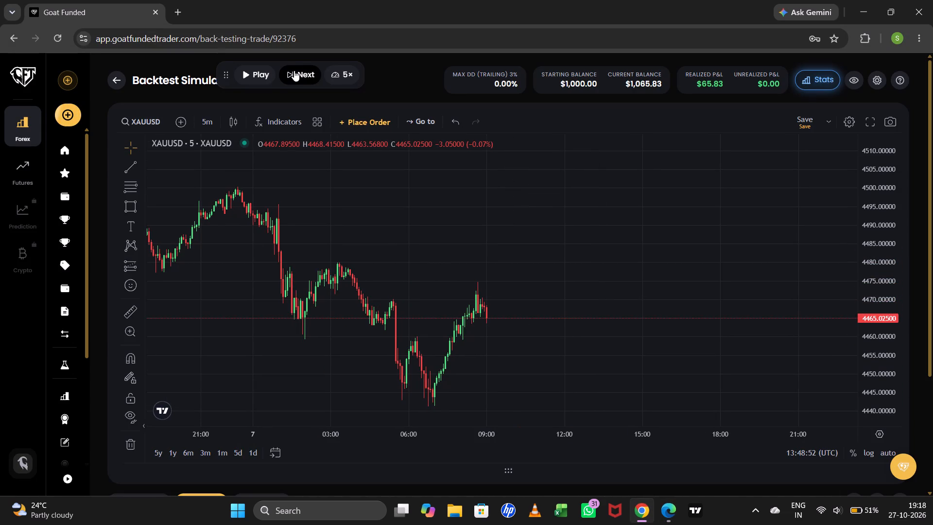
left_click_drag(875, 251, 877, 214)
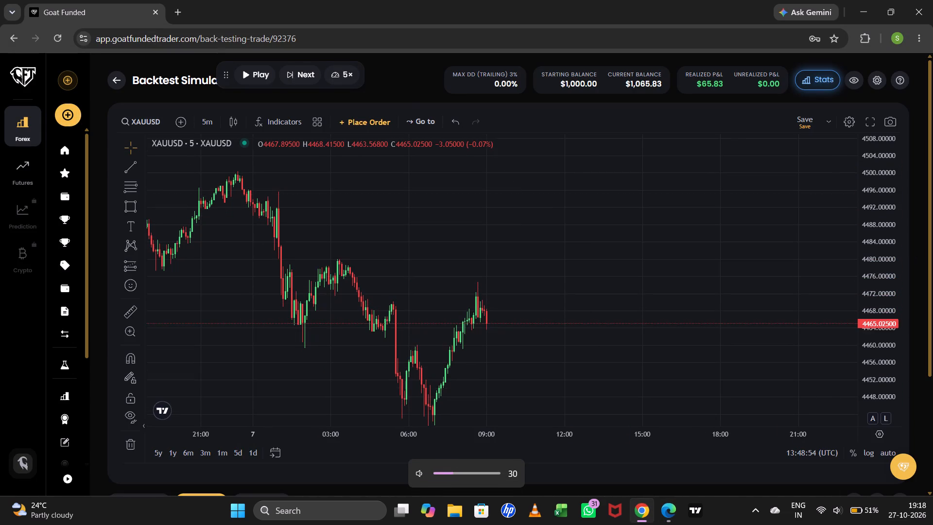
left_click_drag(711, 215, 710, 247)
scroll(664, 276, "down", 2)
triple_click(306, 71)
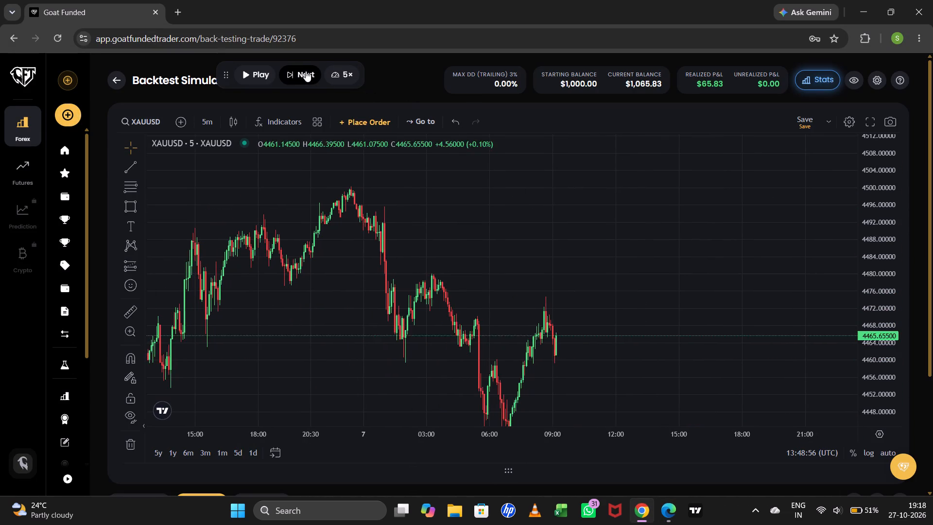
triple_click(306, 71)
left_click(306, 72)
triple_click(306, 75)
triple_click(307, 76)
triple_click(307, 76)
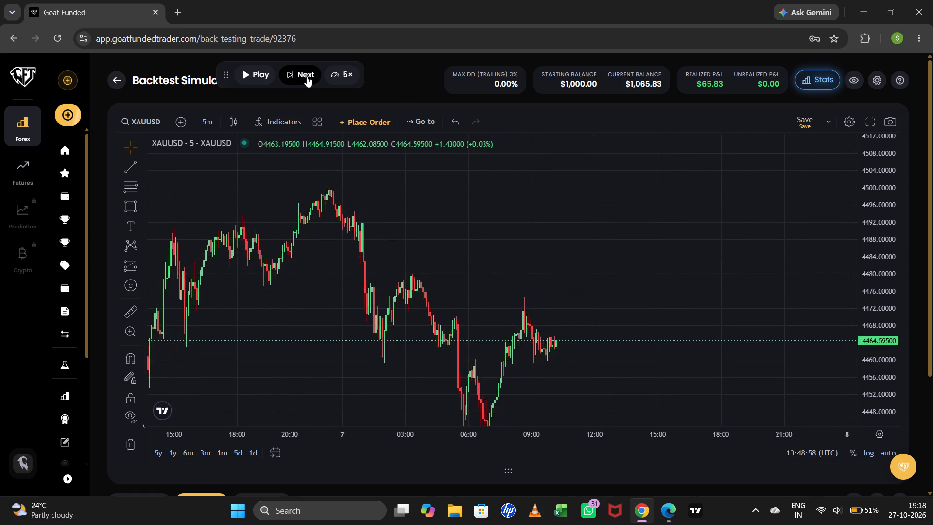
Advance the replay candle by candle to about 12:10 on 7 January.
triple_click(307, 76)
triple_click(307, 76)
triple_click(307, 76)
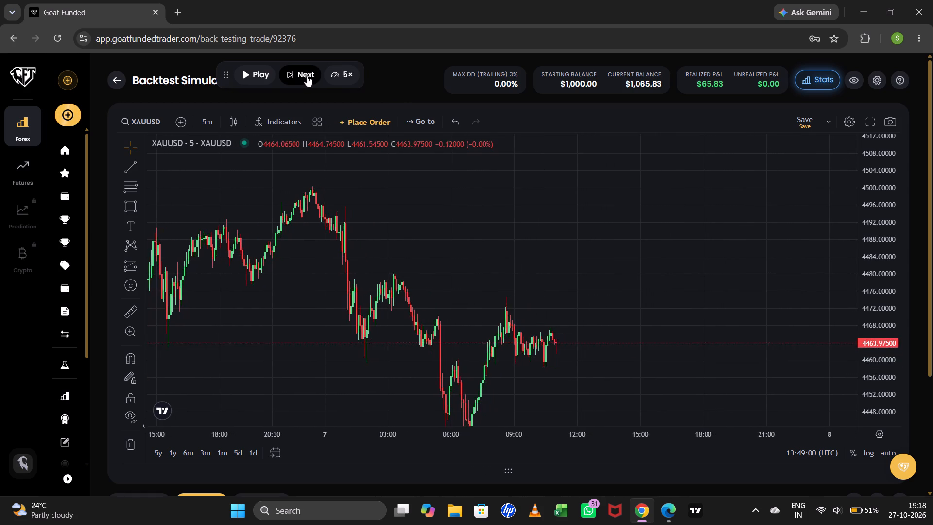
triple_click(307, 76)
triple_click(307, 76)
triple_click(307, 76)
triple_click(305, 74)
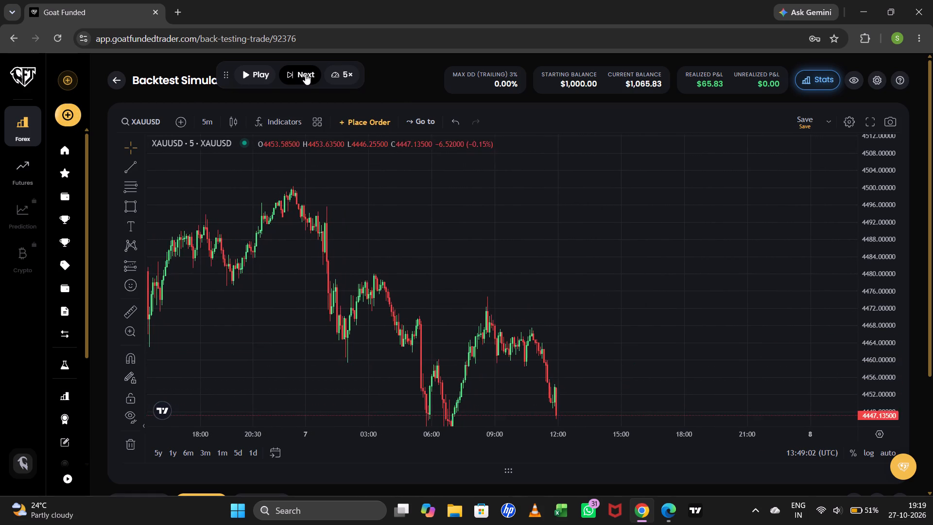
left_click(305, 74)
Advance the replay candle by candle to about 13:30 on 7 January.
left_click_drag(653, 358, 499, 221)
triple_click(304, 74)
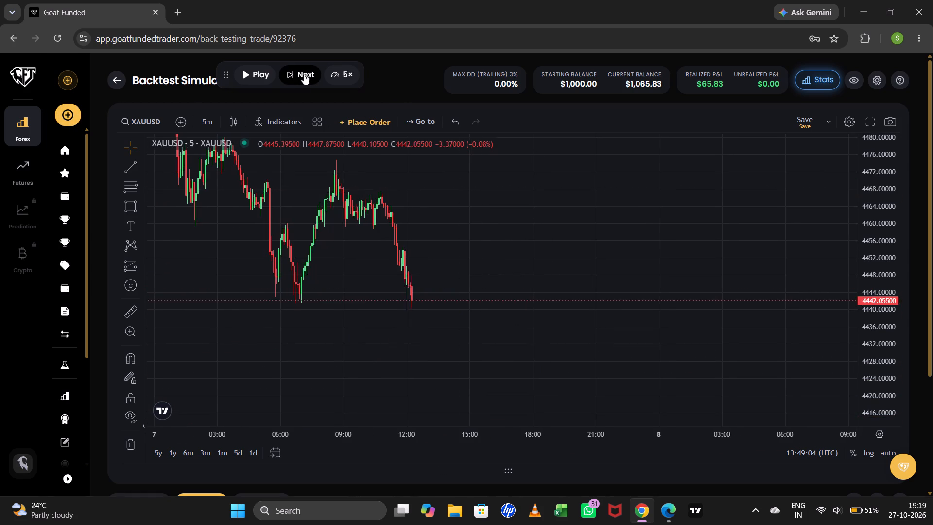
double_click(304, 74)
left_click_drag(599, 242, 591, 258)
left_click(304, 64)
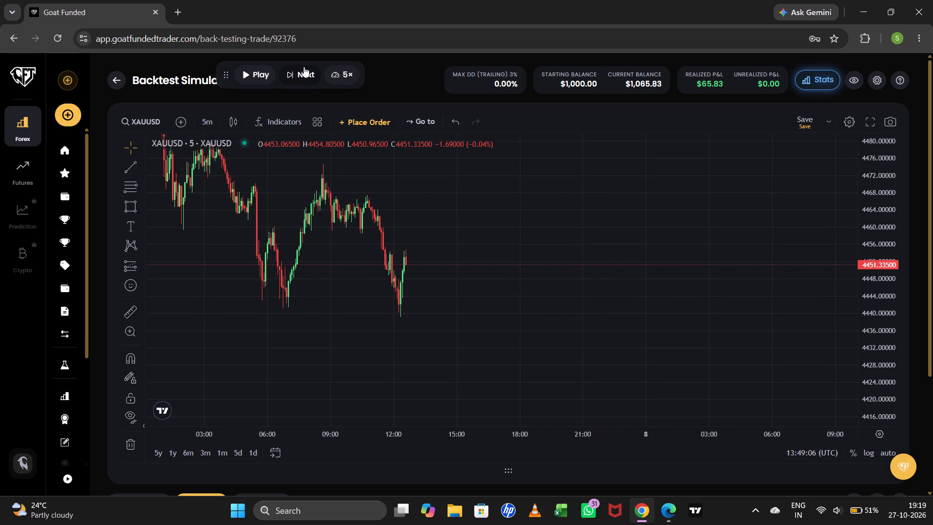
double_click(304, 67)
triple_click(304, 71)
triple_click(304, 71)
double_click(304, 71)
left_click_drag(304, 72, 309, 80)
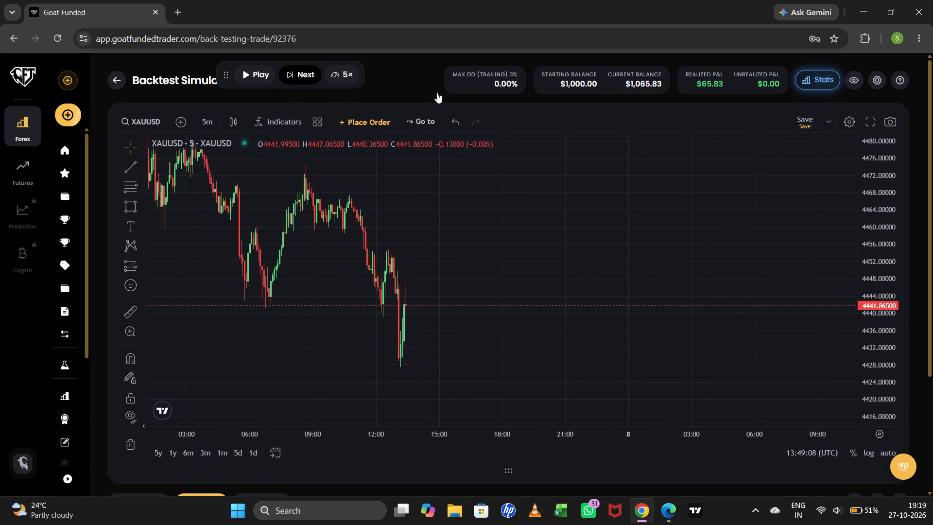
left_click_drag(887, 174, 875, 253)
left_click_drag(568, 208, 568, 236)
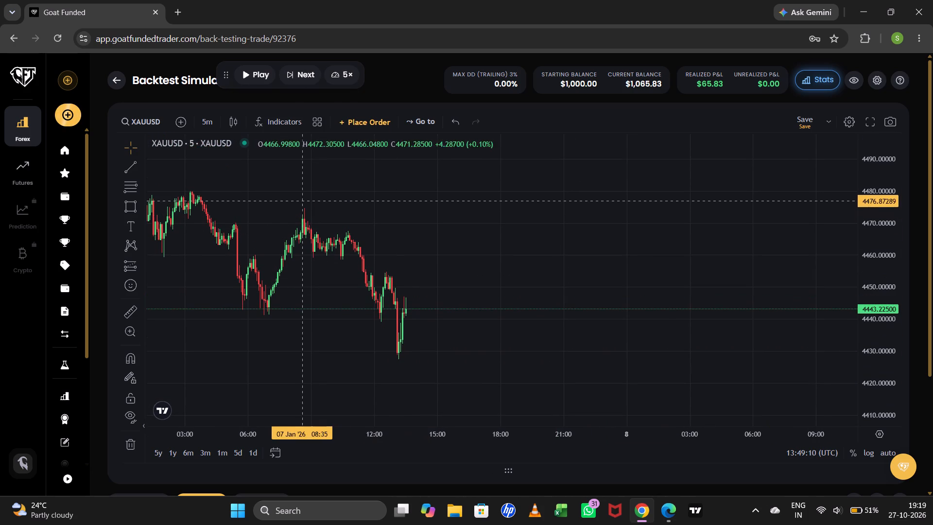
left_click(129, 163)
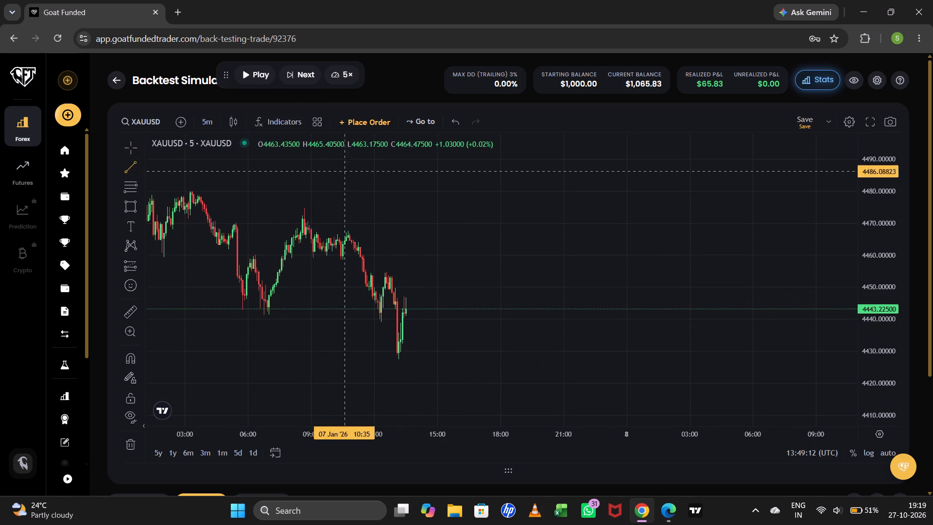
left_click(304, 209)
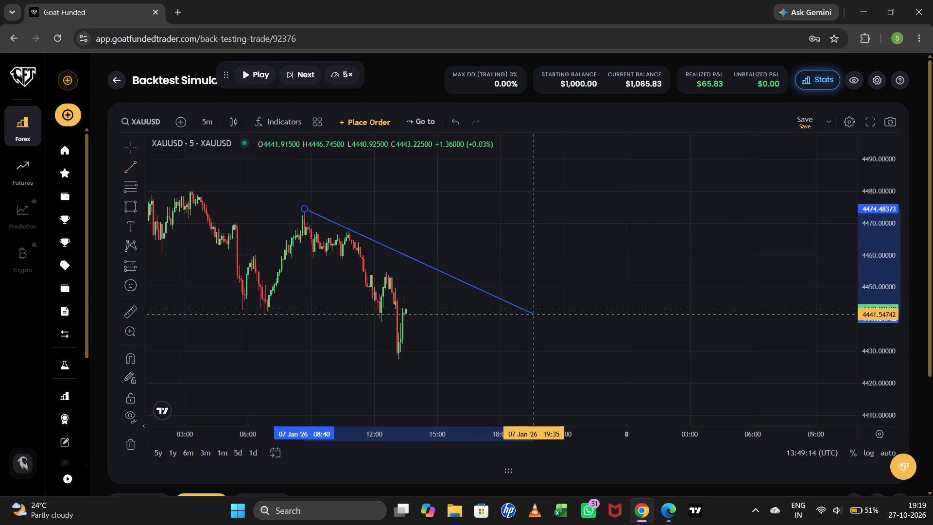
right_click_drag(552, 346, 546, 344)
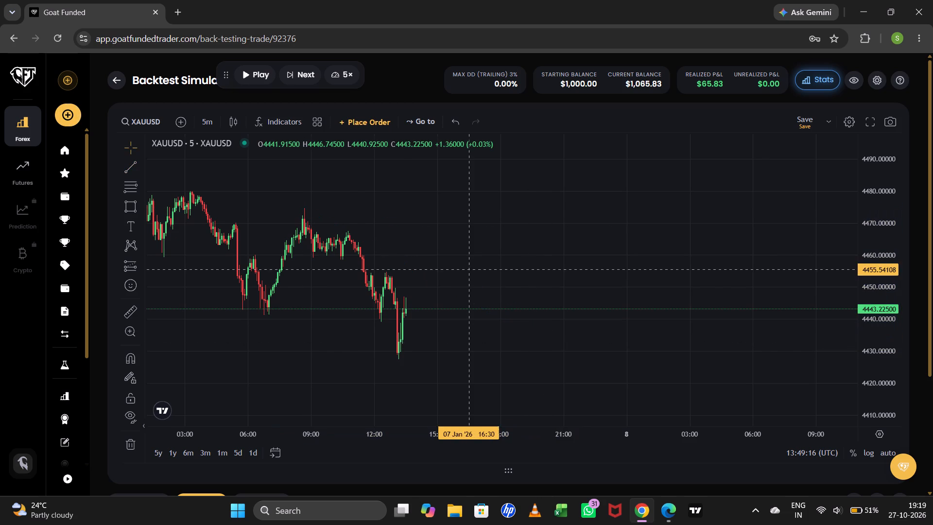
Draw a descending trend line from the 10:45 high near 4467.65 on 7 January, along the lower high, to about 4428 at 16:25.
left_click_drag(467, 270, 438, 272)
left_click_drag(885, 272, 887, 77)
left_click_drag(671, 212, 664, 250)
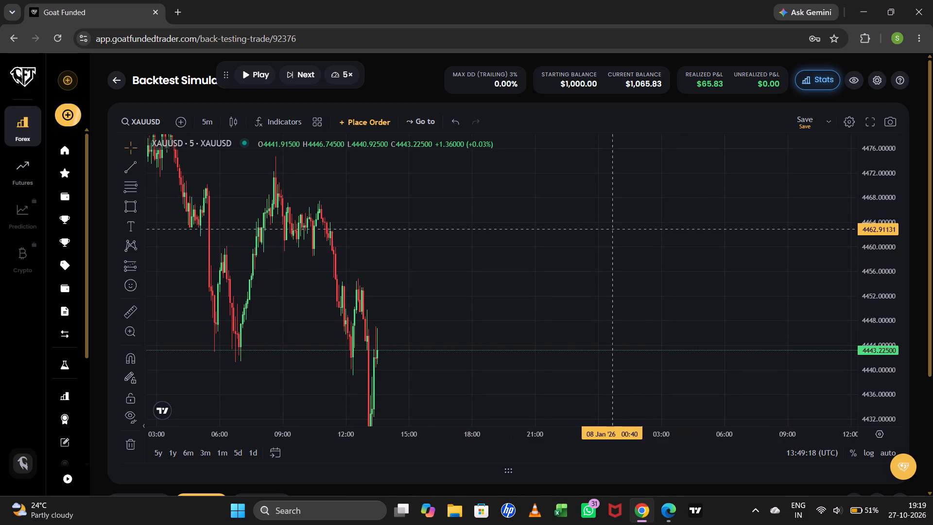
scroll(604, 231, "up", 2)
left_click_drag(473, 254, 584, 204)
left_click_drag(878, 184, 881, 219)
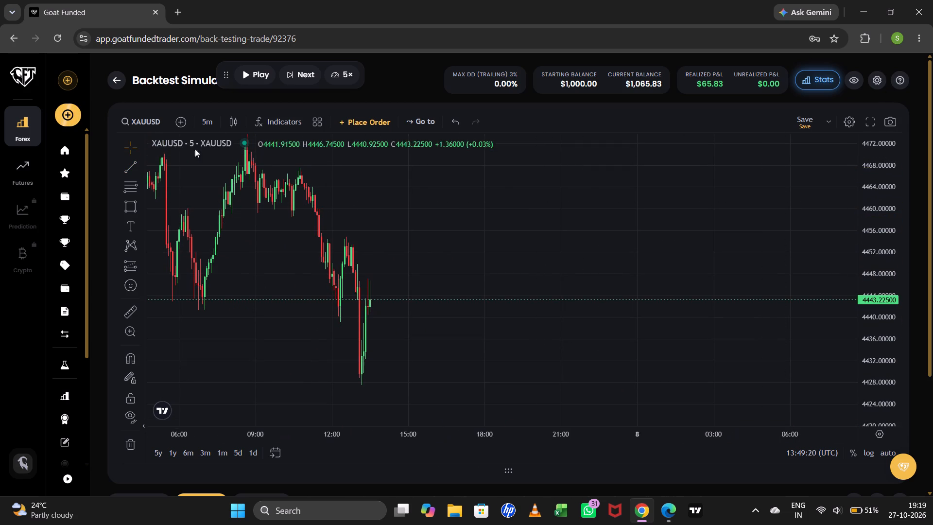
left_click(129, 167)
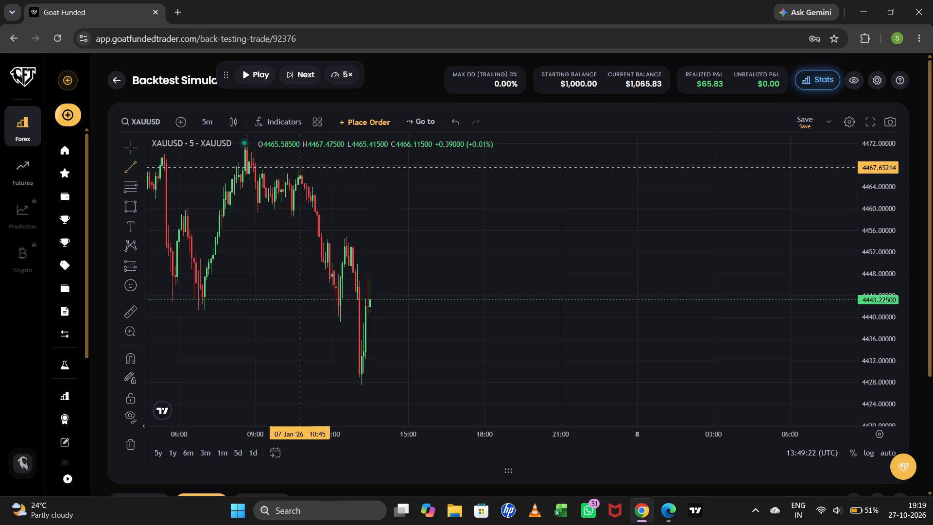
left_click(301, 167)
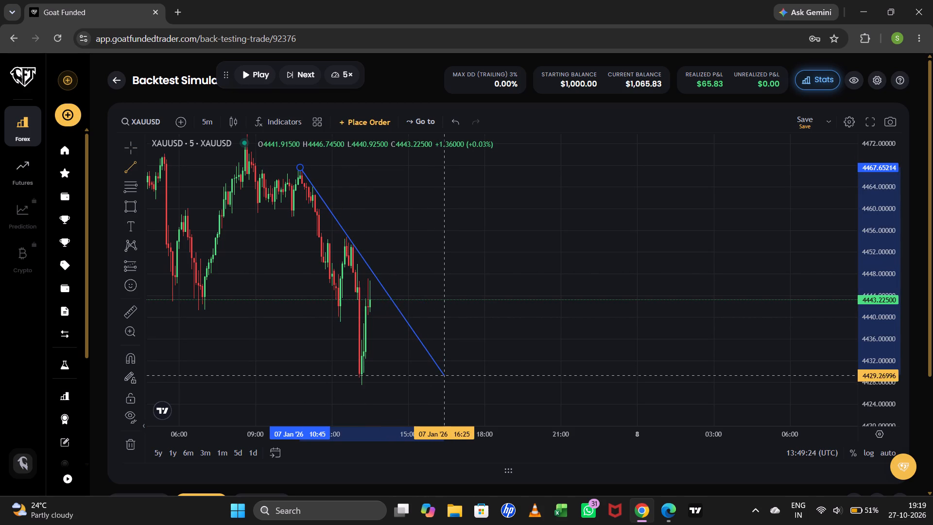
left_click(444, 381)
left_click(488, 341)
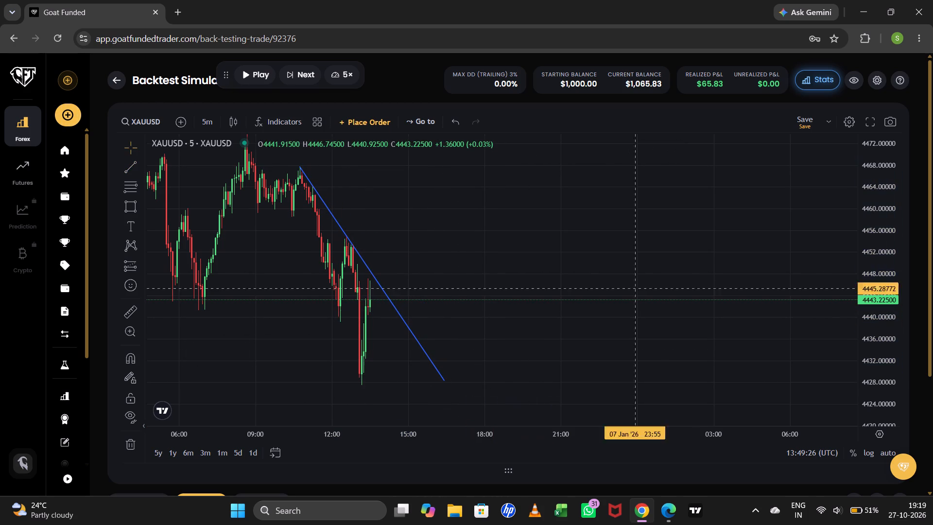
Advance the replay candle by candle to about 14:15 on 7 January.
left_click_drag(876, 190, 872, 231)
left_click_drag(714, 239, 714, 246)
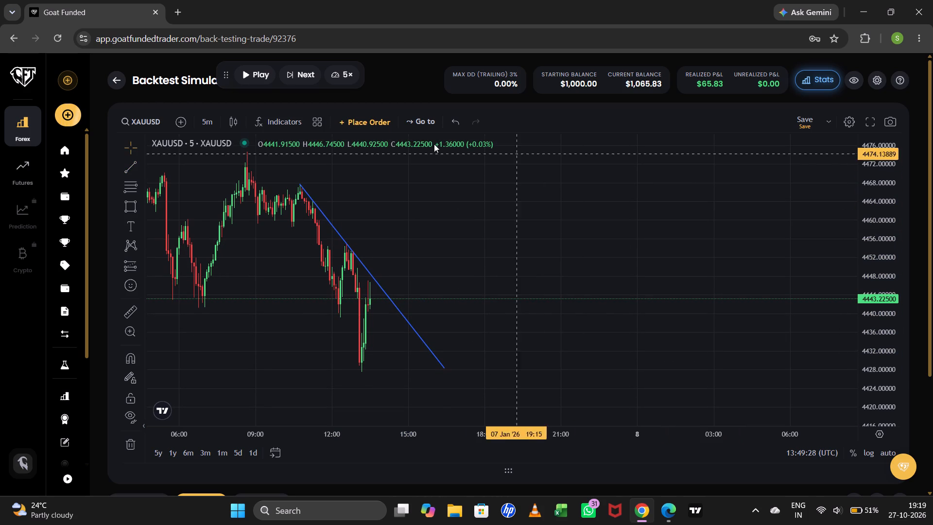
left_click(305, 72)
left_click(305, 72)
left_click(305, 72)
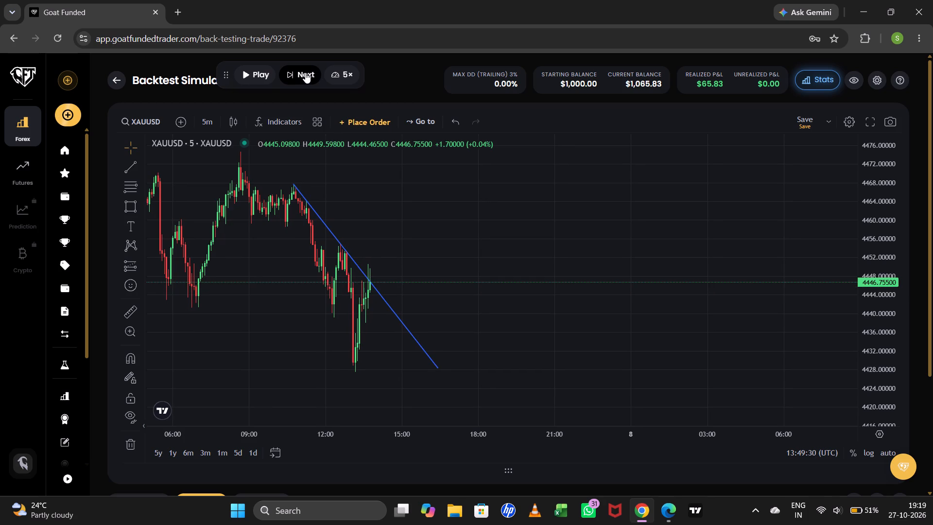
left_click(305, 72)
left_click(306, 72)
left_click(306, 72)
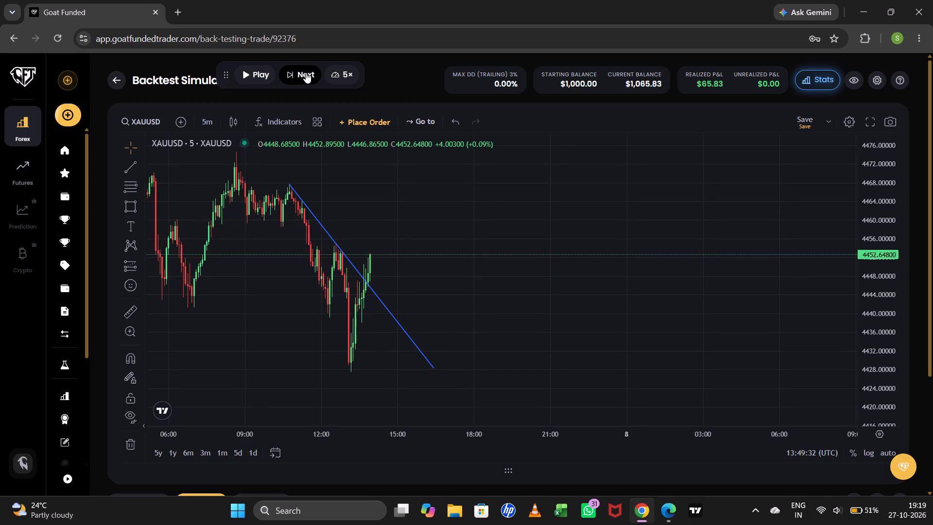
double_click(306, 72)
left_click(306, 72)
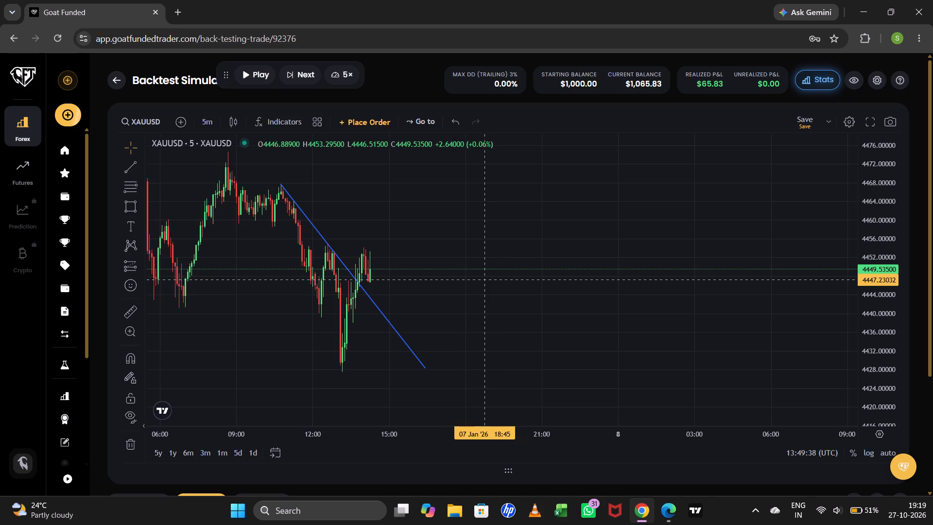
Advance the replay candle by candle to about 15:10 on 7 January.
left_click(305, 75)
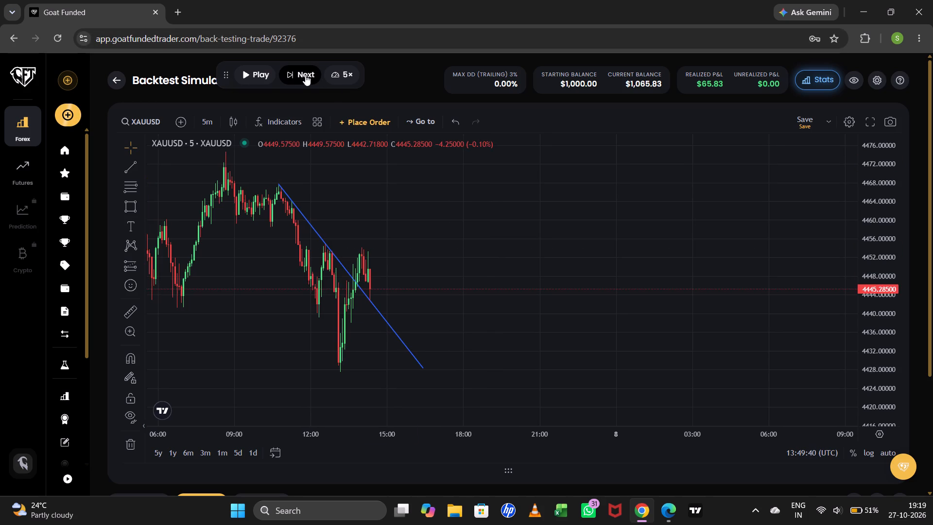
left_click(305, 75)
triple_click(305, 75)
triple_click(305, 75)
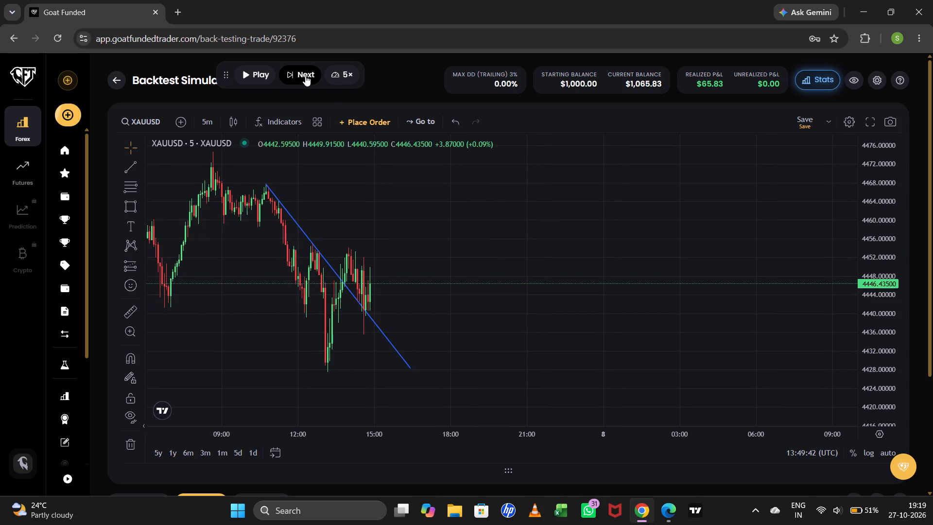
triple_click(305, 75)
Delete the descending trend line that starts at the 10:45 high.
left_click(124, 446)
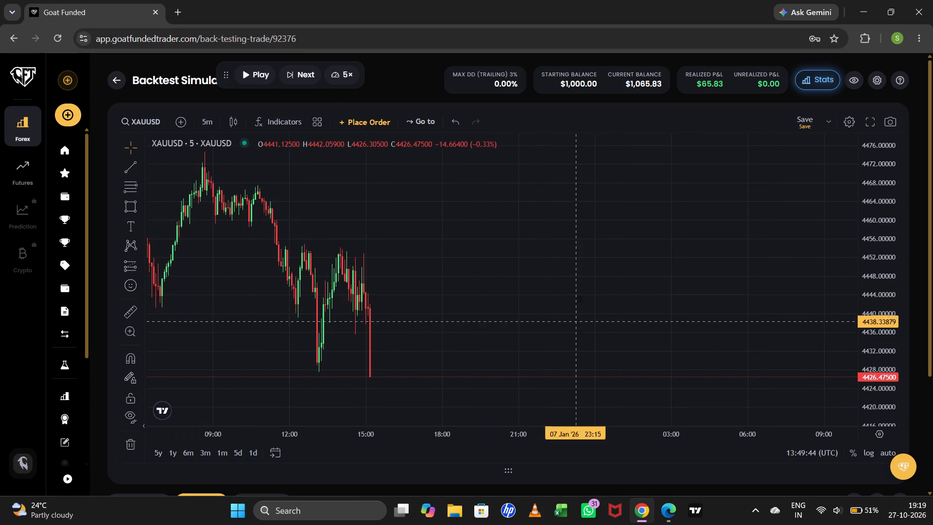
Advance the replay candle by candle to about 16:45 on 7 January.
left_click_drag(885, 203, 871, 263)
left_click_drag(548, 232, 540, 256)
triple_click(308, 71)
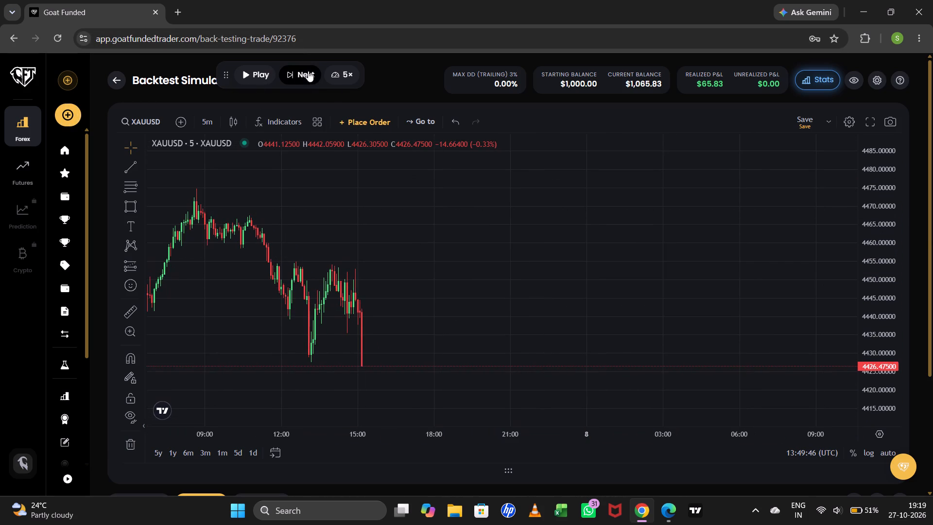
triple_click(309, 70)
triple_click(309, 70)
triple_click(309, 70)
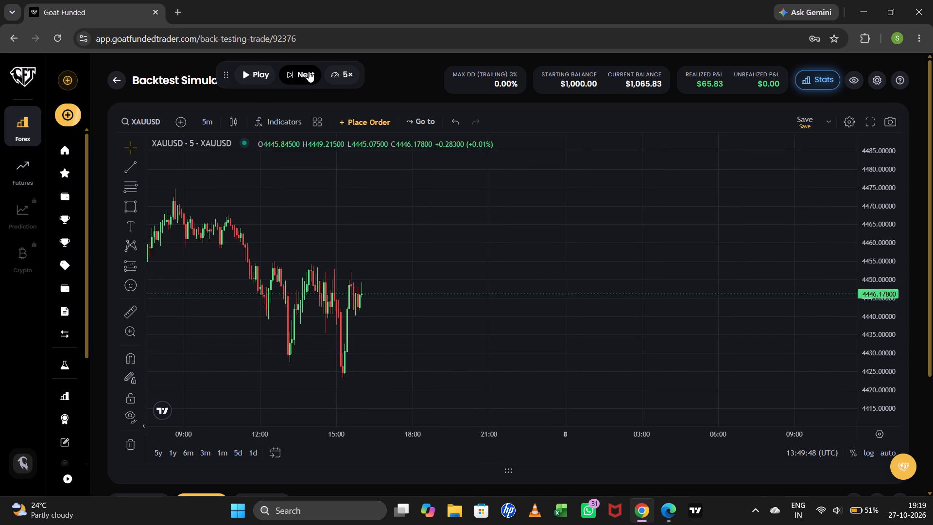
left_click_drag(309, 78, 309, 83)
left_click(309, 83)
triple_click(309, 72)
triple_click(309, 72)
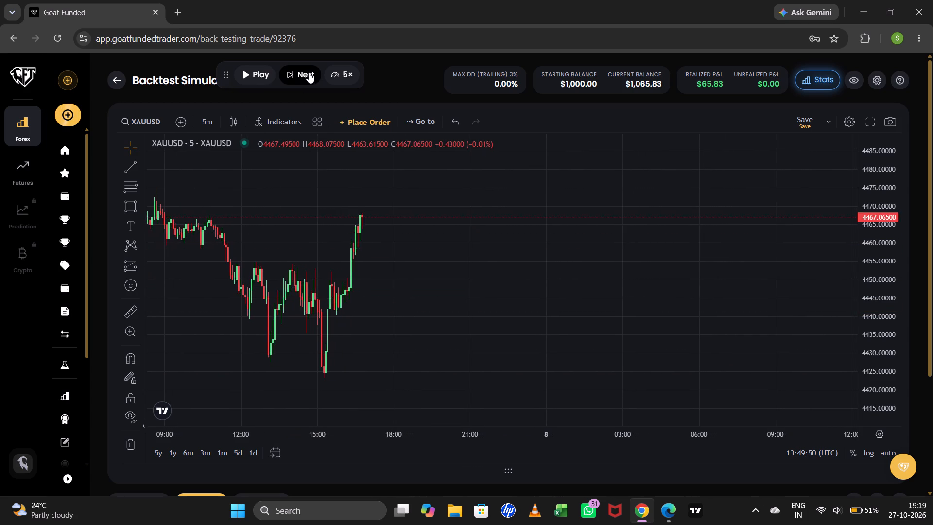
Advance the replay candle by candle to about 19:40 on 7 January.
triple_click(309, 72)
triple_click(309, 72)
triple_click(309, 72)
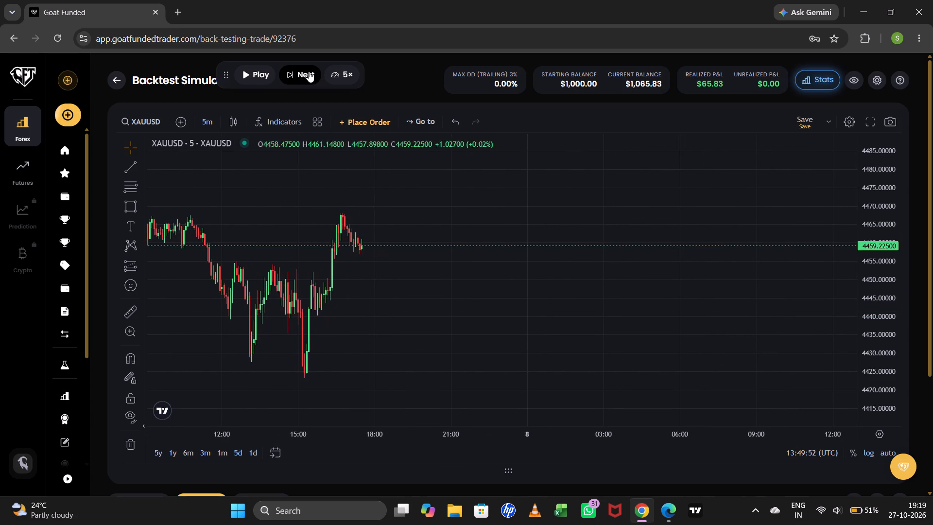
double_click(309, 71)
triple_click(309, 72)
triple_click(309, 72)
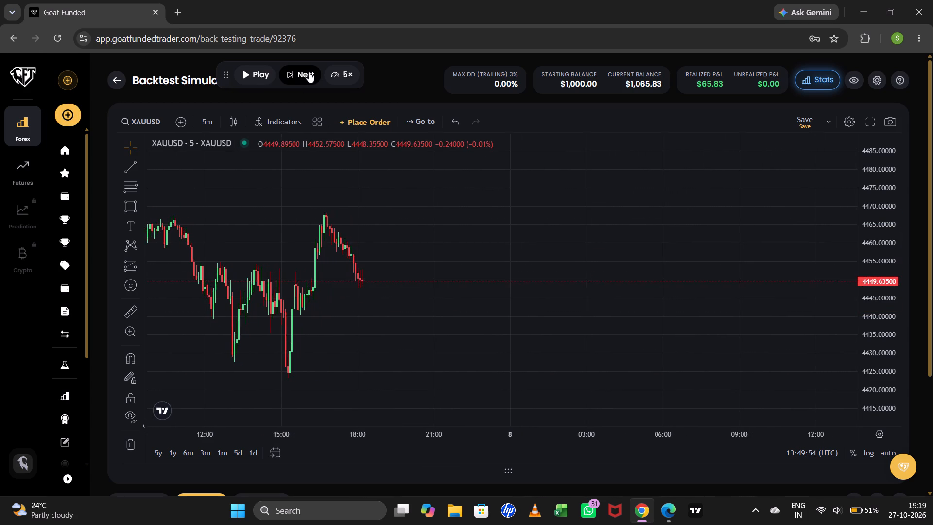
triple_click(309, 72)
triple_click(309, 72)
triple_click(309, 71)
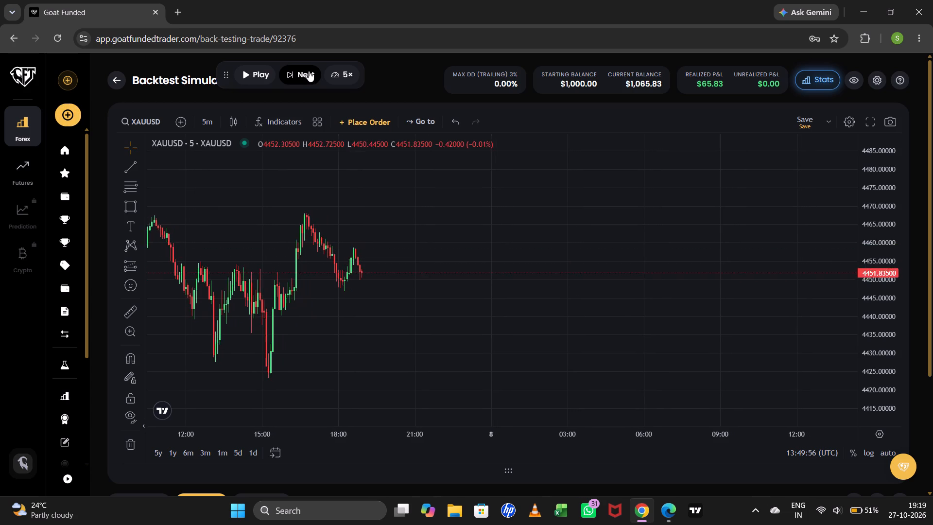
triple_click(309, 70)
triple_click(309, 69)
double_click(309, 68)
double_click(309, 62)
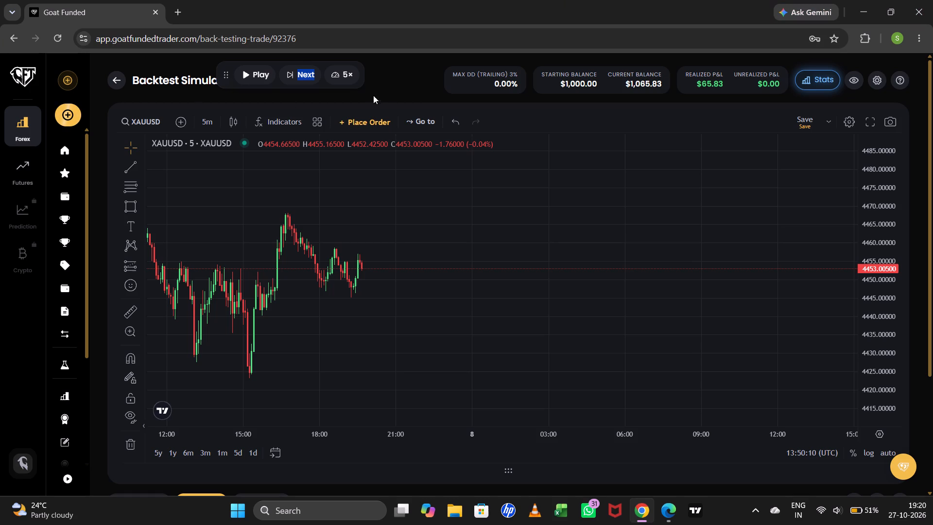
Advance the replay candle by candle to about 23:10 on 7 January.
left_click(392, 75)
left_click(306, 65)
triple_click(304, 71)
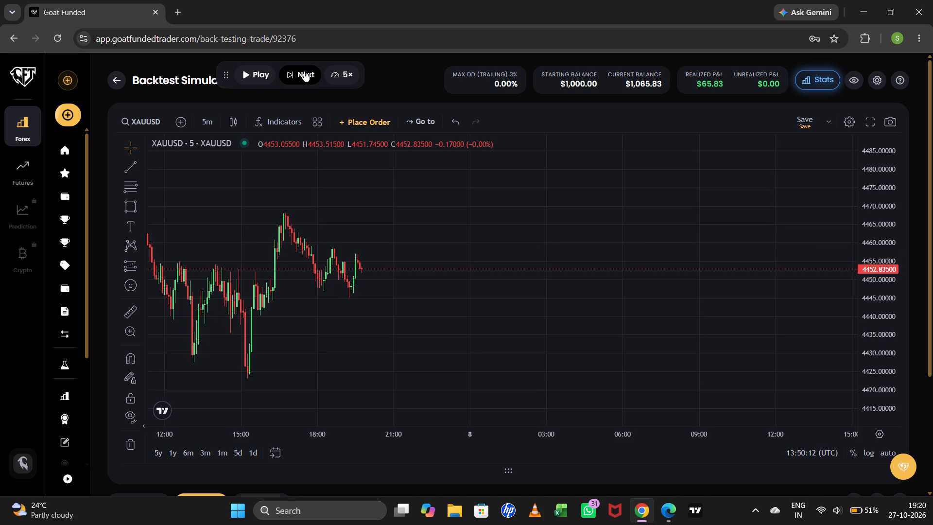
triple_click(304, 71)
triple_click(304, 71)
triple_click(303, 70)
triple_click(303, 70)
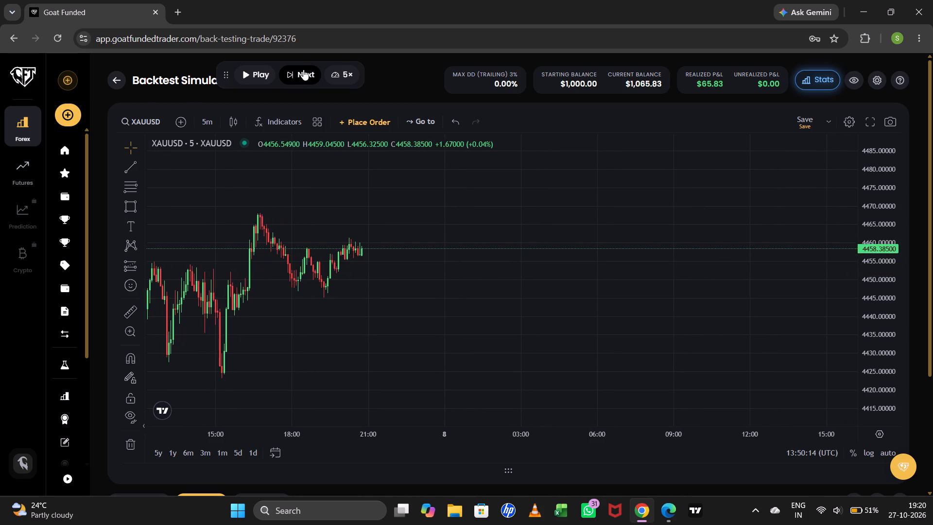
triple_click(303, 70)
triple_click(301, 68)
triple_click(300, 69)
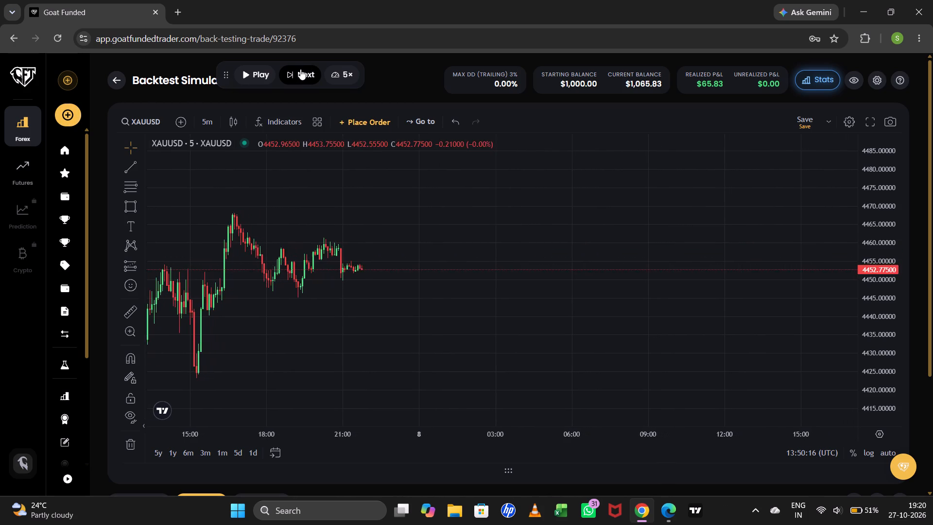
triple_click(300, 69)
double_click(300, 69)
Advance the replay candle by candle to about 02:00 on 8 January.
left_click_drag(889, 231, 905, 154)
left_click_drag(652, 197, 676, 226)
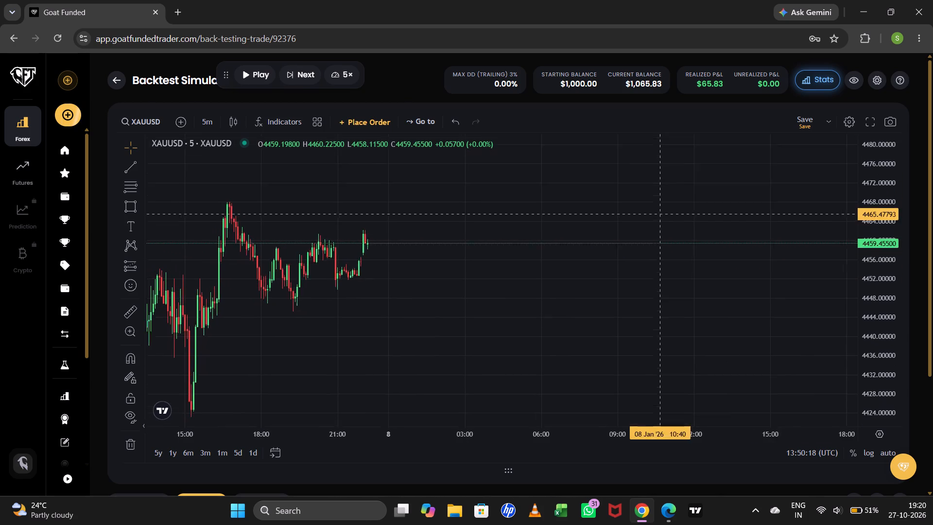
left_click_drag(676, 226, 686, 231)
triple_click(295, 73)
triple_click(295, 71)
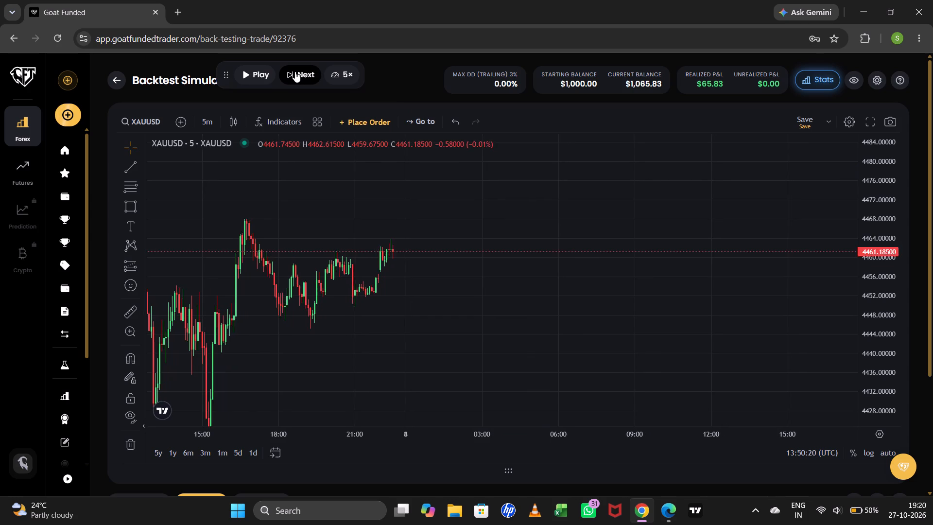
triple_click(295, 71)
triple_click(295, 71)
triple_click(295, 70)
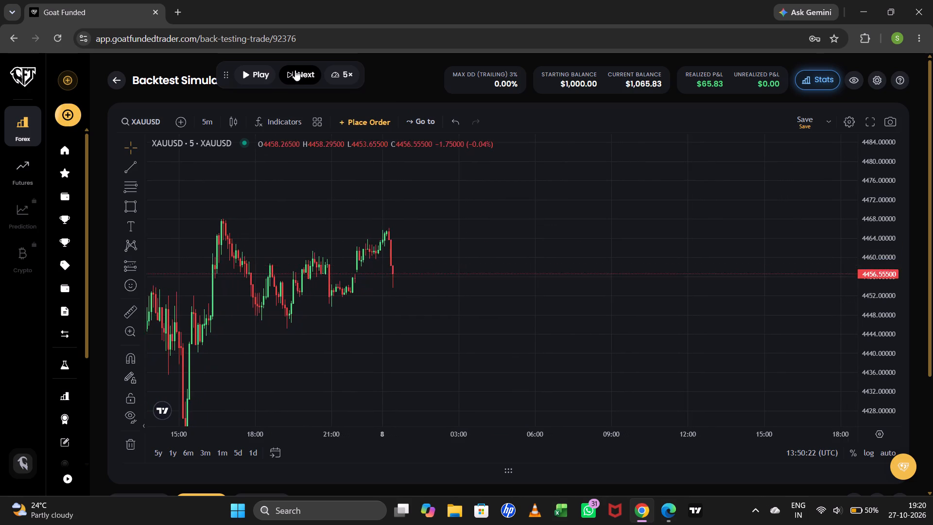
triple_click(295, 70)
triple_click(295, 70)
triple_click(295, 70)
triple_click(295, 70)
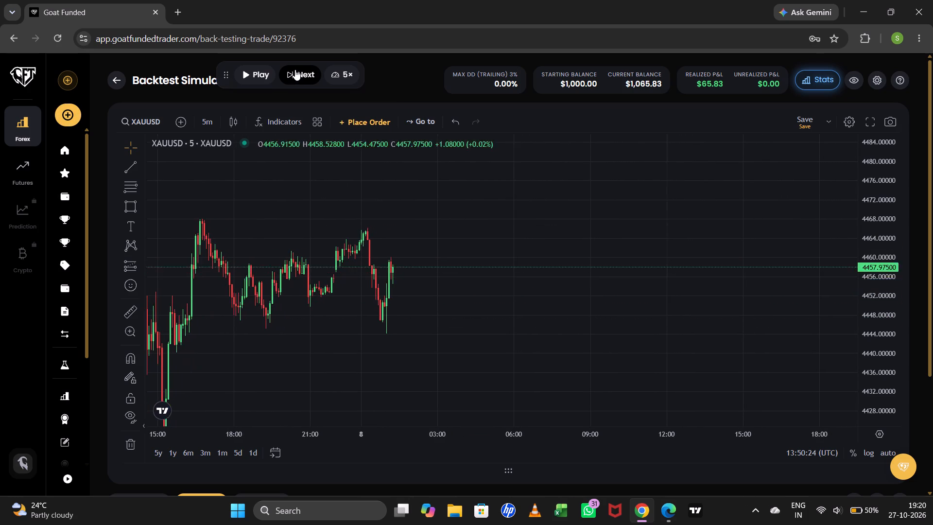
triple_click(295, 70)
triple_click(295, 70)
triple_click(295, 70)
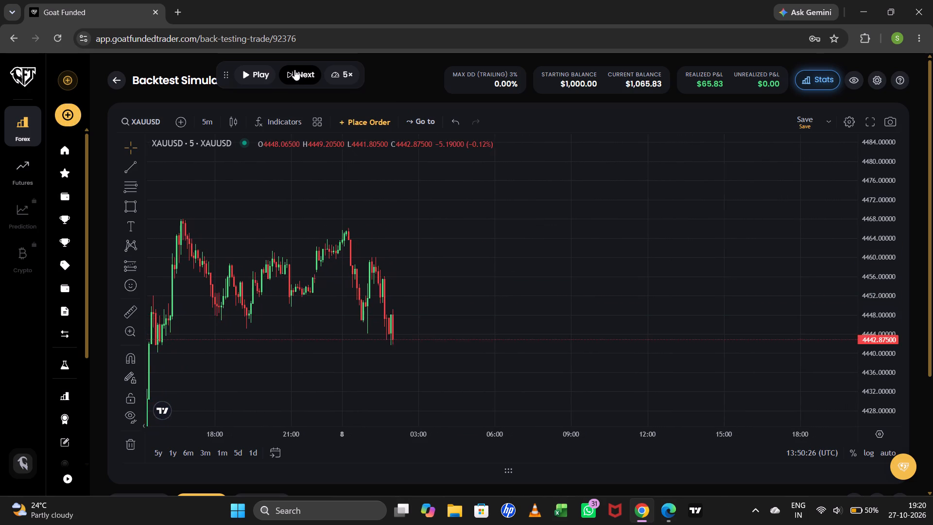
Advance the replay candle by candle to about 05:00 on 8 January.
left_click(294, 63)
triple_click(295, 71)
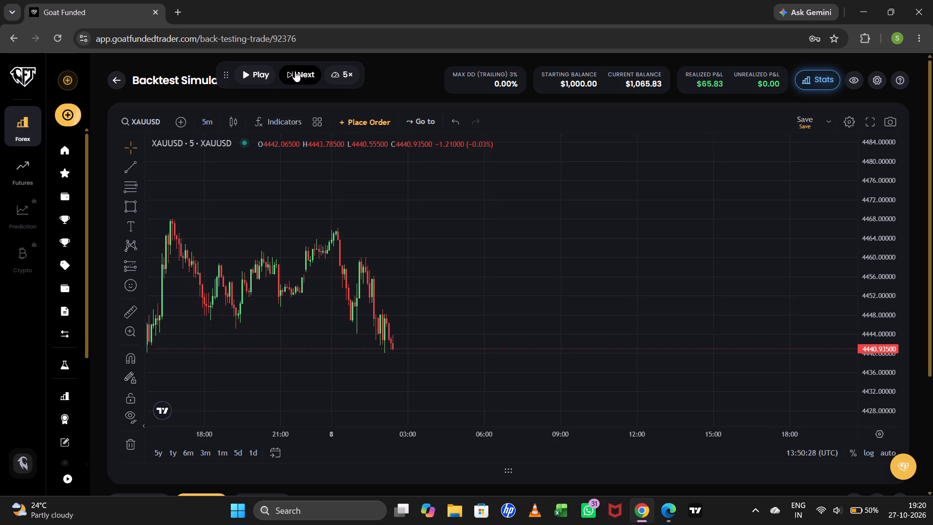
triple_click(295, 71)
triple_click(295, 71)
triple_click(295, 71)
triple_click(295, 71)
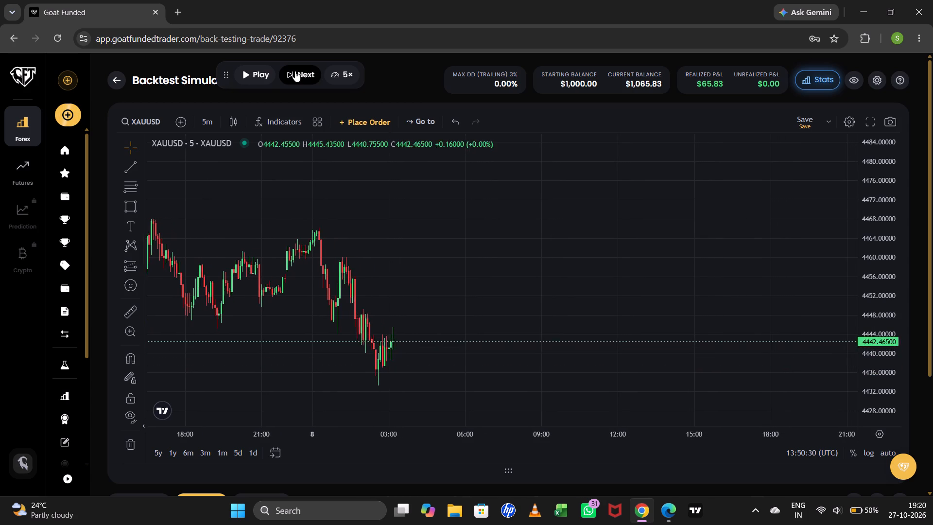
triple_click(295, 71)
triple_click(295, 71)
triple_click(295, 64)
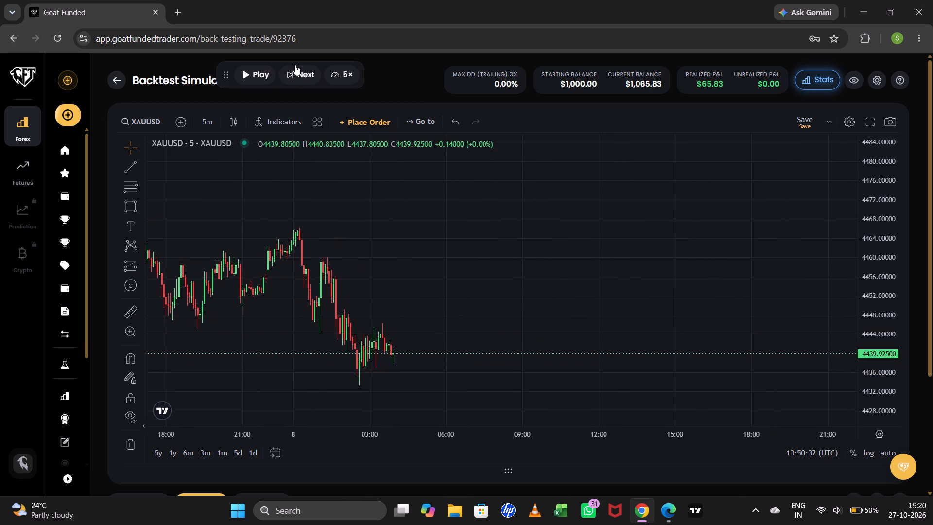
triple_click(302, 78)
triple_click(303, 78)
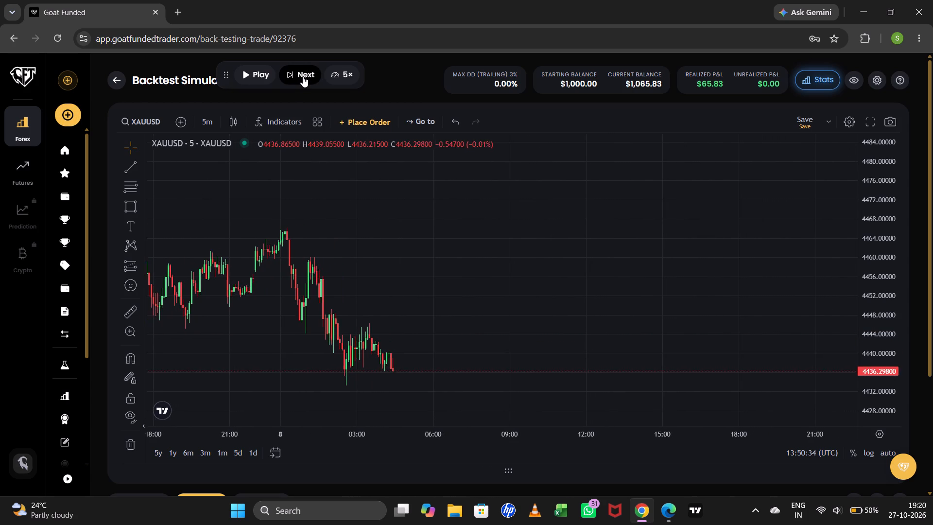
triple_click(303, 76)
double_click(303, 75)
Draw a descending trend line from the 00:20 high near 4465.82 on 8 January, above the lower highs, to about 4422.7 at 07:40.
left_click_drag(422, 302, 434, 274)
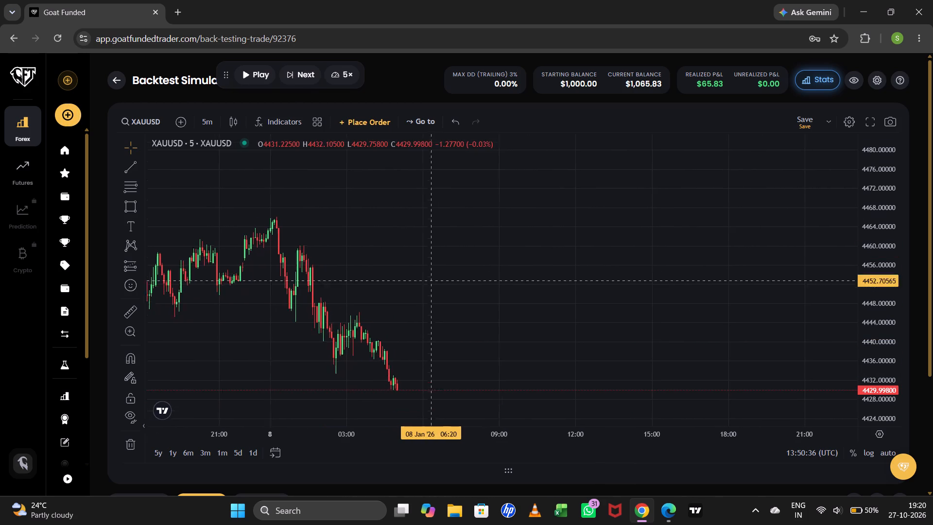
left_click(122, 166)
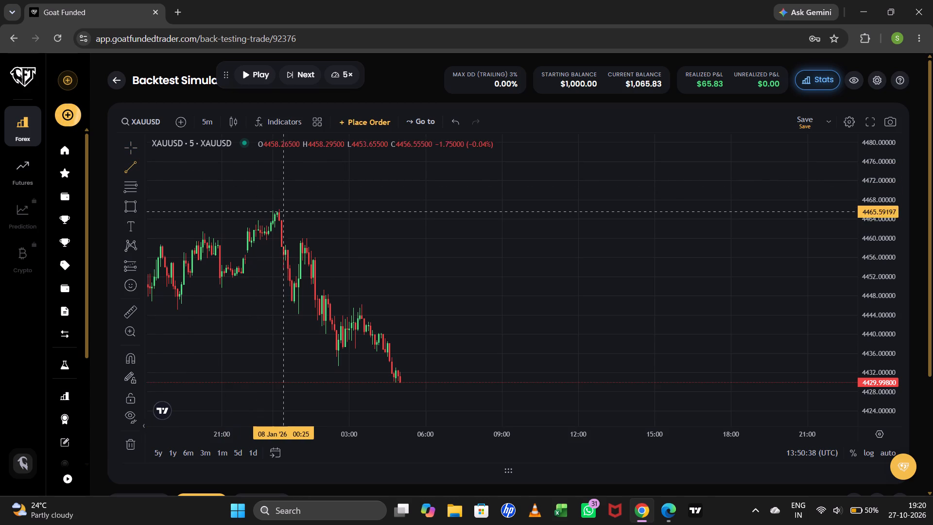
left_click(280, 210)
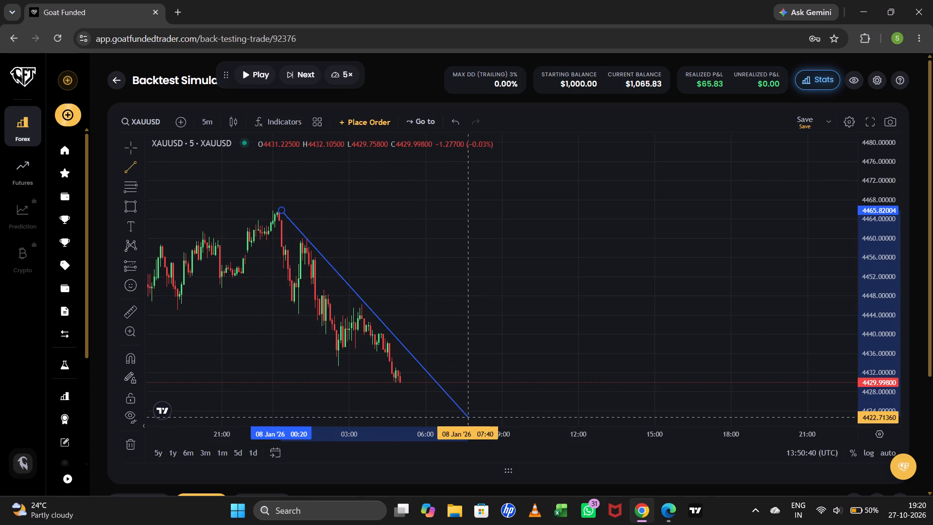
left_click(468, 418)
left_click(479, 375)
Advance the replay candle by candle to about 06:00 on 8 January.
left_click_drag(481, 329, 475, 292)
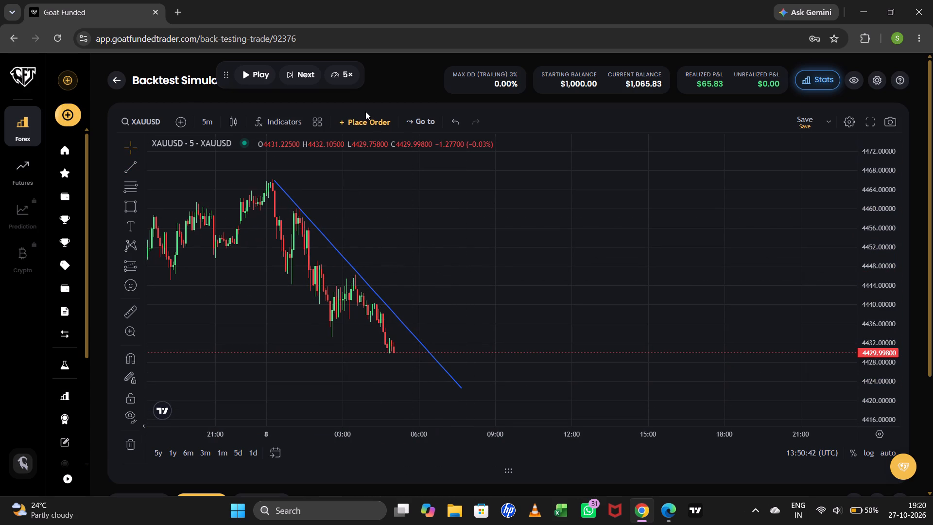
triple_click(308, 70)
triple_click(308, 70)
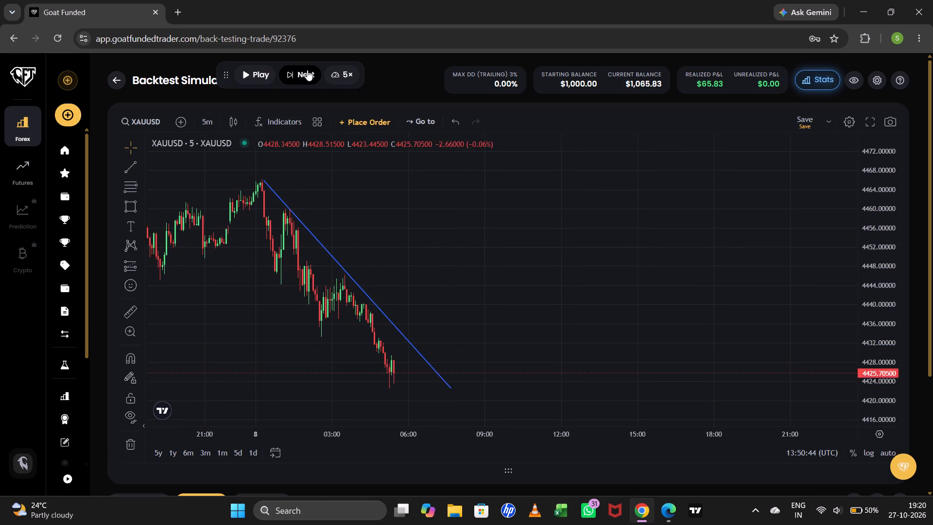
triple_click(307, 70)
triple_click(307, 70)
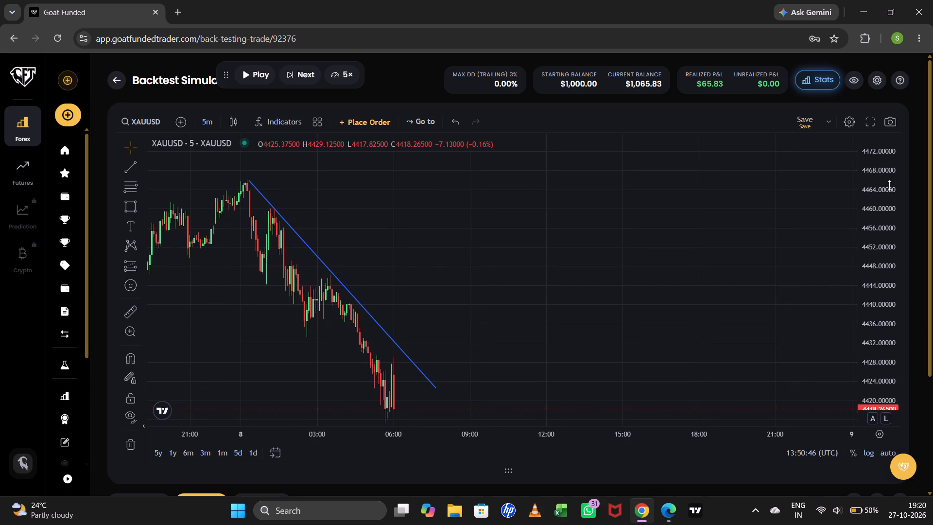
Extend the lower end of the descending trend line to about 4411 at 09:25 on 8 January.
left_click_drag(891, 199, 882, 246)
left_click_drag(626, 297, 614, 290)
left_click_drag(432, 367, 476, 414)
left_click(551, 341)
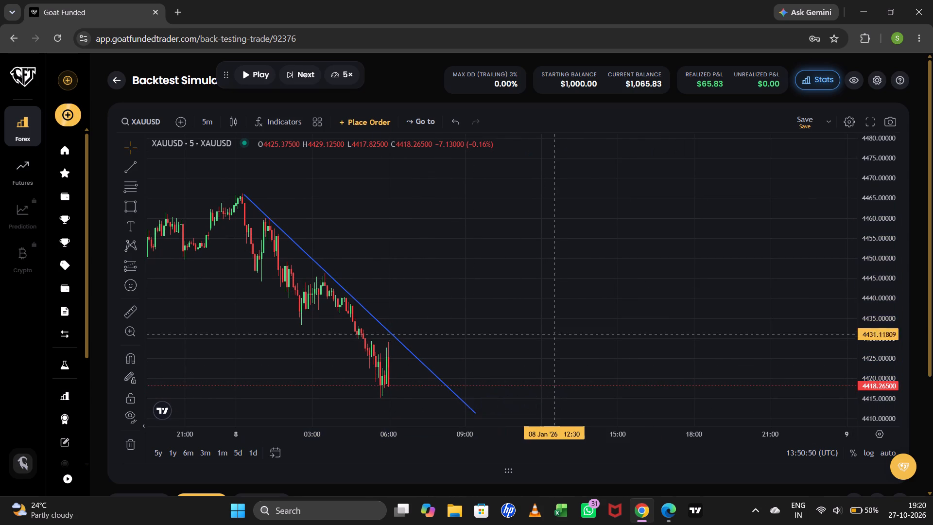
Advance the replay candle by candle to about 06:35 on 8 January, past the descending trend line.
left_click_drag(553, 329, 544, 309)
triple_click(301, 73)
triple_click(301, 72)
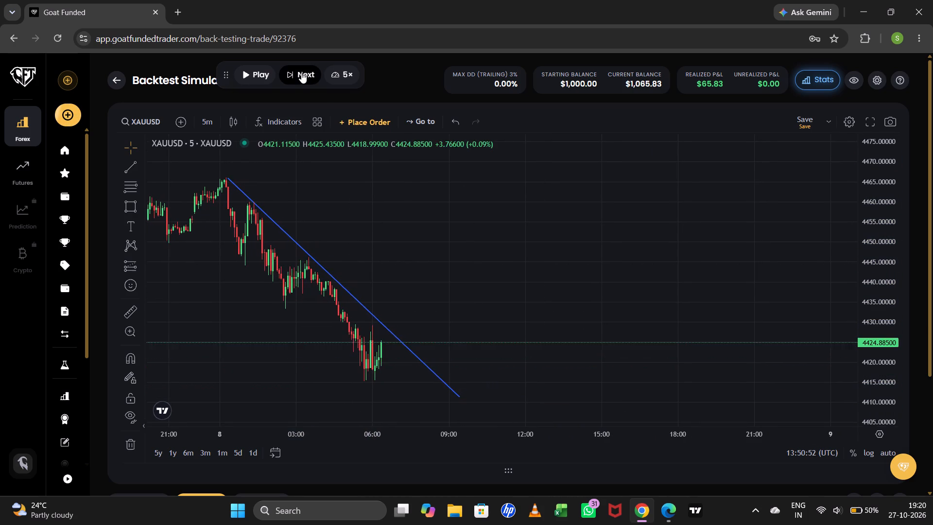
left_click(301, 72)
Advance the replay one candle at a time to about 07:05 on 8 January.
left_click_drag(878, 198, 878, 98)
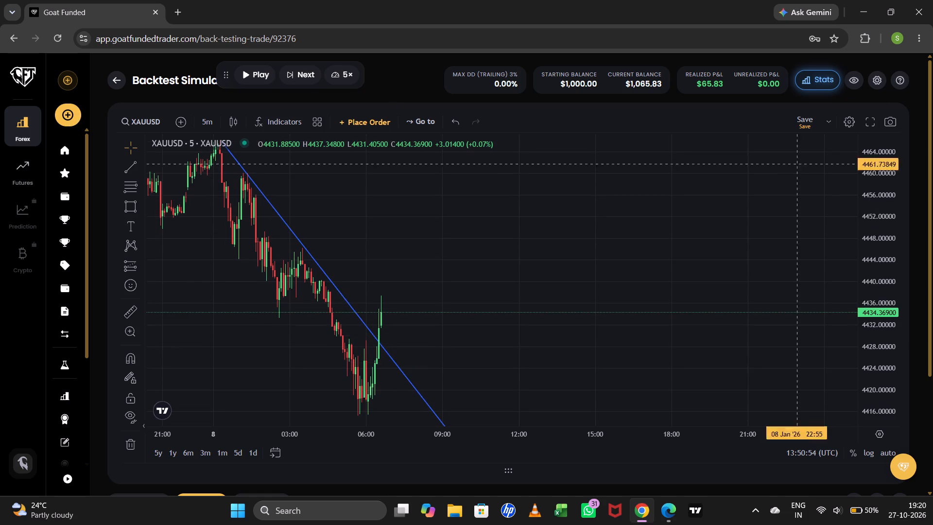
scroll(598, 297, "up", 2)
left_click_drag(490, 323, 638, 273)
left_click_drag(867, 178, 871, 202)
left_click_drag(622, 227, 615, 250)
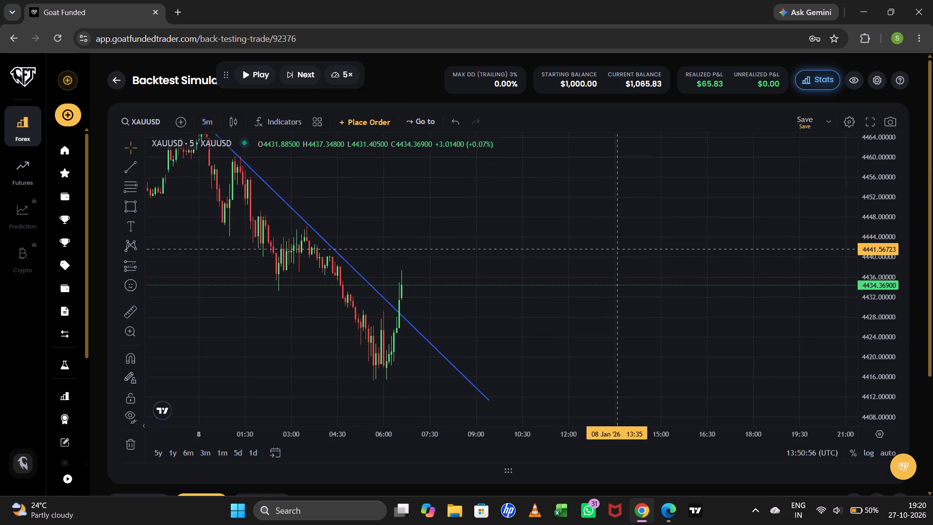
left_click(299, 70)
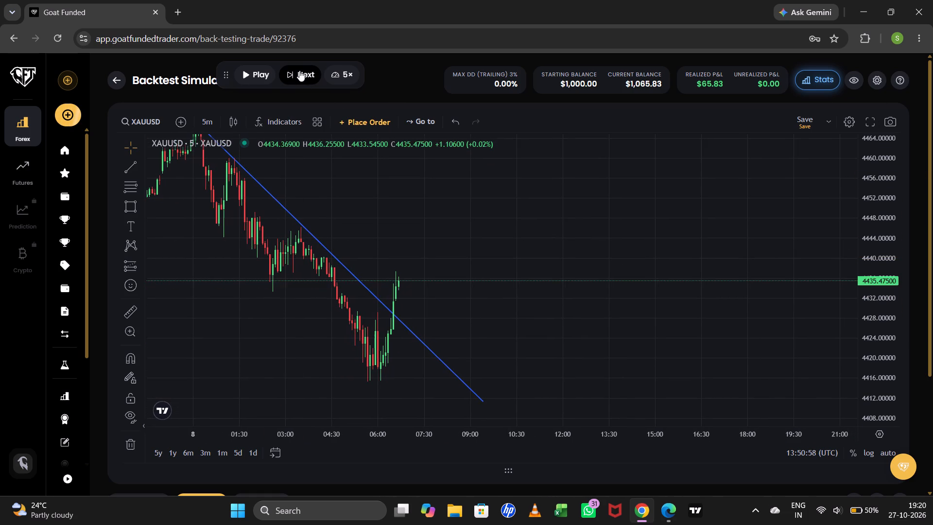
left_click(299, 70)
left_click(299, 70)
left_click(299, 70)
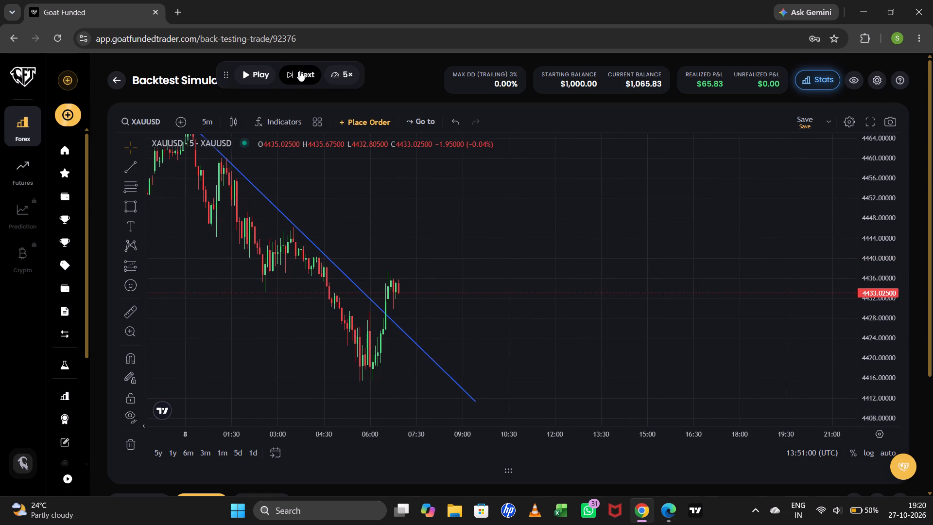
left_click(299, 70)
left_click(299, 70)
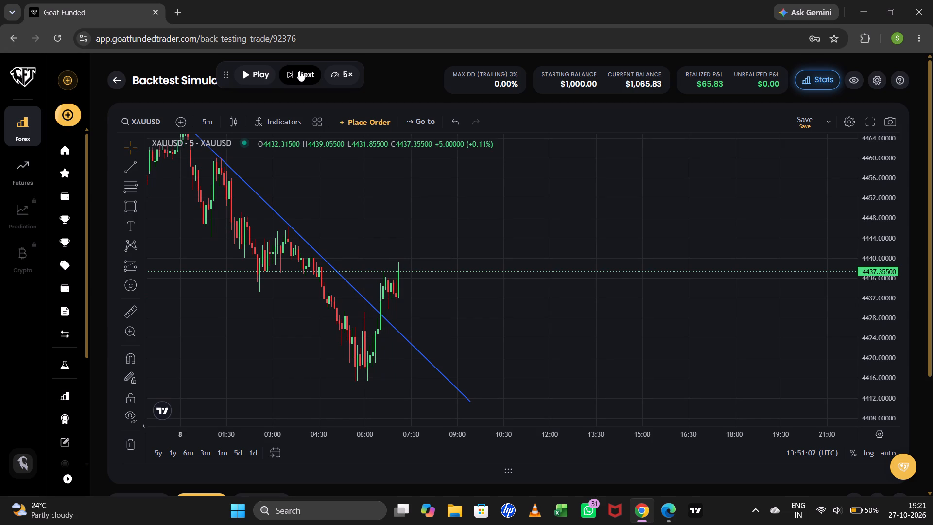
Advance the replay one candle at a time to about 07:45 on 8 January.
left_click(299, 70)
left_click(299, 70)
left_click(299, 70)
left_click(299, 70)
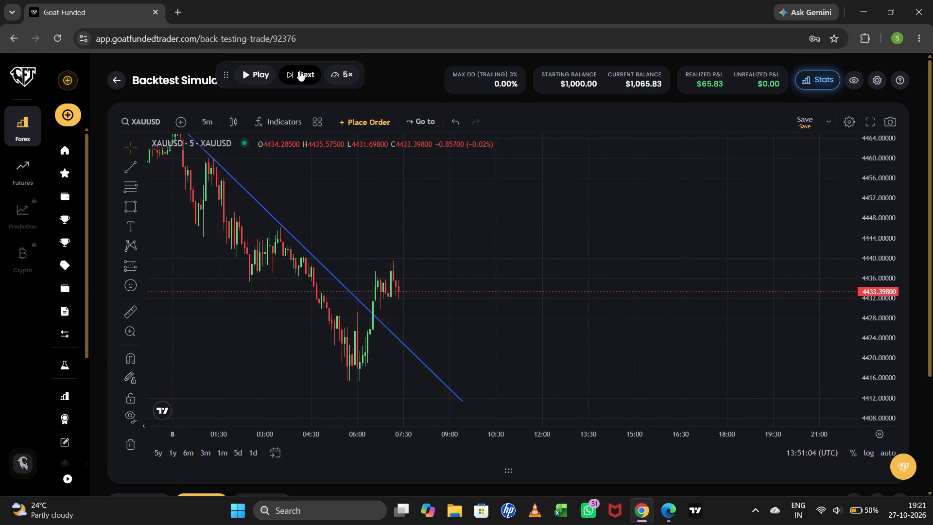
left_click(299, 70)
left_click(299, 70)
left_click(299, 70)
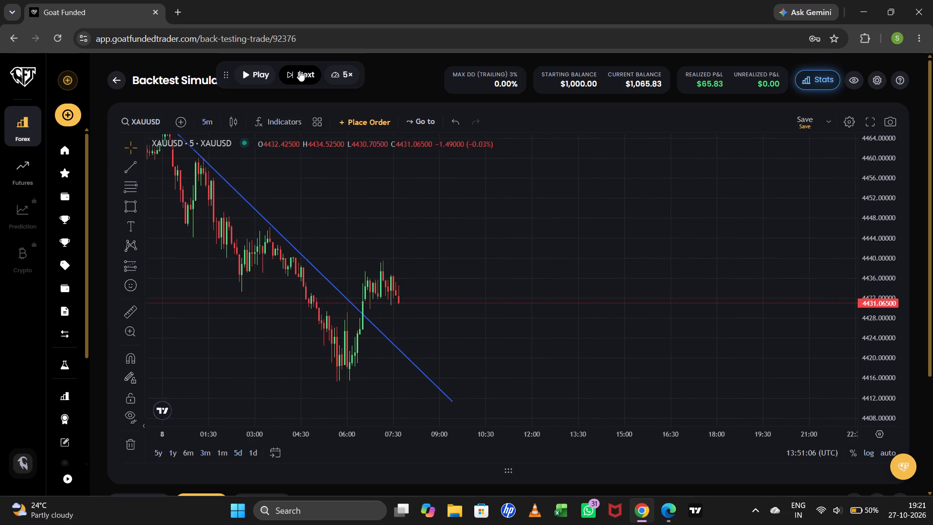
left_click(299, 70)
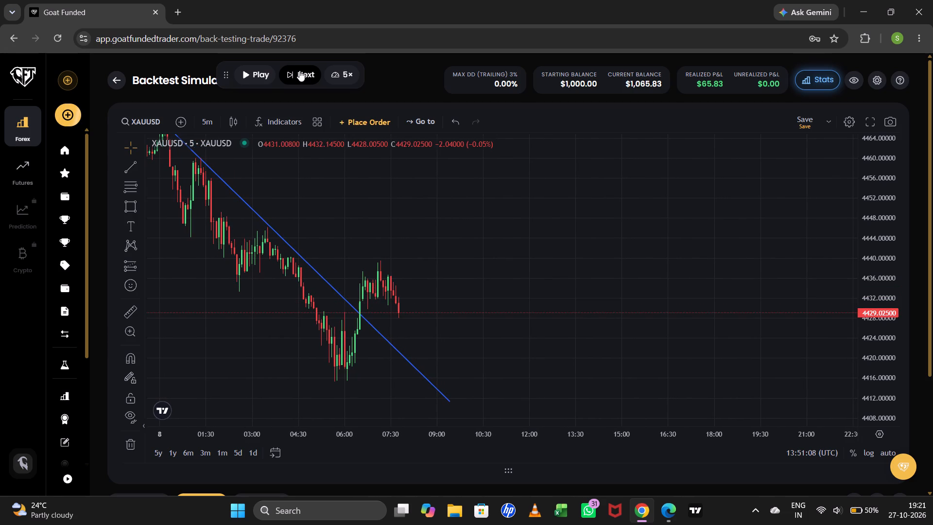
Advance the replay one candle at a time to about 08:55 on 8 January.
left_click(299, 70)
triple_click(299, 70)
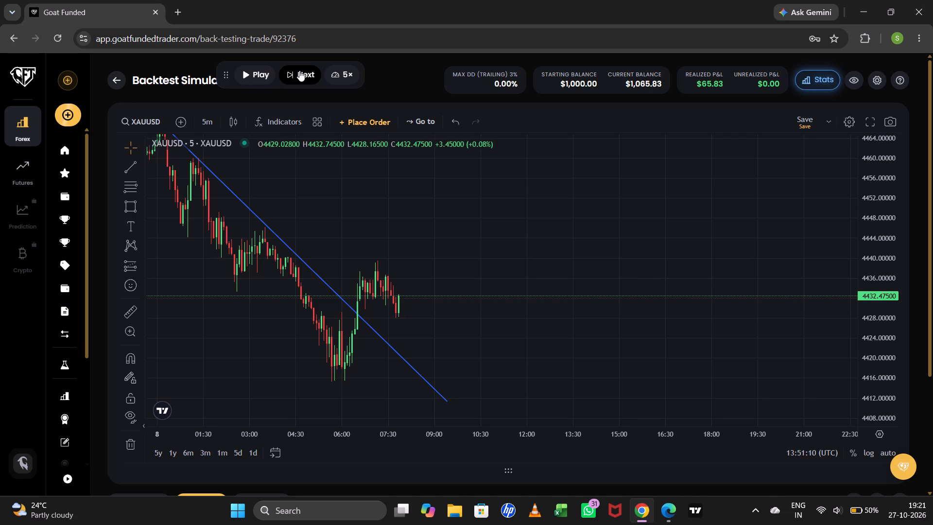
left_click(299, 70)
triple_click(299, 70)
triple_click(299, 70)
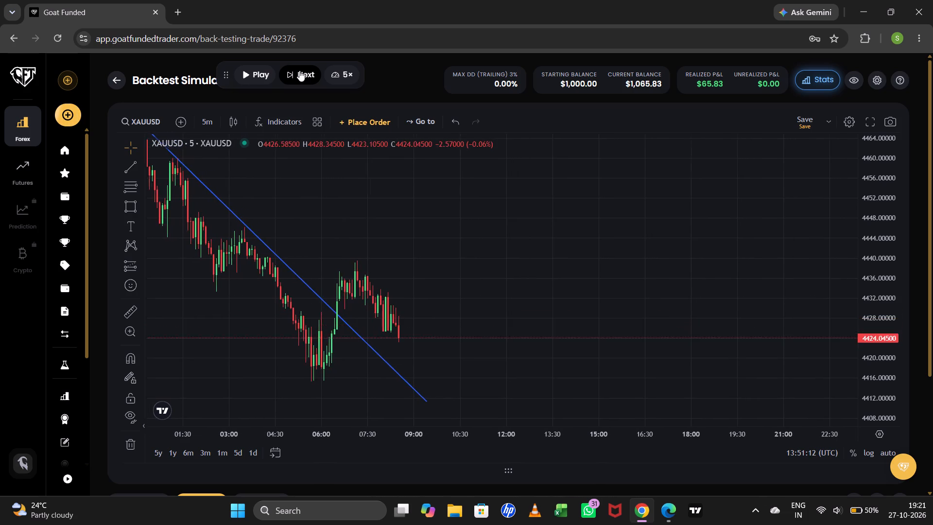
double_click(299, 70)
left_click_drag(299, 70, 303, 75)
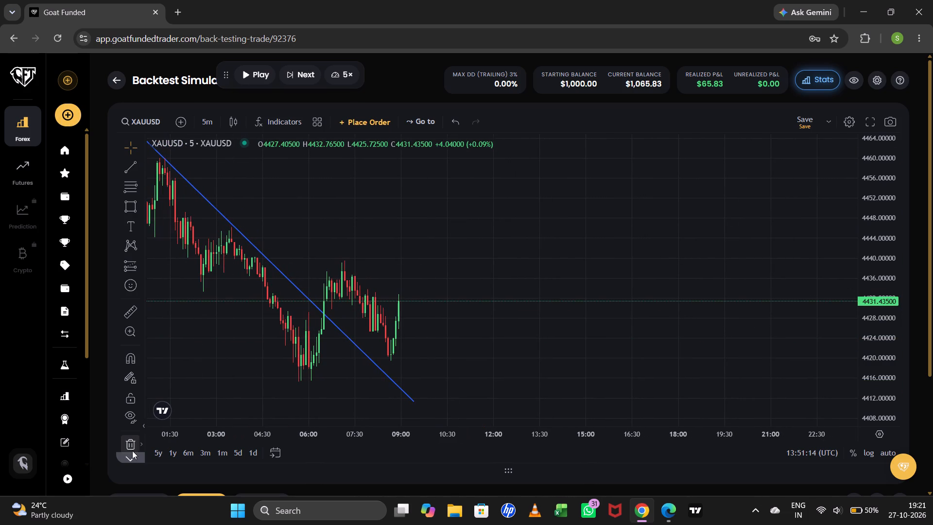
Delete the descending trend line from the XAUUSD chart.
left_click(127, 445)
Advance the replay candle by candle to about 10:40 on 8 January.
left_click_drag(880, 222, 866, 262)
left_click_drag(679, 229, 628, 271)
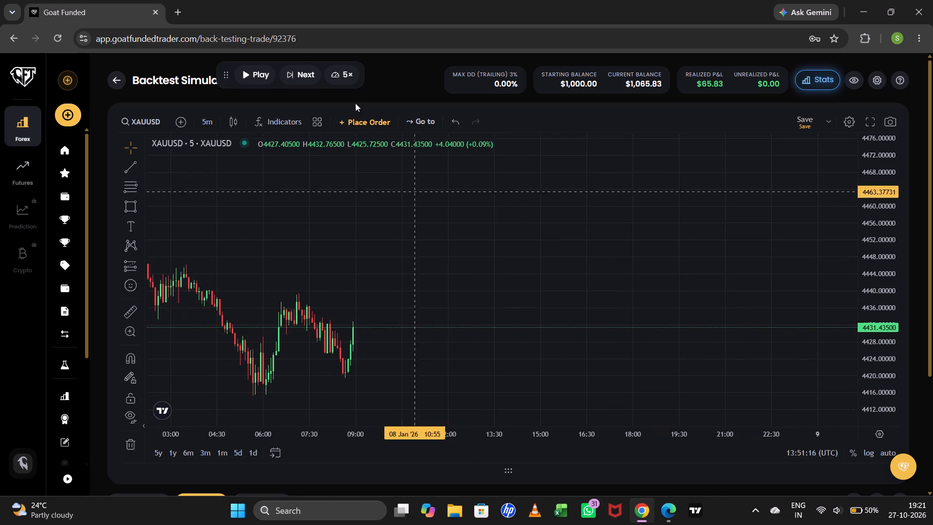
triple_click(293, 69)
triple_click(294, 69)
triple_click(294, 69)
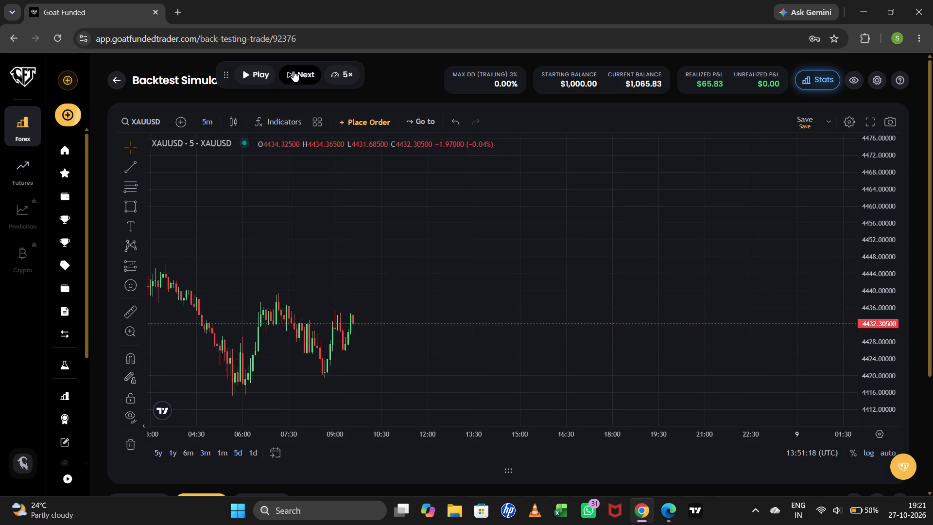
triple_click(294, 71)
triple_click(294, 71)
triple_click(295, 74)
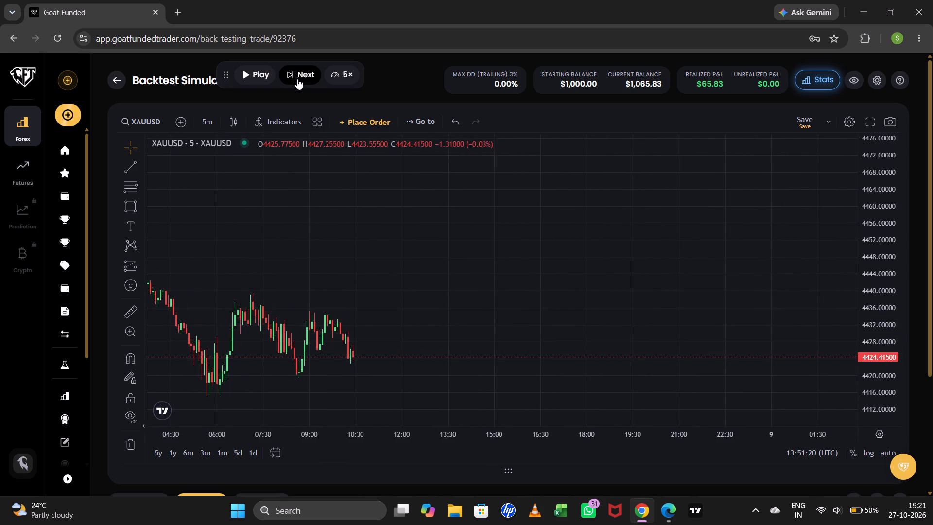
double_click(297, 77)
left_click_drag(297, 79, 305, 83)
Advance the replay candle by candle to about 12:25 on 8 January.
left_click_drag(890, 230, 877, 163)
left_click_drag(596, 209, 645, 211)
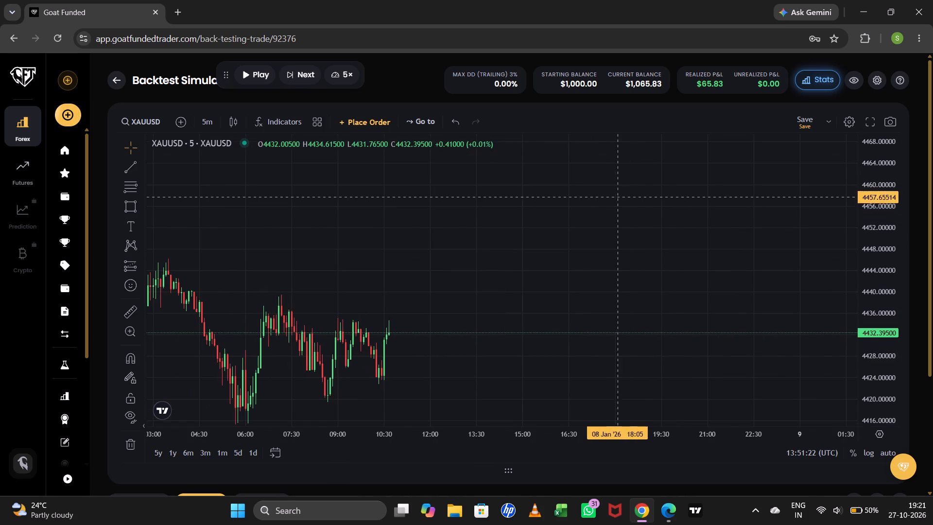
triple_click(298, 71)
triple_click(298, 71)
triple_click(298, 71)
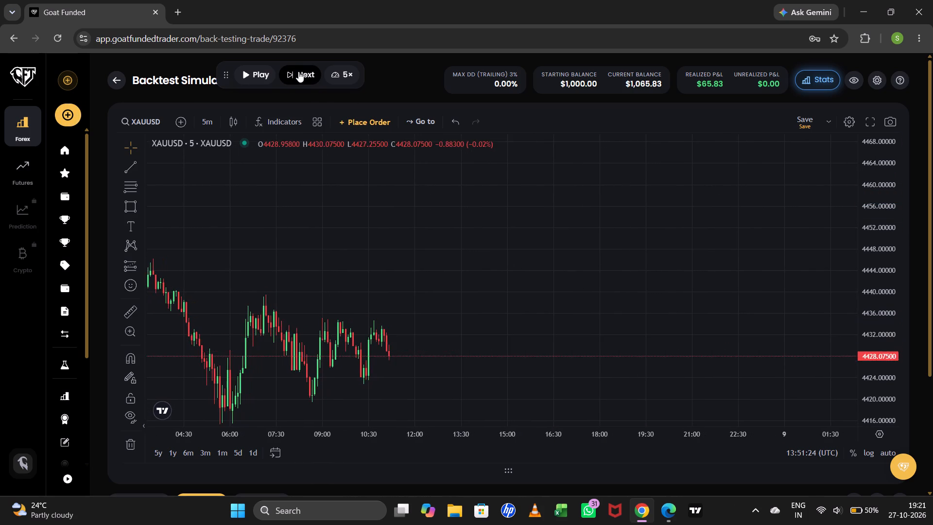
triple_click(300, 75)
double_click(302, 77)
triple_click(305, 81)
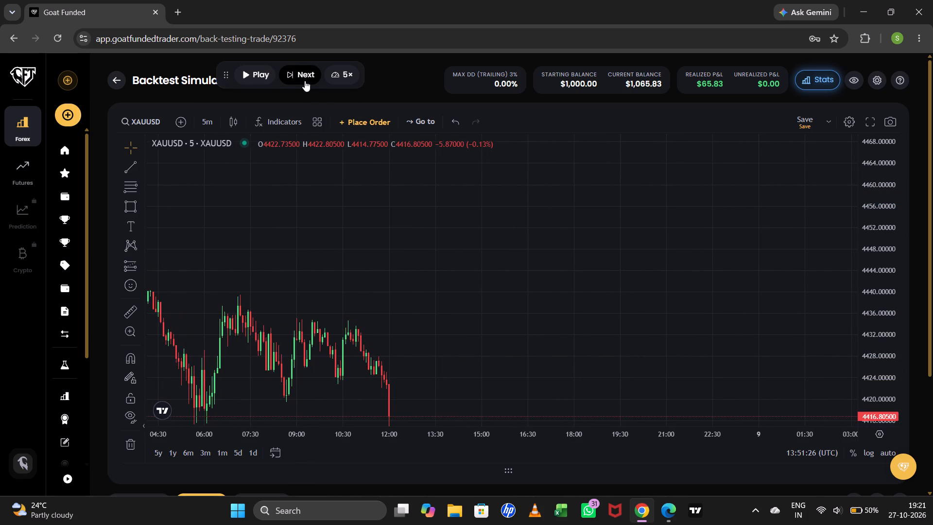
left_click(305, 80)
triple_click(304, 77)
Advance the replay candle by candle to about 14:05 on 8 January.
left_click_drag(878, 186, 868, 242)
left_click_drag(694, 293, 697, 226)
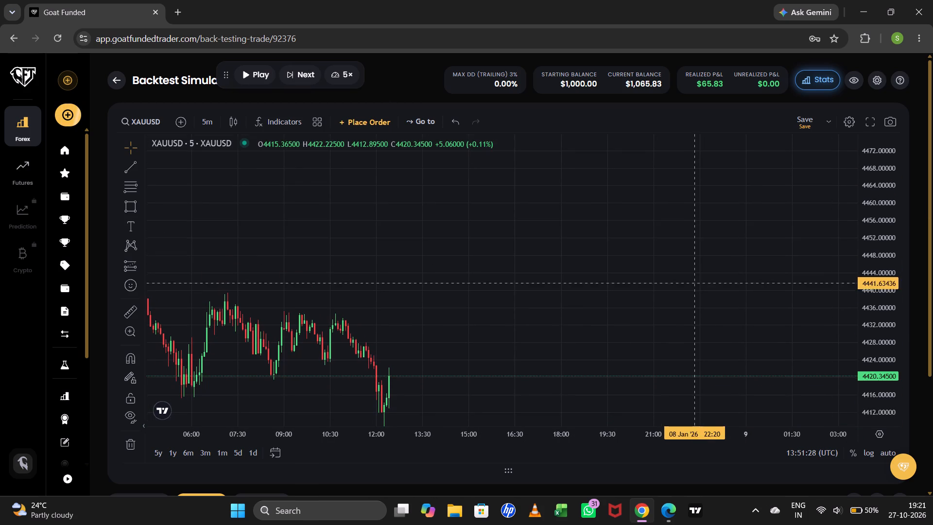
left_click_drag(697, 226, 697, 209)
triple_click(294, 74)
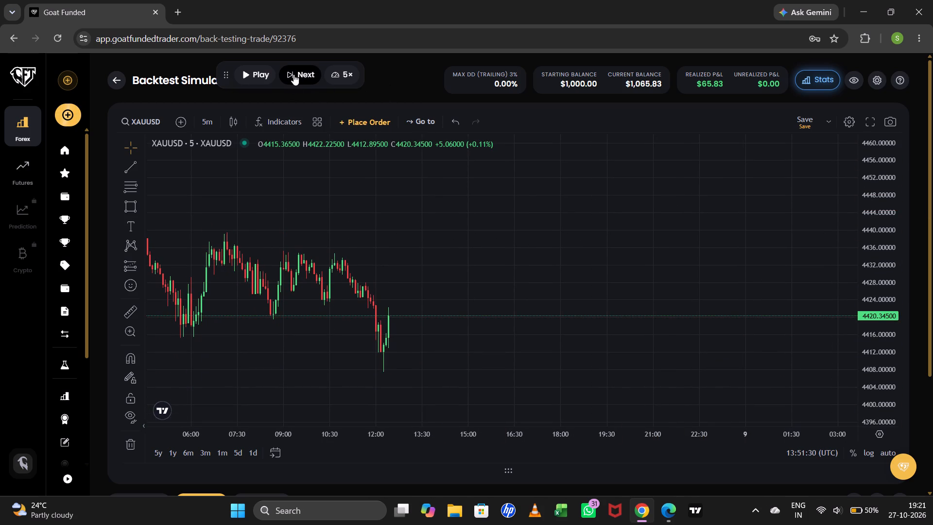
triple_click(294, 74)
triple_click(294, 75)
triple_click(294, 76)
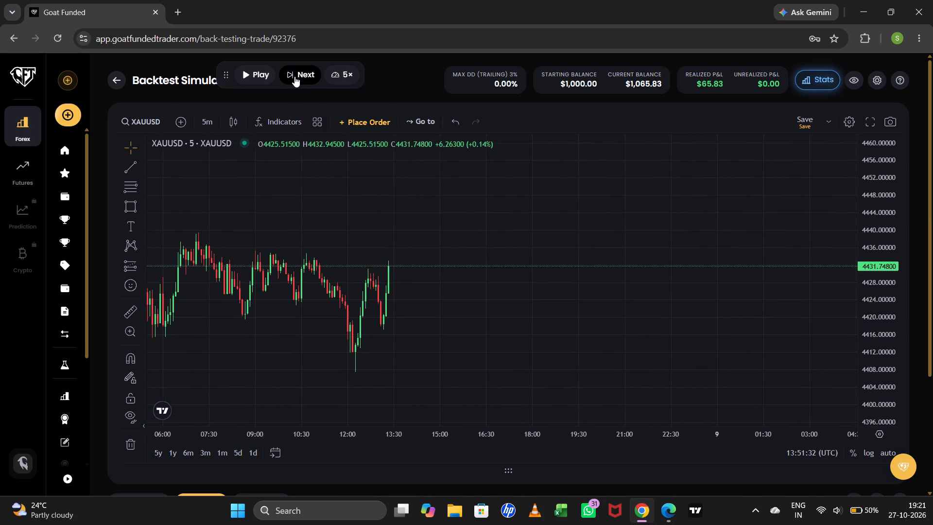
double_click(294, 77)
triple_click(295, 80)
triple_click(296, 81)
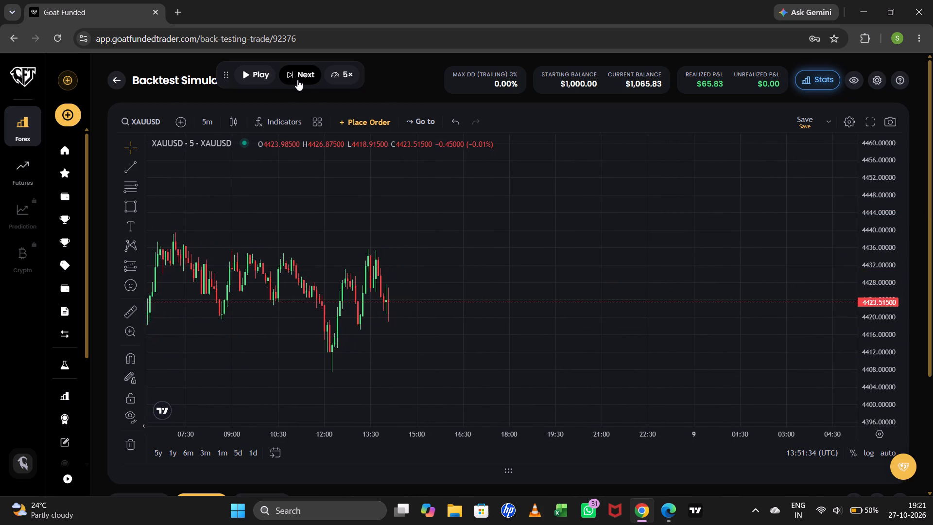
Advance the replay one candle at a time to about 15:30 on 8 January.
triple_click(297, 80)
triple_click(297, 80)
triple_click(297, 80)
triple_click(297, 80)
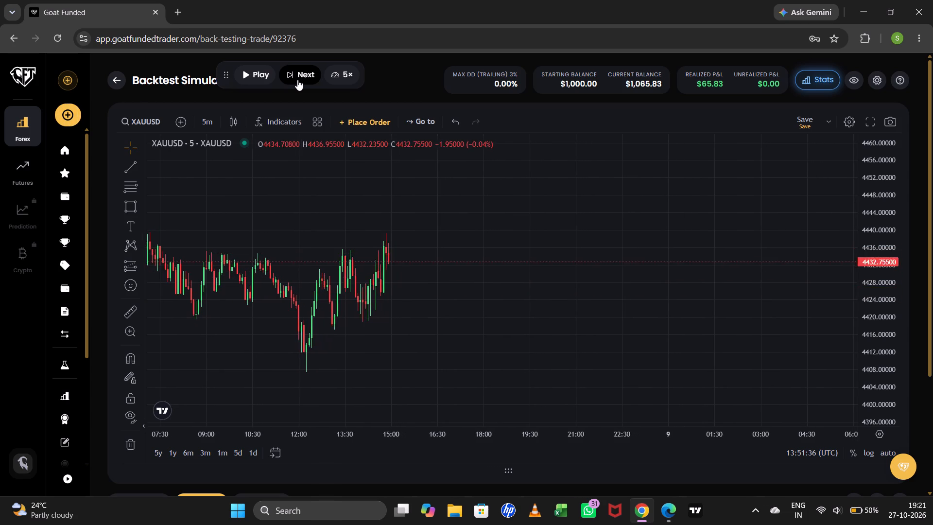
triple_click(297, 80)
double_click(298, 79)
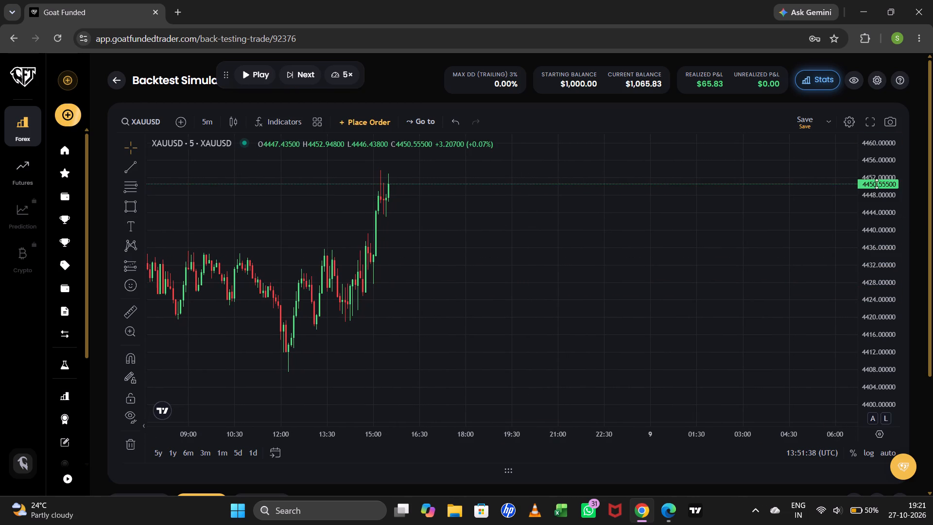
Advance the replay one candle at a time to about 16:35 on 8 January.
left_click_drag(881, 202, 879, 243)
left_click_drag(679, 258, 677, 305)
triple_click(298, 70)
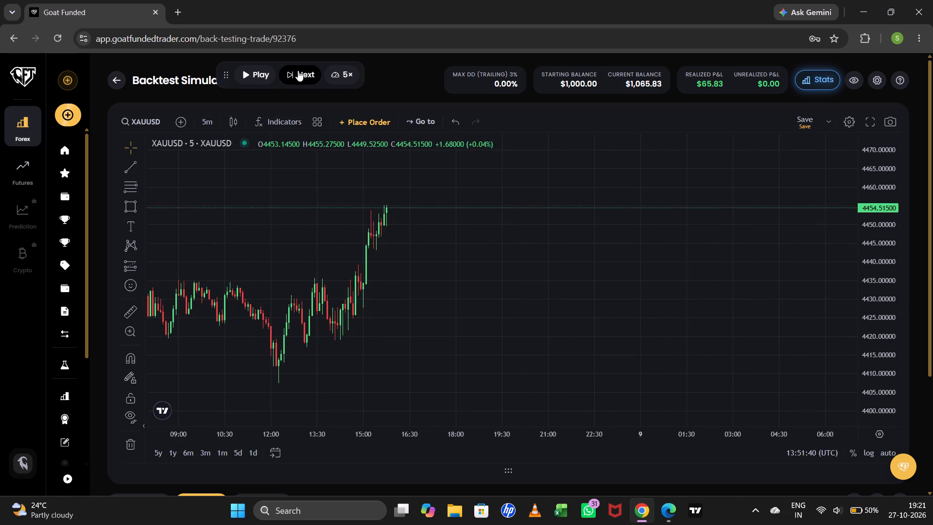
triple_click(298, 70)
triple_click(298, 73)
triple_click(298, 73)
triple_click(299, 74)
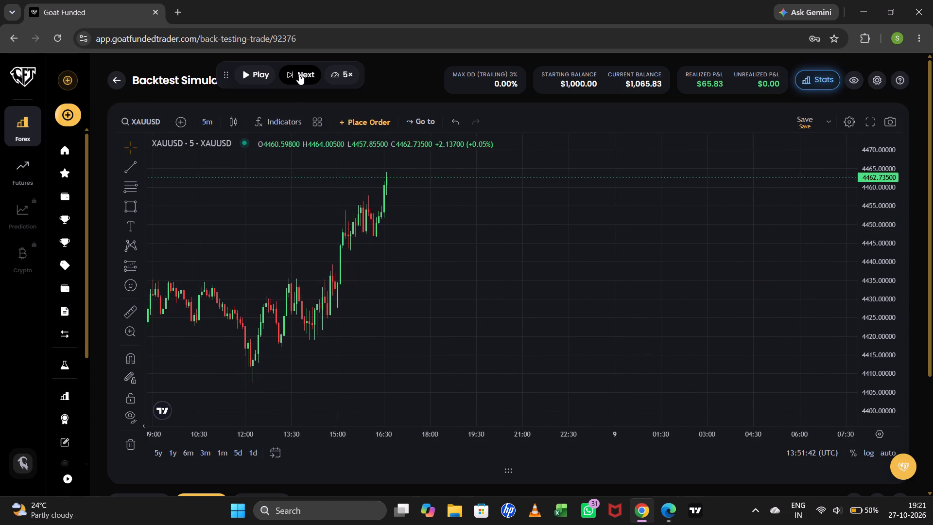
Advance the replay candle by candle to about 18:30 on 8 January.
left_click_drag(505, 238, 517, 320)
triple_click(305, 73)
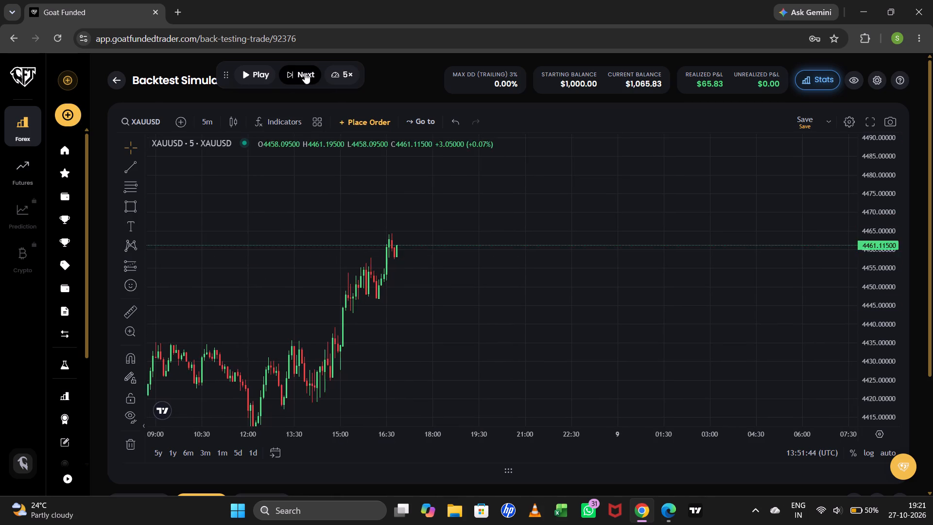
triple_click(305, 73)
triple_click(304, 71)
triple_click(305, 71)
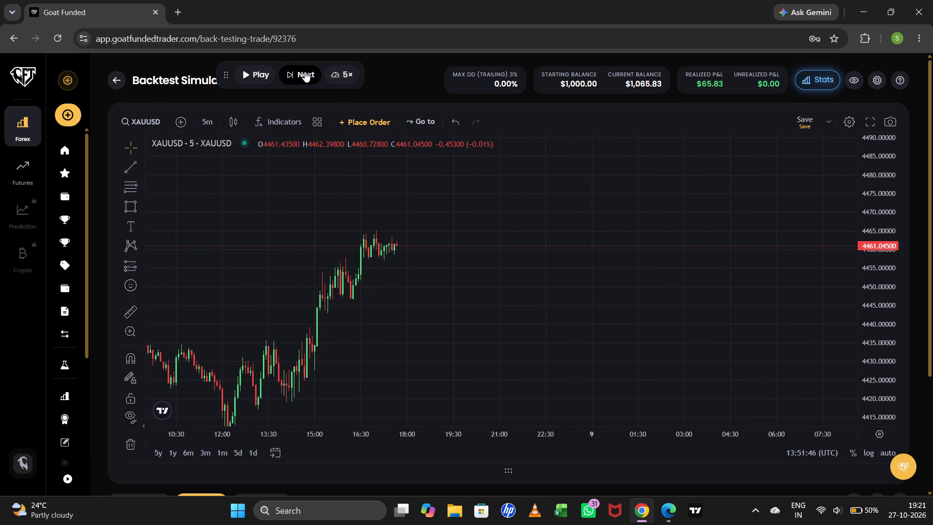
triple_click(305, 70)
triple_click(305, 70)
triple_click(305, 70)
triple_click(305, 71)
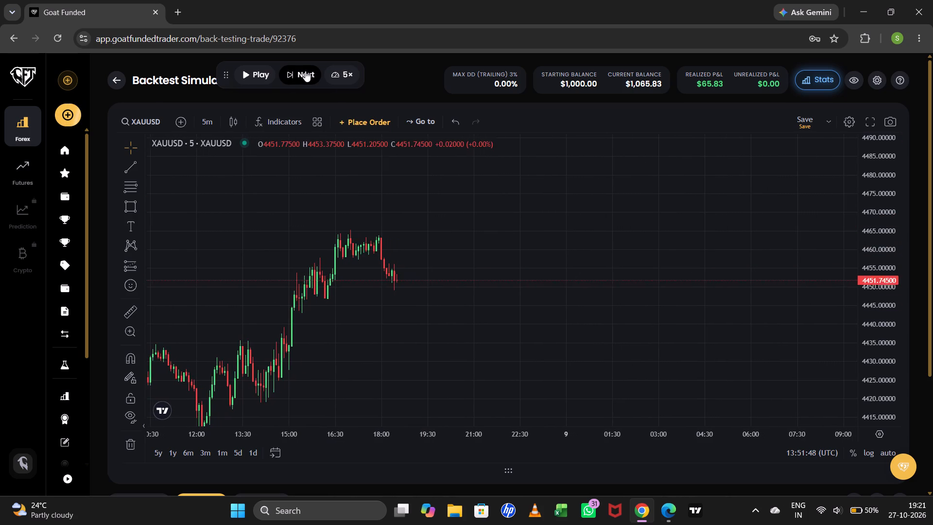
Advance the replay one candle at a time to about 19:55 on 8 January.
left_click(306, 71)
triple_click(306, 69)
triple_click(307, 70)
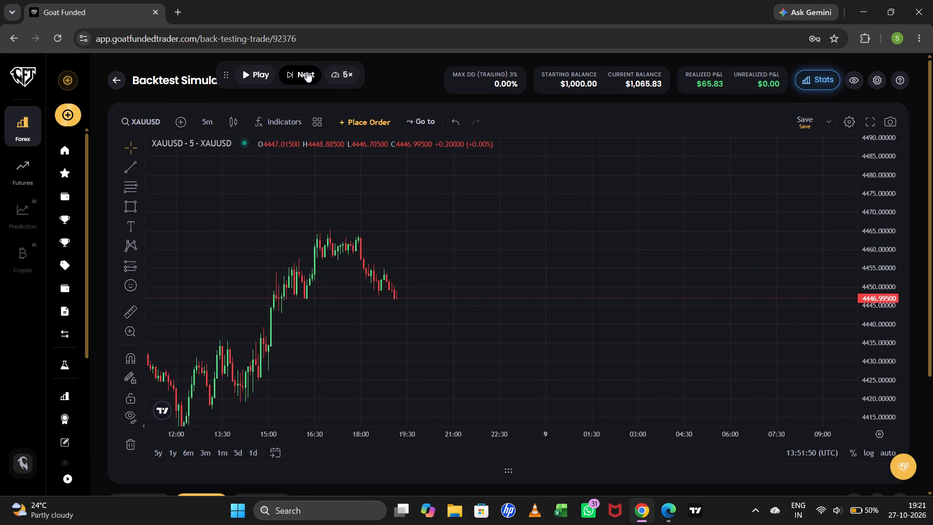
triple_click(307, 71)
triple_click(307, 71)
left_click(307, 71)
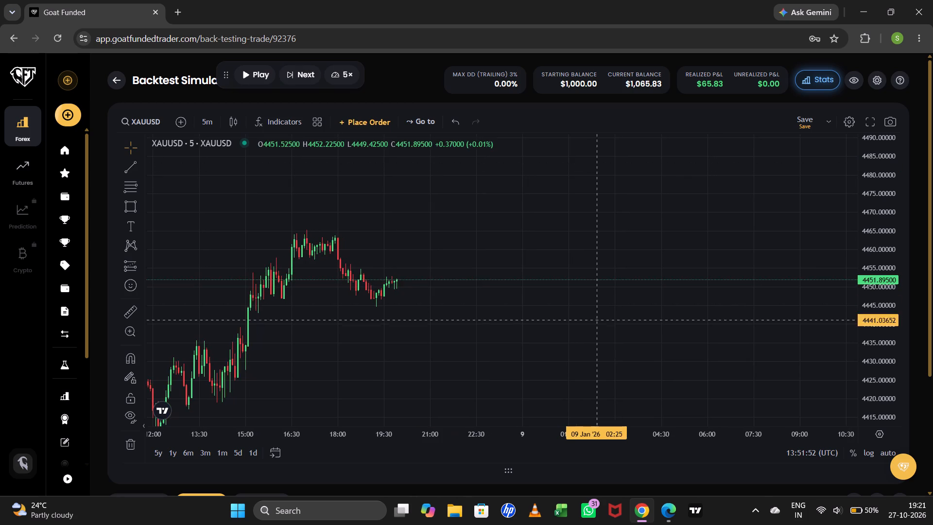
Review the recent price swings and advance the replay candle by candle to about 20:30 on 8 January.
scroll(587, 331, "down", 3)
left_click_drag(576, 323, 558, 267)
left_click_drag(504, 332, 500, 316)
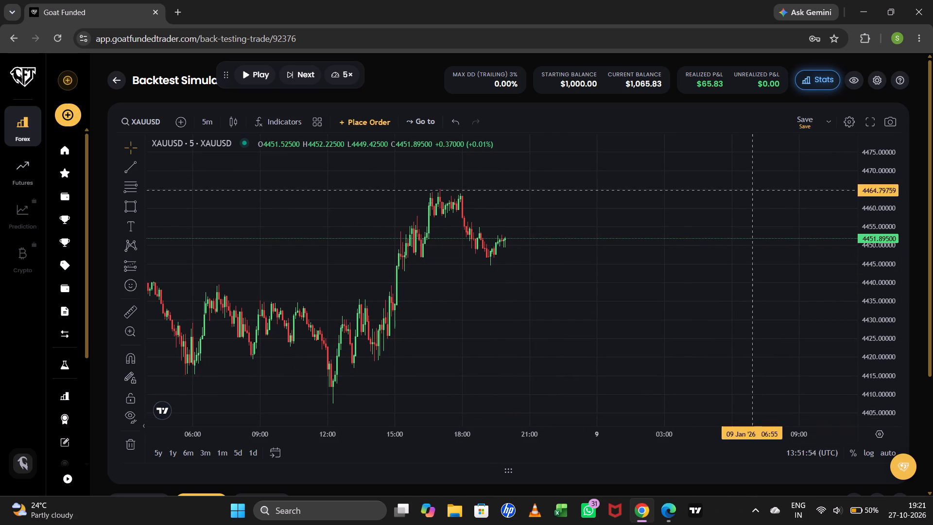
right_click_drag(518, 200, 489, 257)
left_click_drag(537, 222, 501, 254)
scroll(489, 257, "up", 3)
left_click_drag(860, 275, 851, 200)
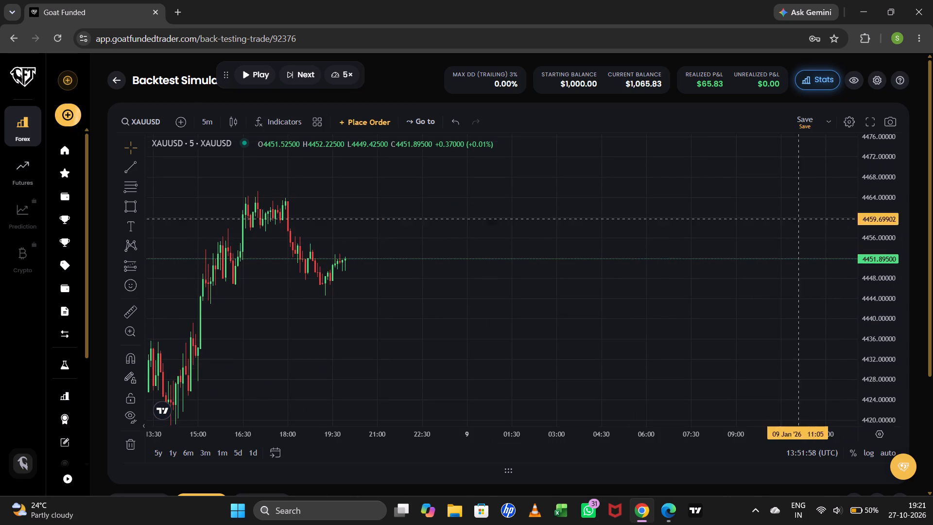
left_click(645, 238)
triple_click(307, 73)
triple_click(307, 73)
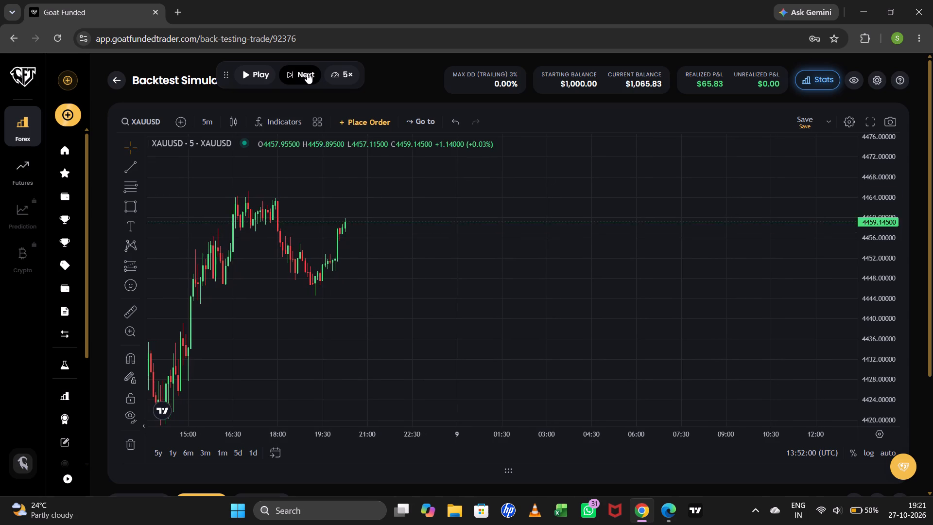
left_click(307, 73)
Advance the replay one candle at a time to about 21:00 on 8 January.
left_click_drag(507, 326, 519, 385)
left_click_drag(887, 185, 878, 248)
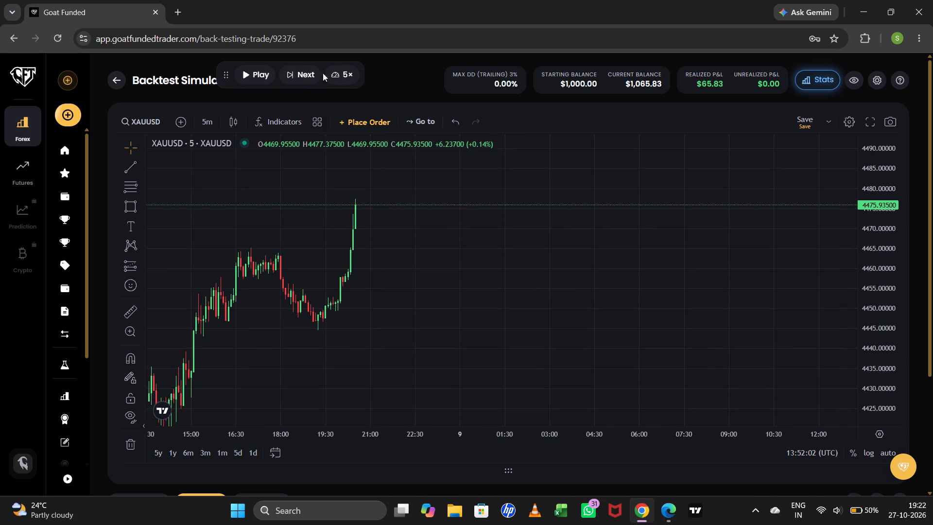
triple_click(298, 73)
triple_click(298, 73)
double_click(298, 73)
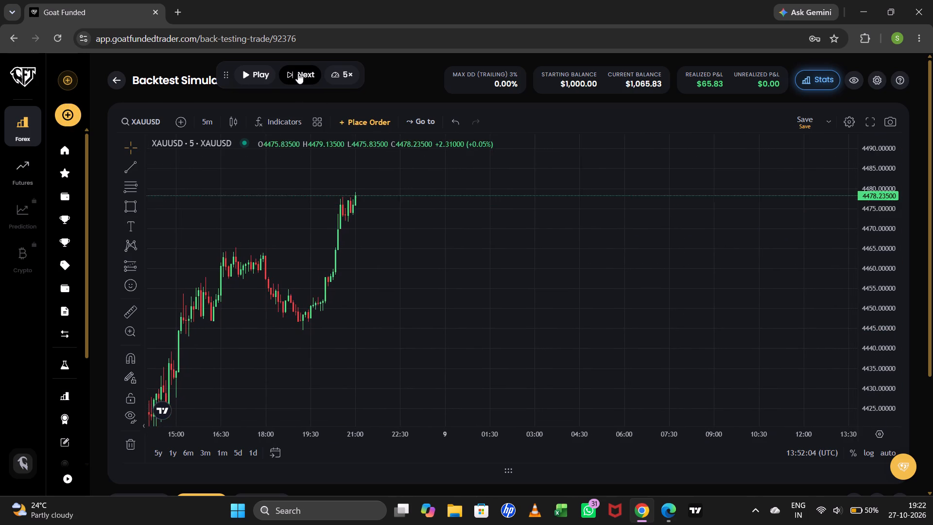
Advance the replay candle by candle to about 23:45 on 8 January.
left_click_drag(570, 322, 566, 363)
triple_click(312, 71)
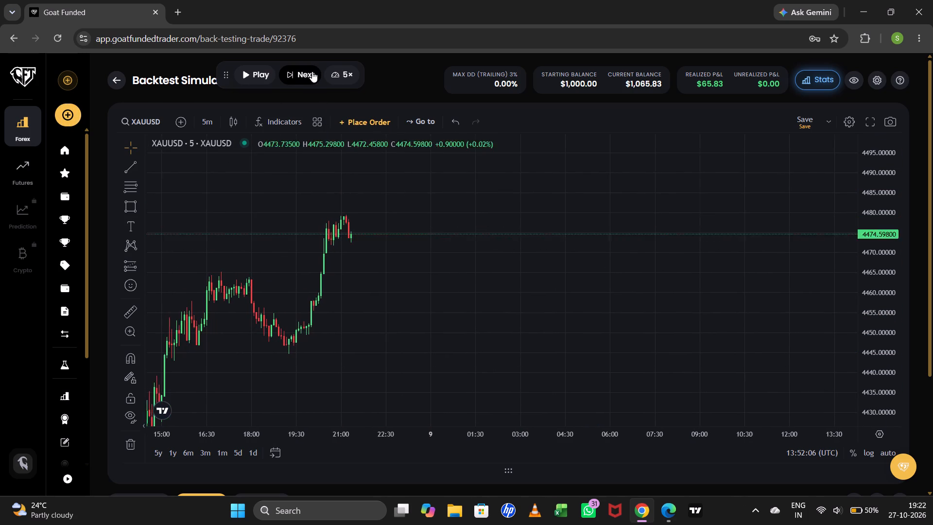
triple_click(312, 71)
double_click(311, 72)
triple_click(307, 70)
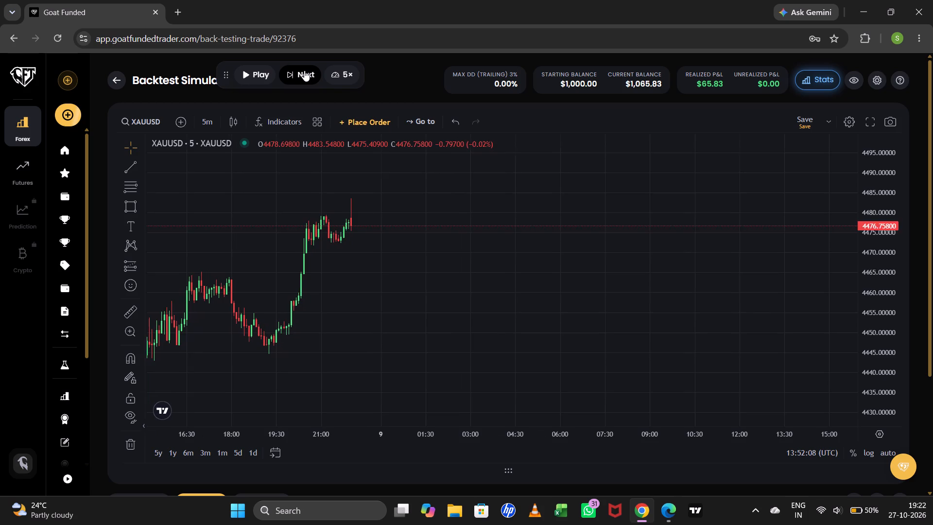
triple_click(304, 70)
triple_click(304, 70)
double_click(304, 70)
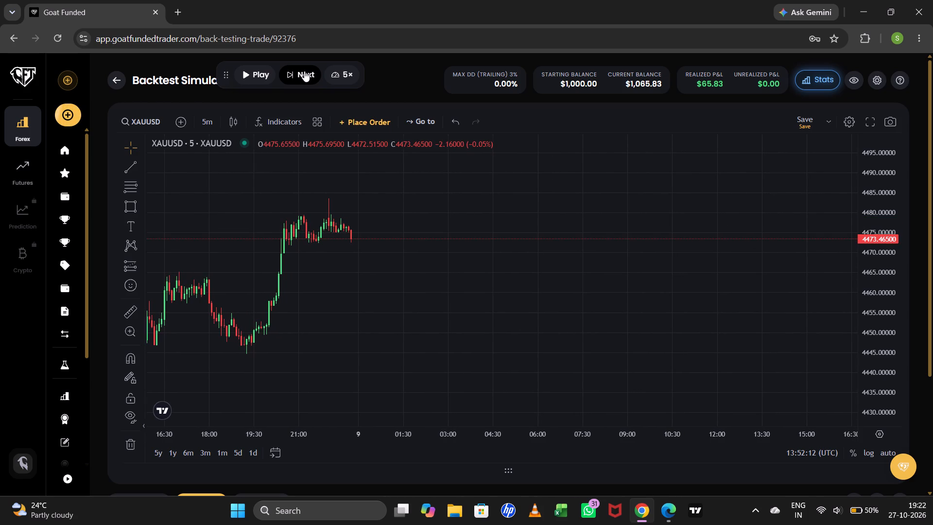
Advance the replay candle by candle into the new day, to about 01:40 on 9 January.
triple_click(304, 71)
triple_click(304, 71)
left_click(304, 71)
left_click_drag(426, 205, 426, 289)
triple_click(304, 72)
triple_click(304, 72)
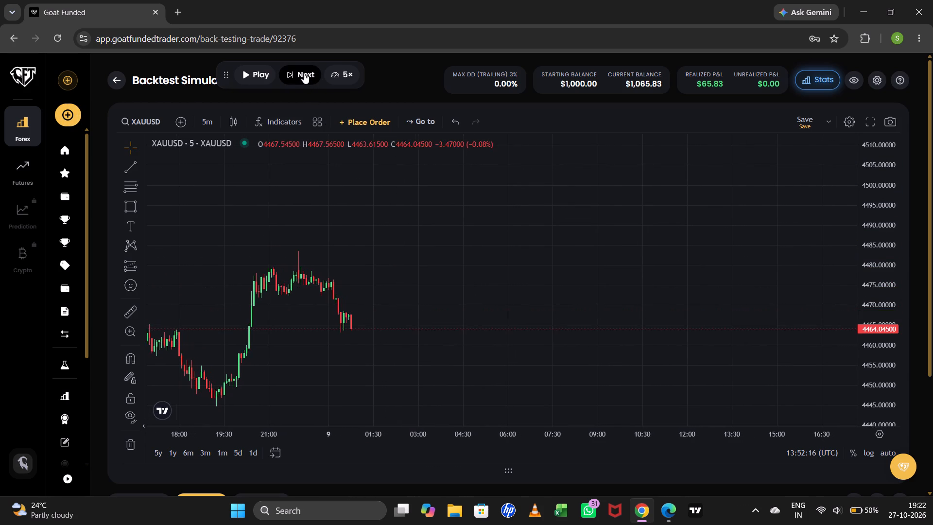
triple_click(304, 73)
triple_click(304, 73)
triple_click(304, 73)
left_click(304, 74)
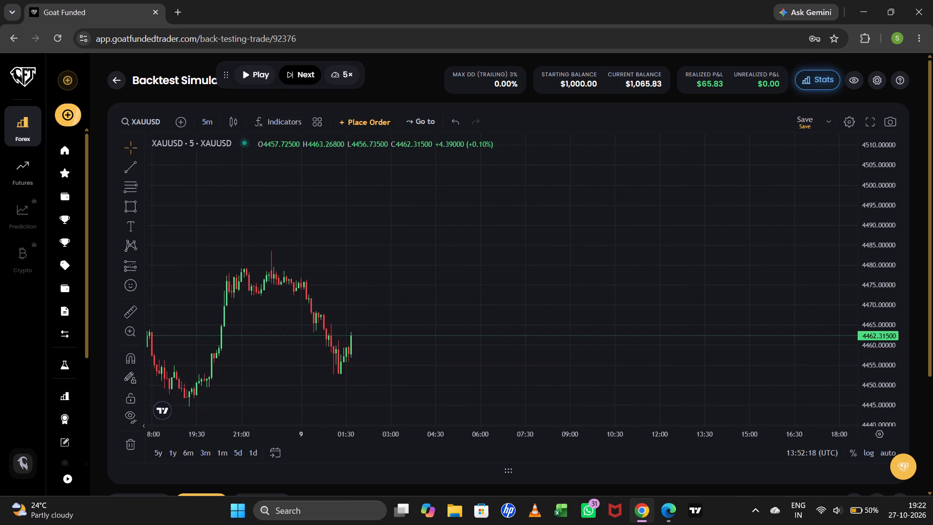
Advance the replay candle by candle to about 03:05 on 9 January.
left_click_drag(884, 215, 884, 231)
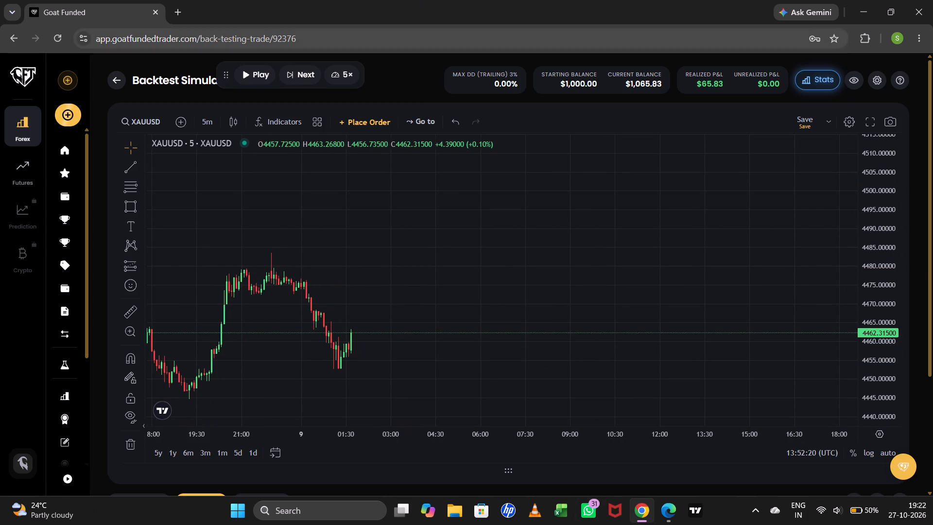
triple_click(292, 70)
triple_click(292, 70)
triple_click(292, 70)
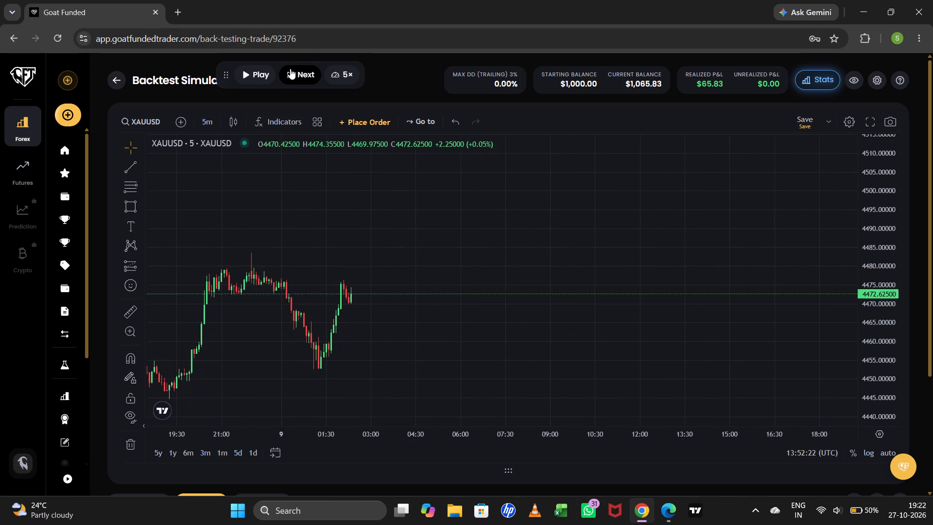
triple_click(290, 69)
triple_click(290, 69)
double_click(289, 67)
left_click(289, 64)
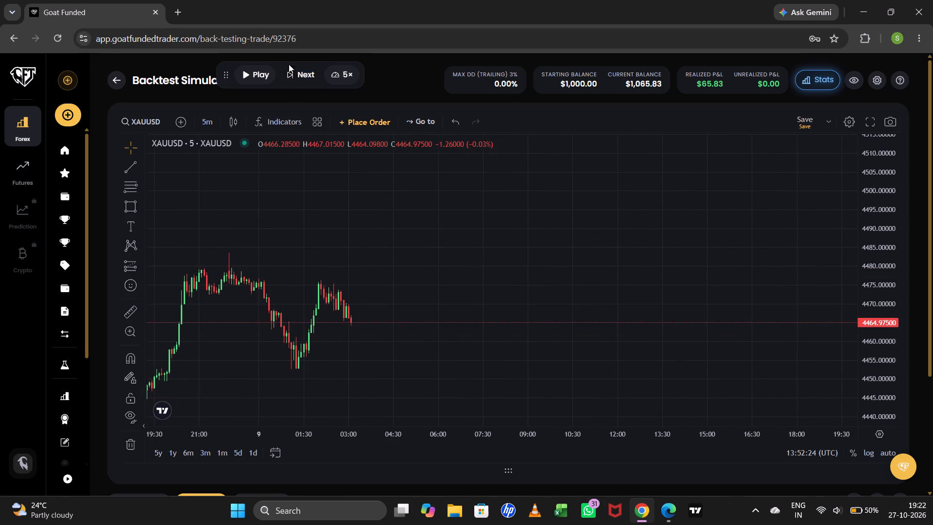
Play the replay automatically, settling on 5× speed, and pause it at about 10:30 on 9 January.
left_click(292, 75)
left_click(392, 69)
double_click(302, 69)
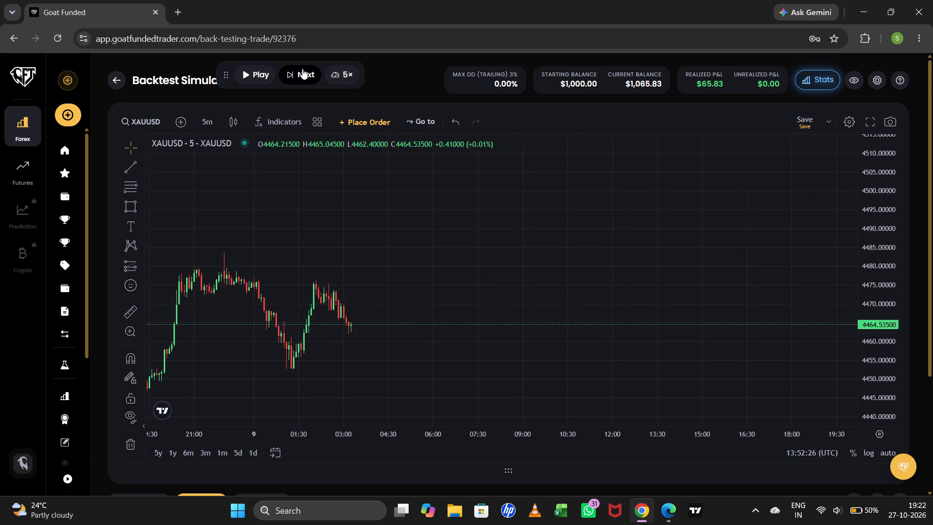
left_click(255, 72)
left_click_drag(494, 268, 535, 236)
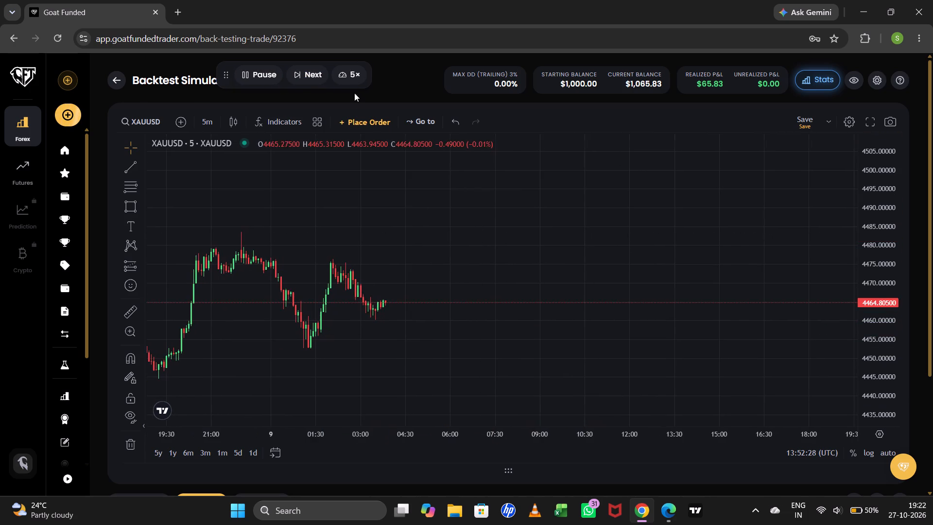
left_click(354, 73)
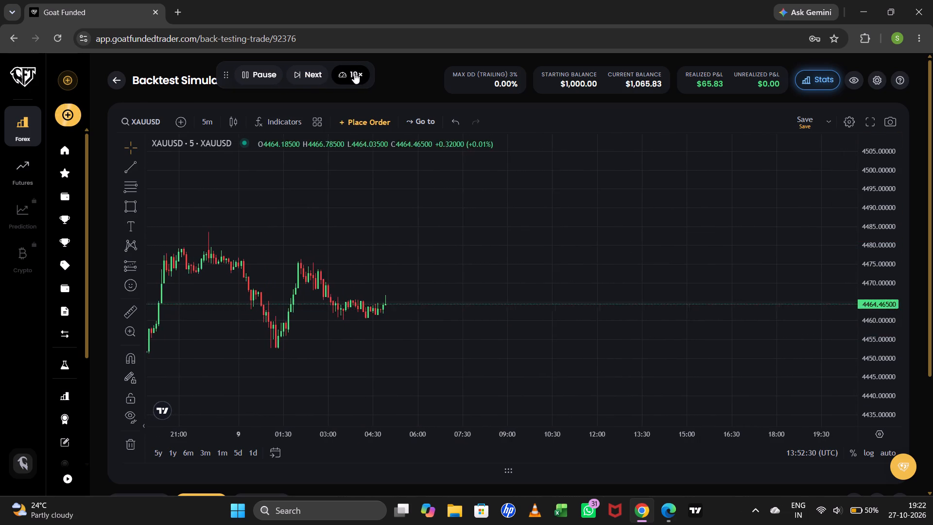
left_click(354, 73)
double_click(354, 73)
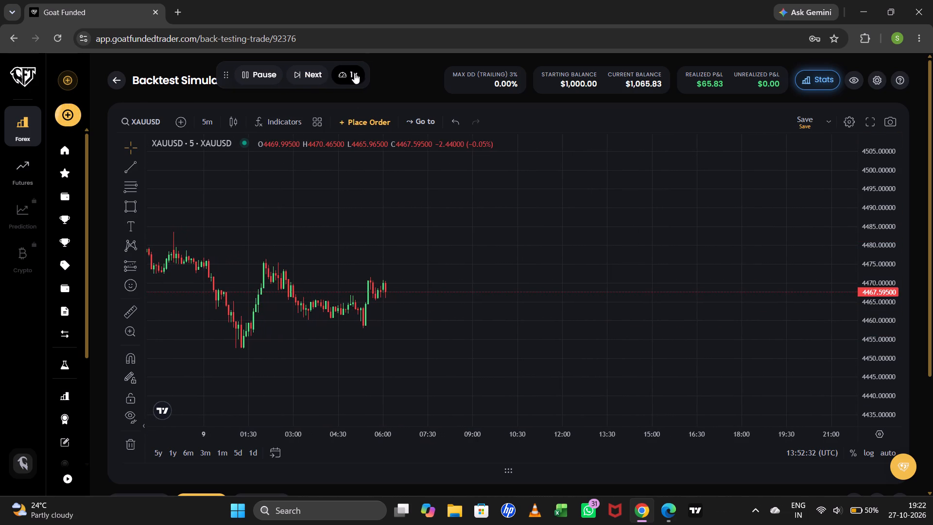
left_click_drag(878, 220, 885, 252)
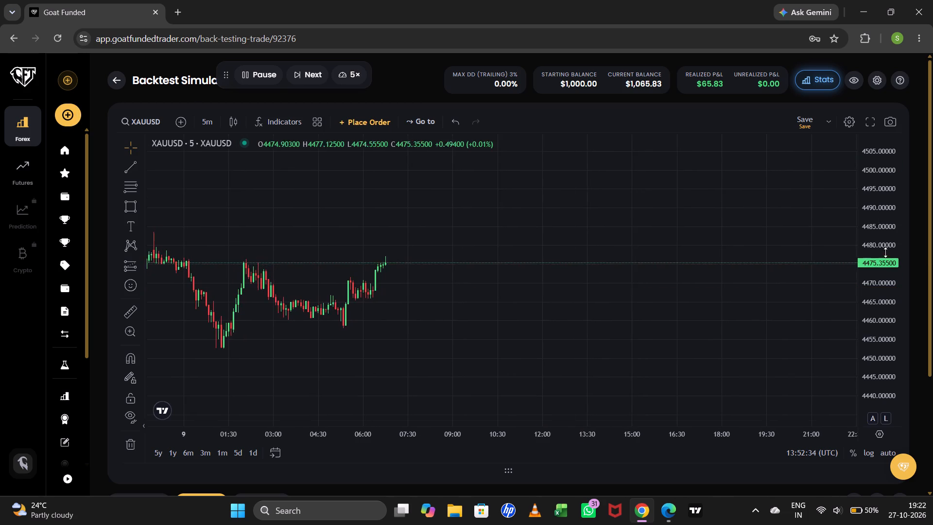
left_click_drag(885, 252, 885, 257)
scroll(708, 295, "down", 3)
scroll(707, 295, "up", 1)
left_click_drag(886, 251, 886, 157)
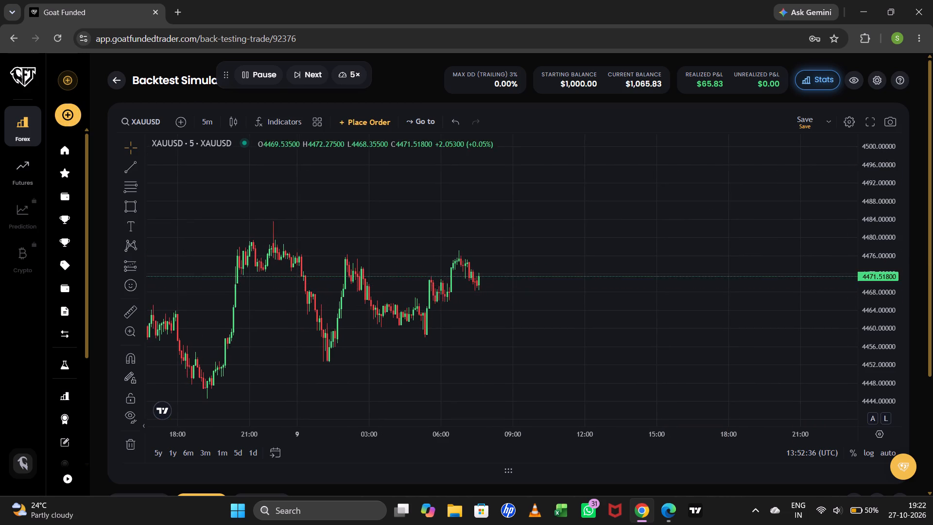
left_click_drag(665, 296, 665, 317)
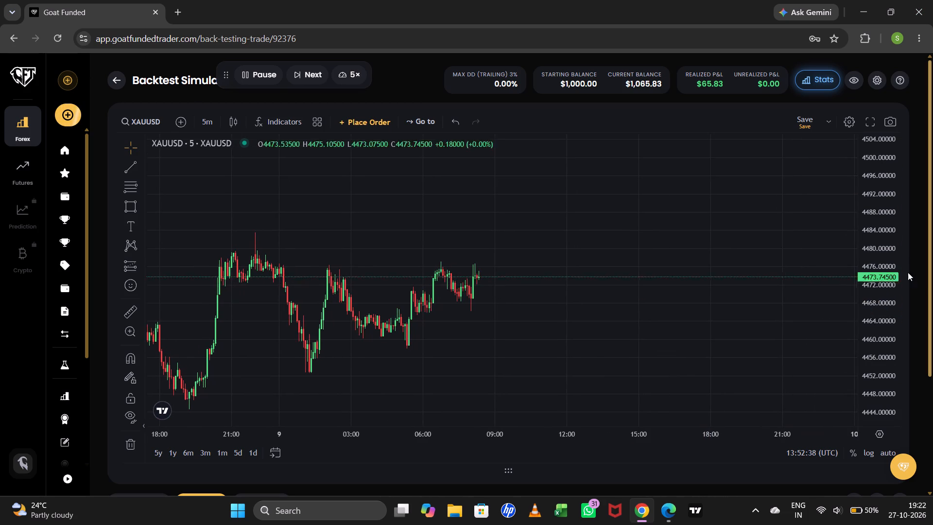
left_click(854, 188)
left_click_drag(879, 241, 874, 205)
left_click_drag(724, 270, 733, 239)
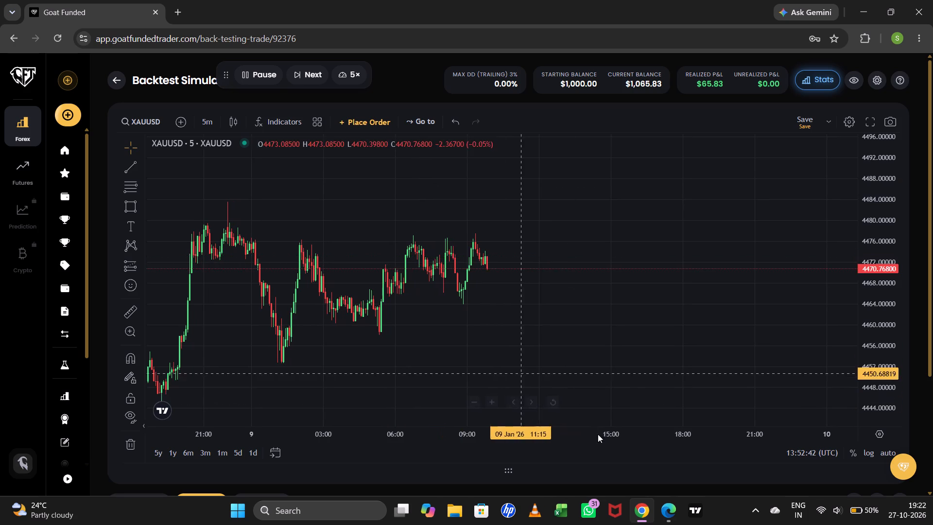
left_click(256, 76)
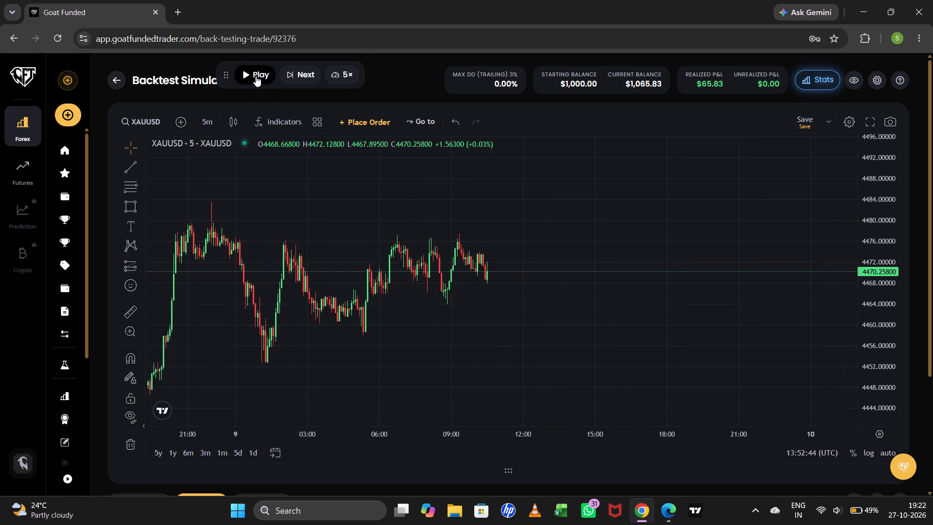
Switch to Microsoft Edge, toggle playback of the YouTube lyrical video, and return to the backtest in Chrome.
left_click(674, 513)
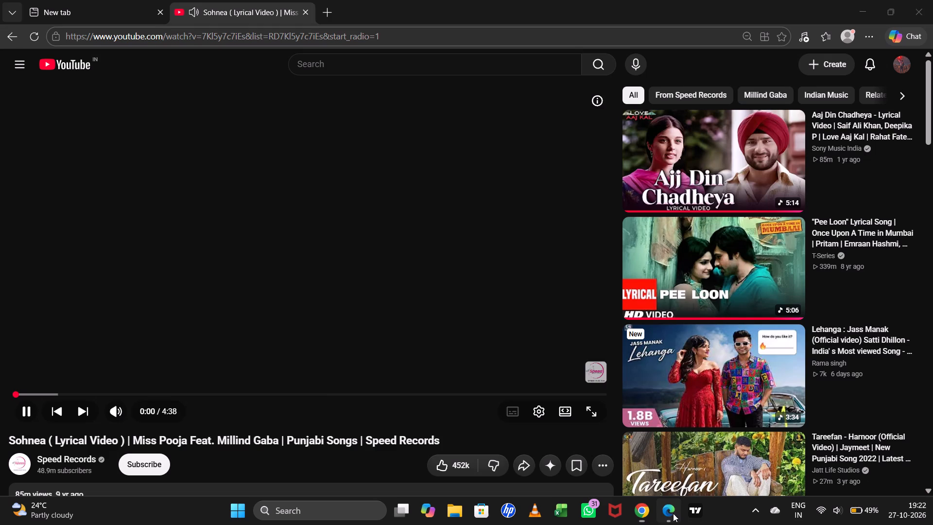
left_click(413, 284)
left_click(644, 515)
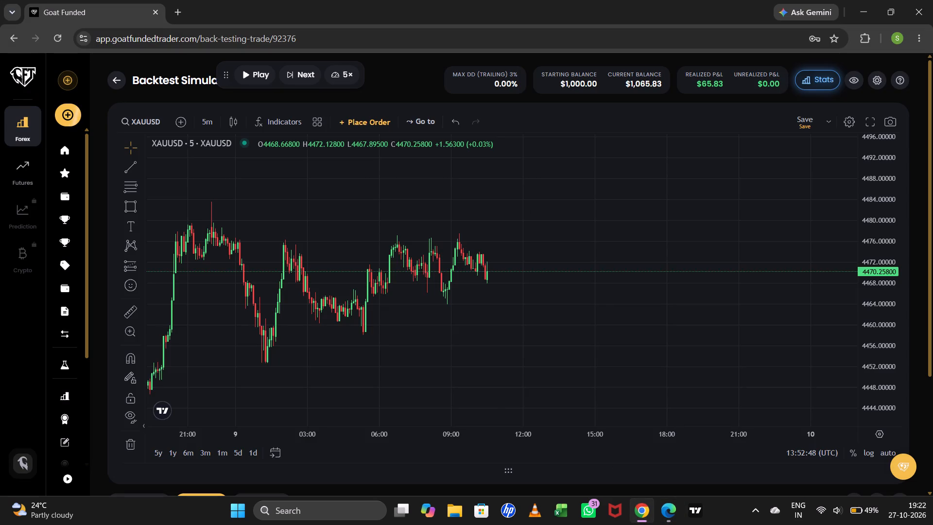
Advance the replay candle by candle to about 12:45 on 9 January.
left_click_drag(591, 329, 580, 351)
left_click_drag(873, 279, 863, 212)
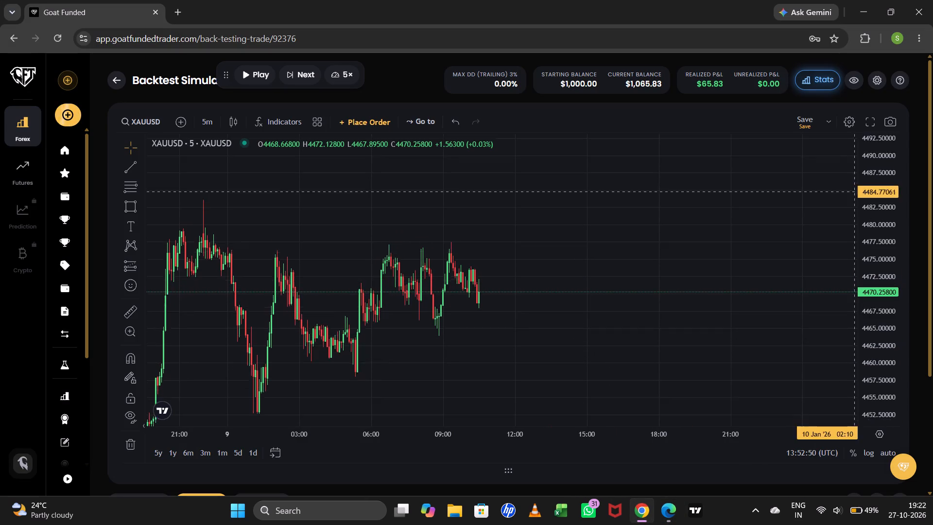
left_click_drag(617, 299, 627, 333)
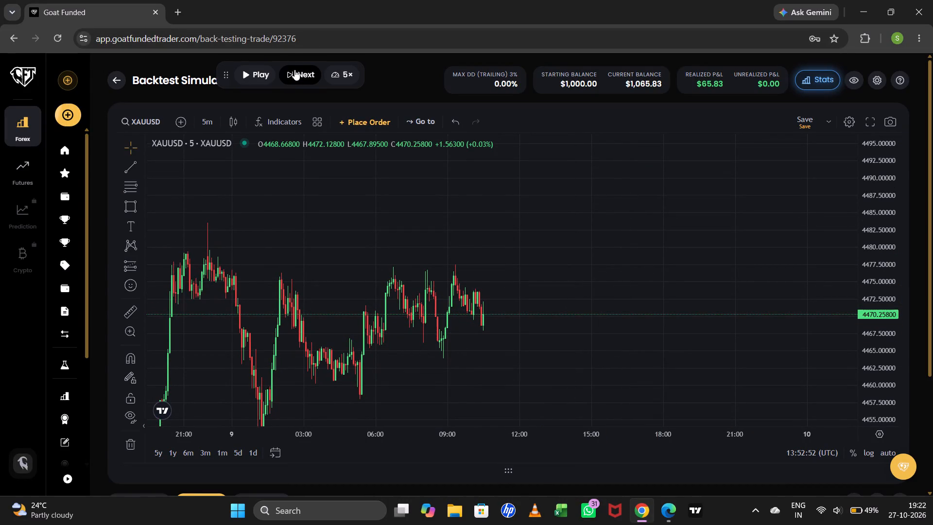
triple_click(294, 70)
triple_click(294, 70)
triple_click(294, 70)
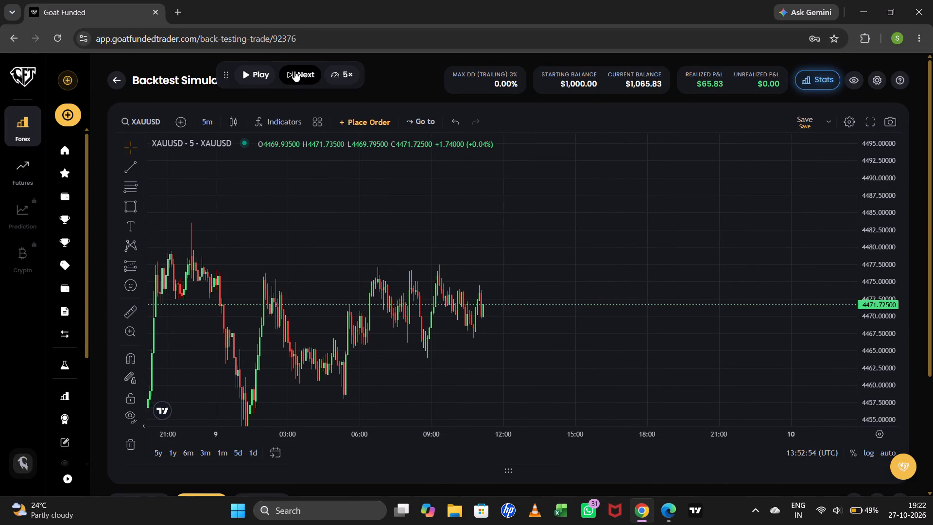
triple_click(294, 71)
triple_click(294, 74)
triple_click(294, 74)
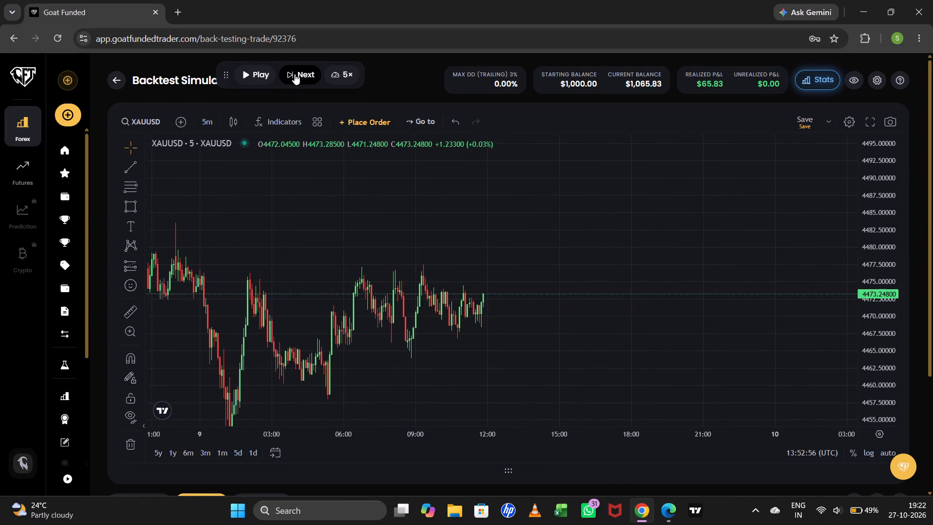
triple_click(294, 74)
triple_click(294, 74)
triple_click(294, 74)
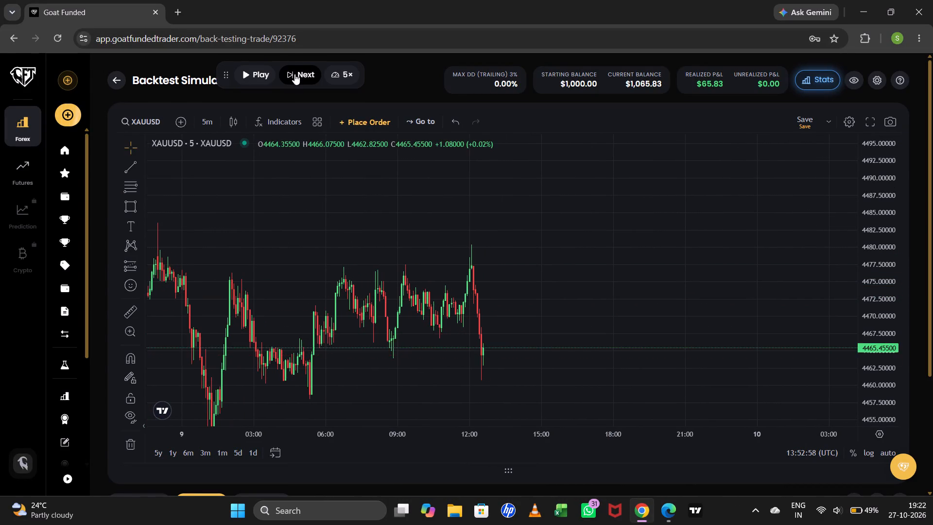
Advance the replay candle by candle to about 14:15 on 9 January.
left_click_drag(884, 151, 881, 207)
left_click_drag(658, 216, 705, 218)
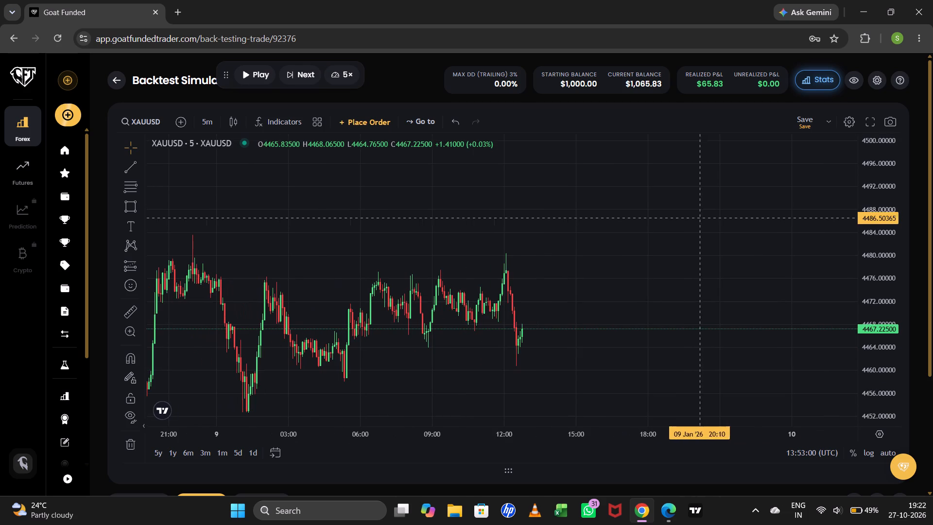
triple_click(288, 75)
left_click(288, 75)
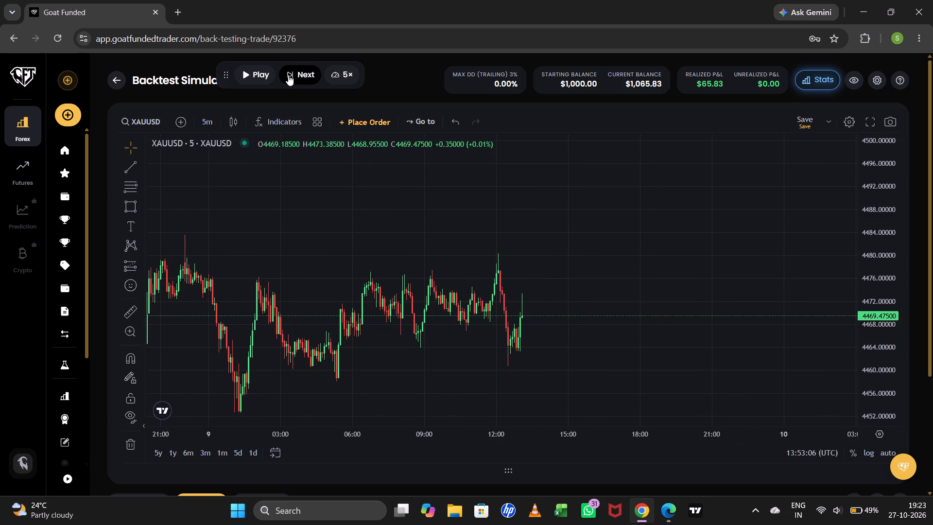
triple_click(289, 75)
triple_click(289, 75)
left_click(289, 75)
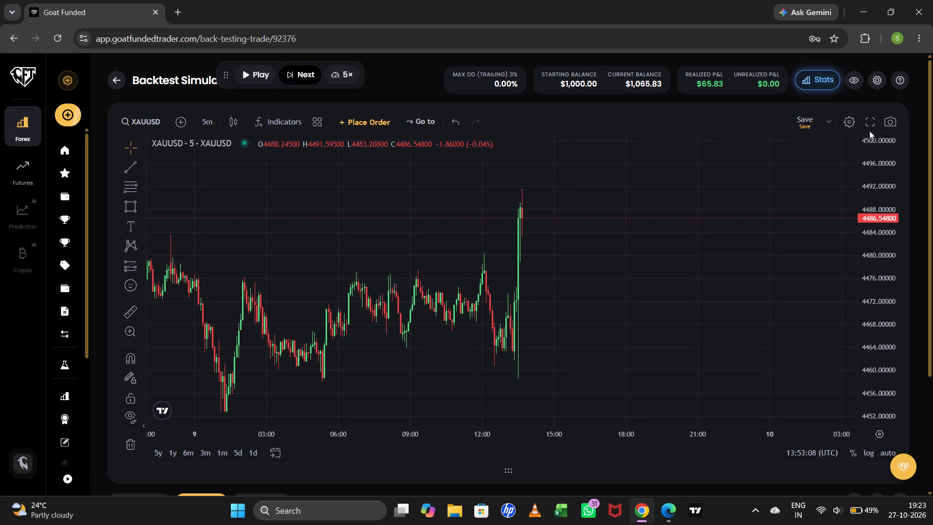
left_click_drag(879, 167, 883, 249)
left_click_drag(700, 218, 702, 239)
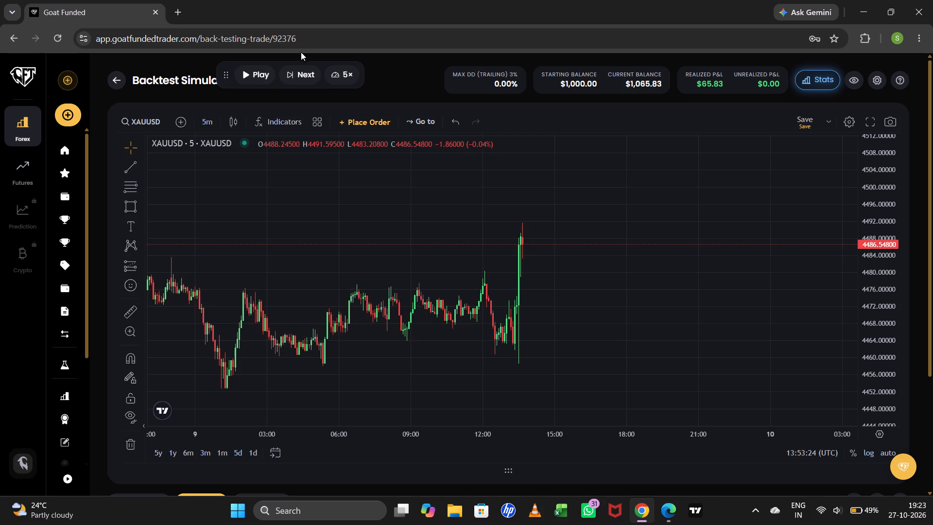
triple_click(302, 72)
triple_click(302, 72)
left_click(302, 72)
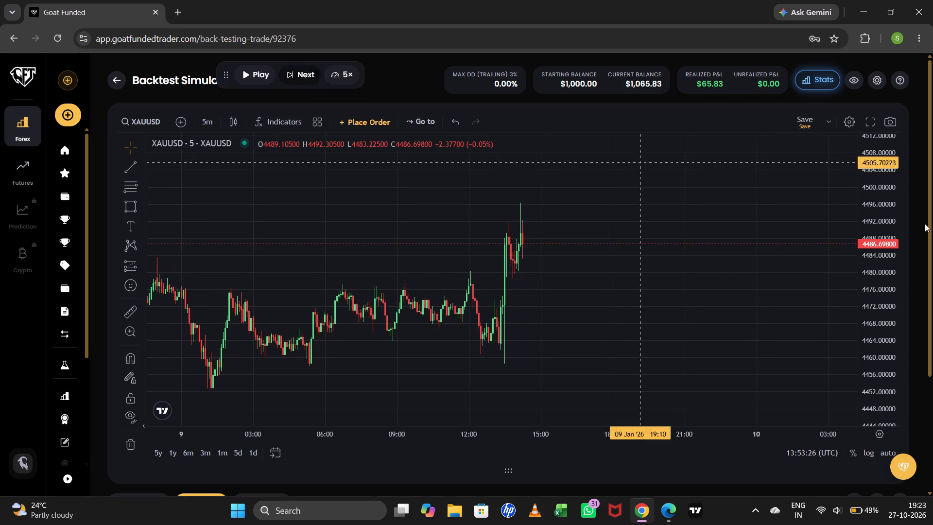
Advance the replay candle by candle to about 15:30 on 9 January.
left_click_drag(882, 180, 884, 279)
left_click_drag(793, 285, 763, 275)
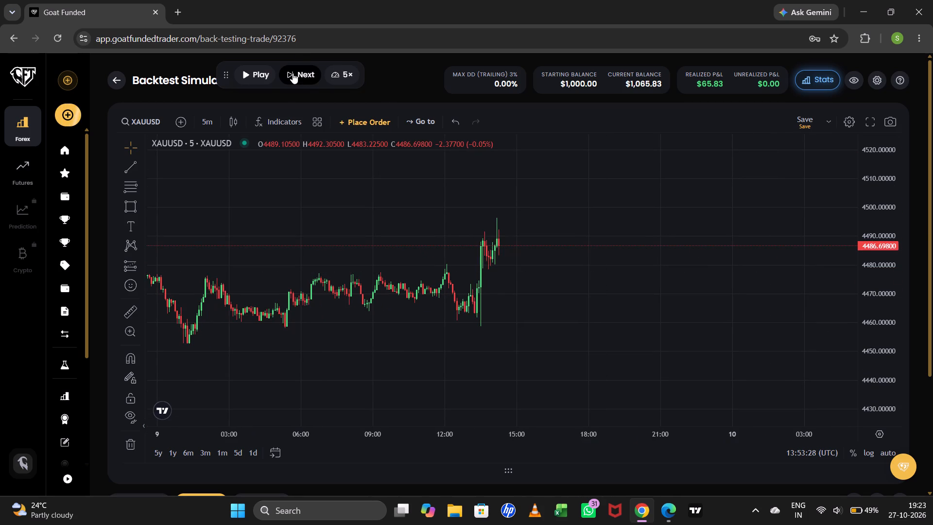
left_click(293, 72)
triple_click(293, 72)
triple_click(293, 72)
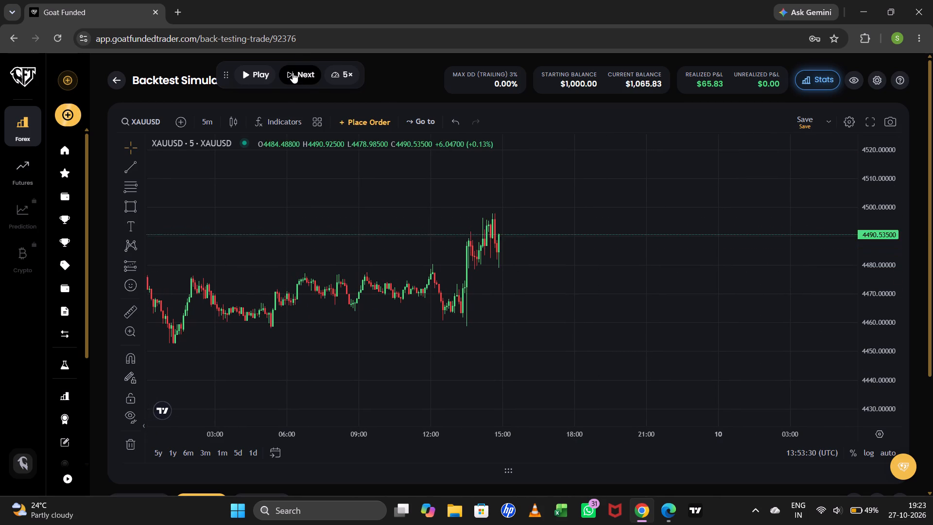
triple_click(293, 72)
triple_click(293, 72)
left_click(293, 72)
left_click(293, 71)
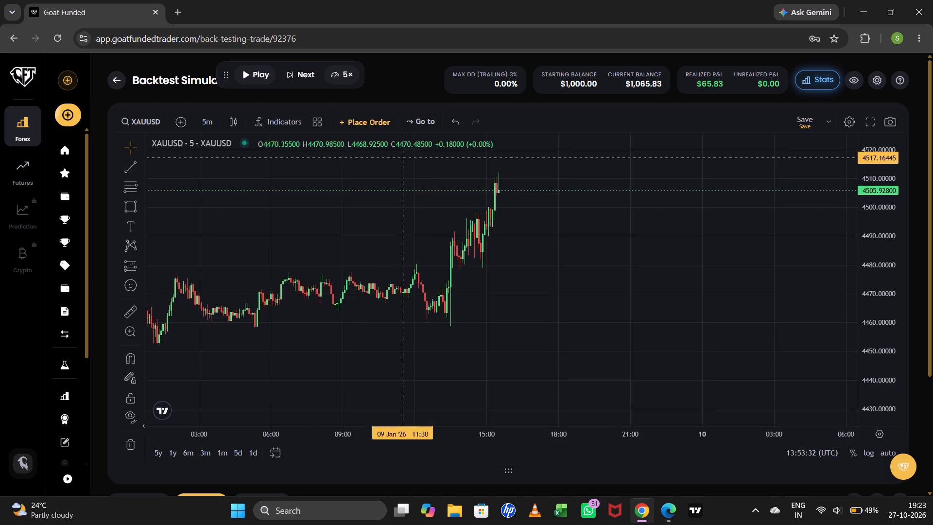
Advance the replay candle by candle to about 17:30 on 9 January.
left_click_drag(571, 280, 551, 365)
left_click_drag(875, 160, 878, 196)
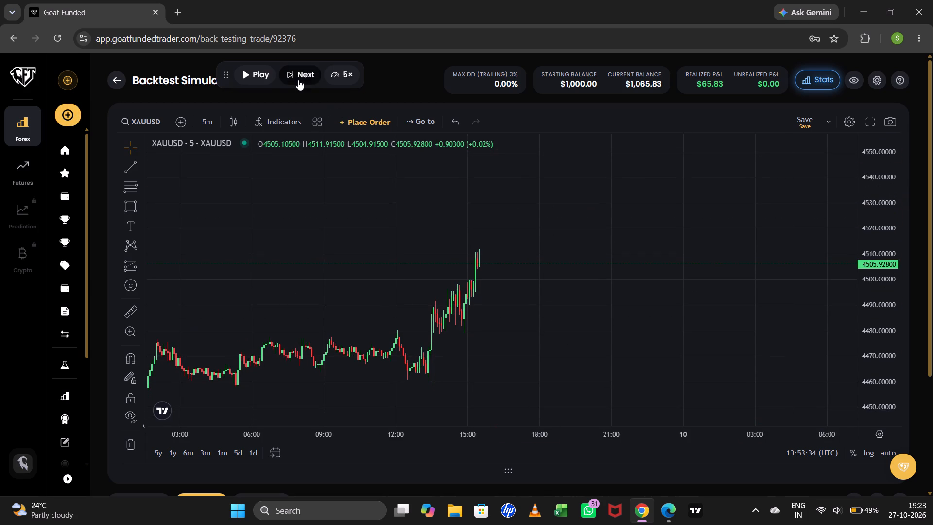
triple_click(298, 73)
triple_click(298, 73)
triple_click(298, 73)
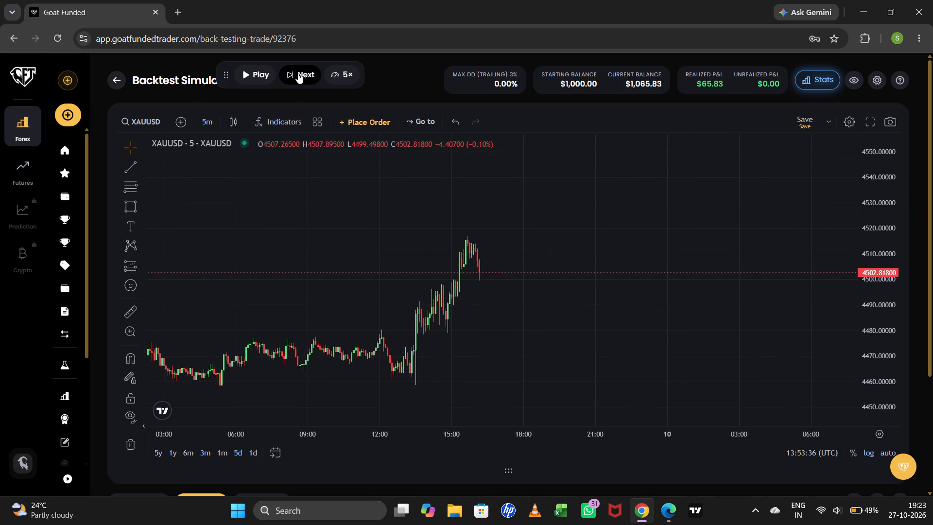
triple_click(298, 73)
triple_click(298, 73)
left_click(298, 73)
triple_click(298, 73)
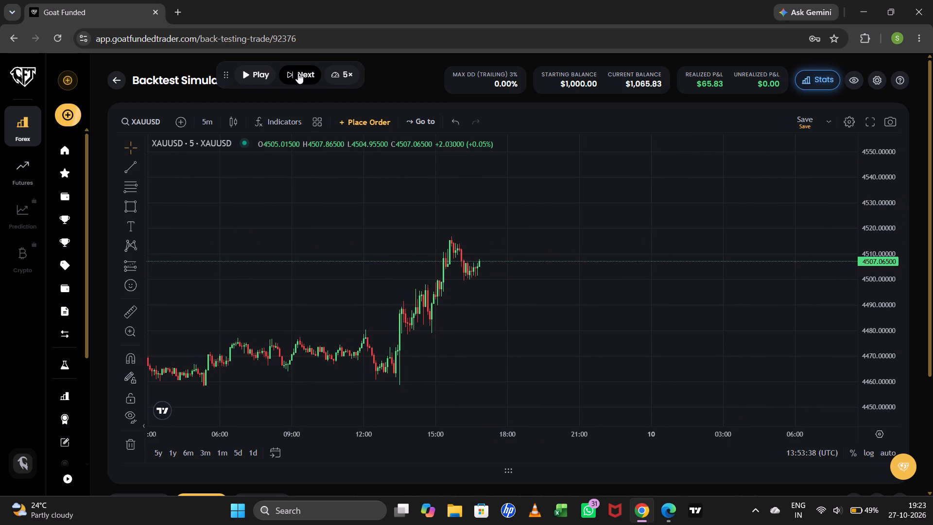
double_click(298, 73)
triple_click(298, 73)
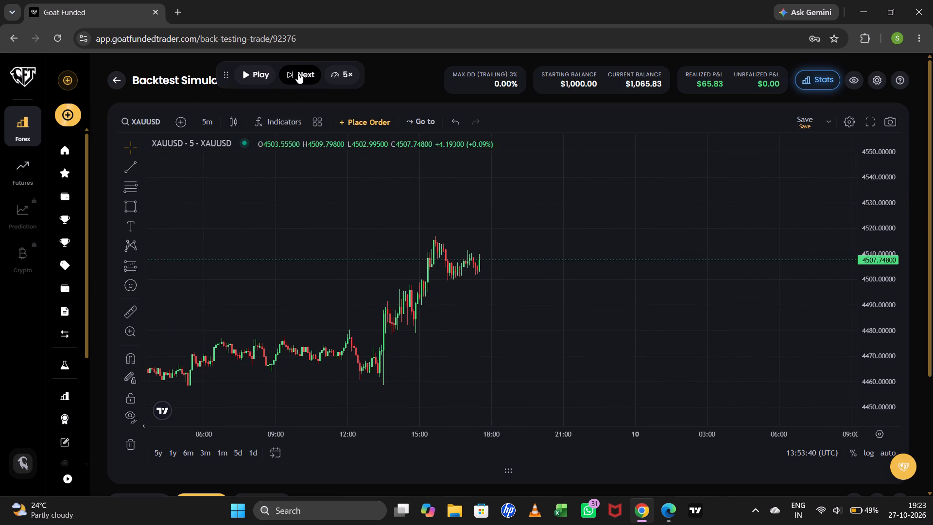
Advance the replay candle by candle to about 18:40 on 9 January.
triple_click(298, 73)
triple_click(298, 73)
triple_click(298, 73)
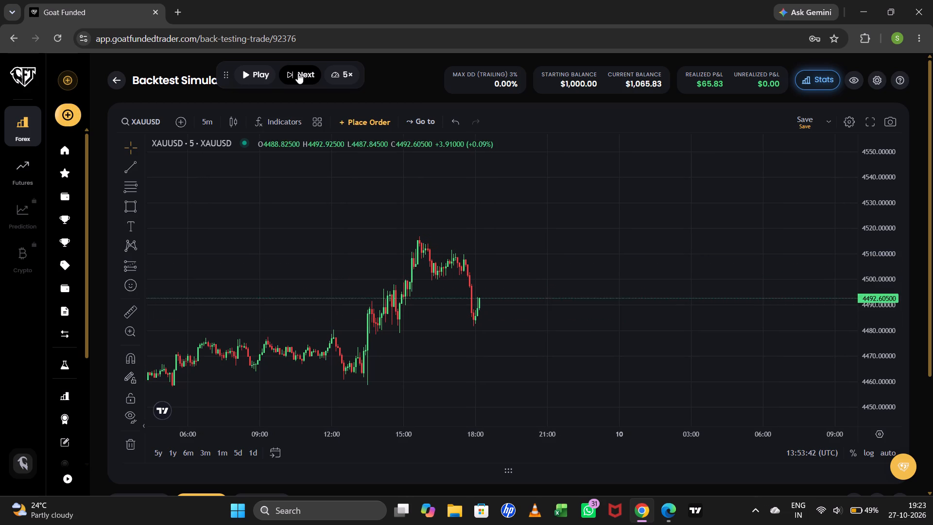
triple_click(298, 73)
double_click(298, 73)
Advance the replay candle by candle to about 20:20 on 9 January.
left_click_drag(619, 251, 611, 264)
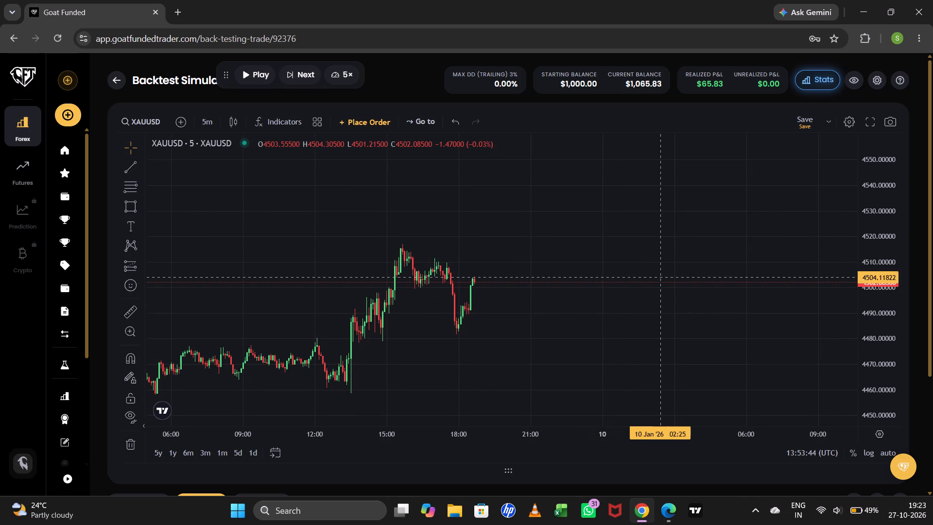
left_click_drag(872, 263, 874, 161)
left_click_drag(670, 247, 643, 261)
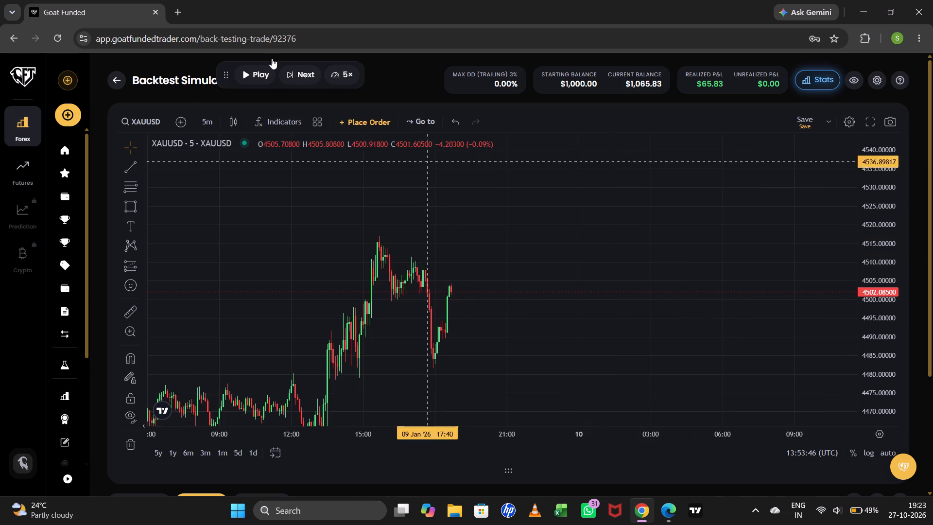
triple_click(292, 70)
triple_click(292, 70)
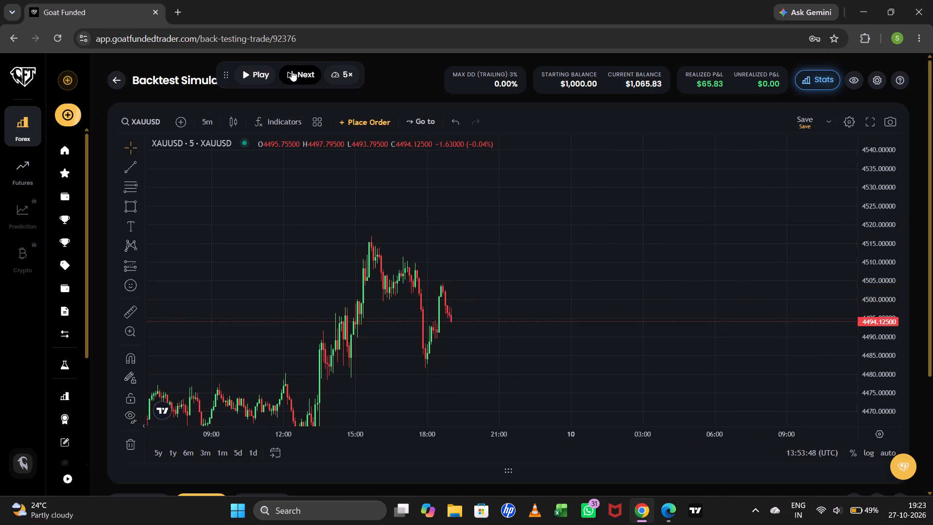
triple_click(292, 70)
triple_click(291, 70)
triple_click(291, 70)
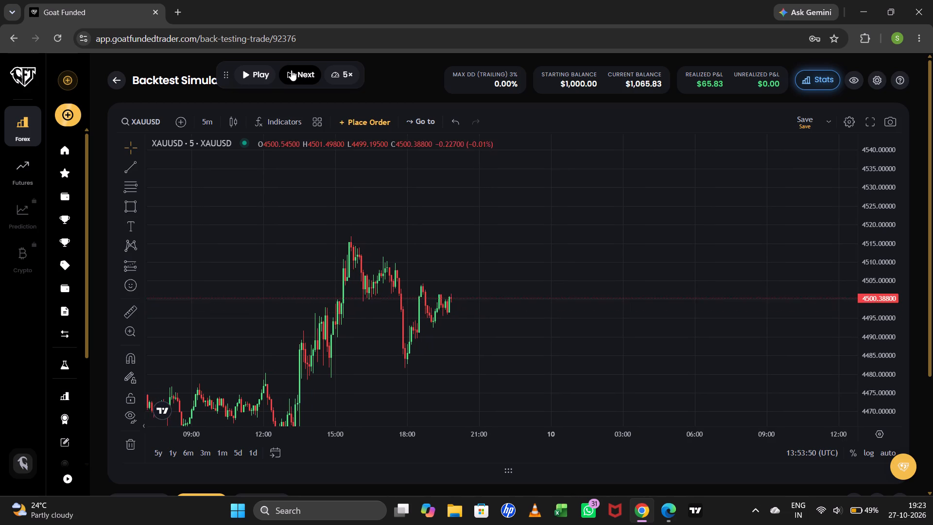
triple_click(291, 70)
double_click(290, 70)
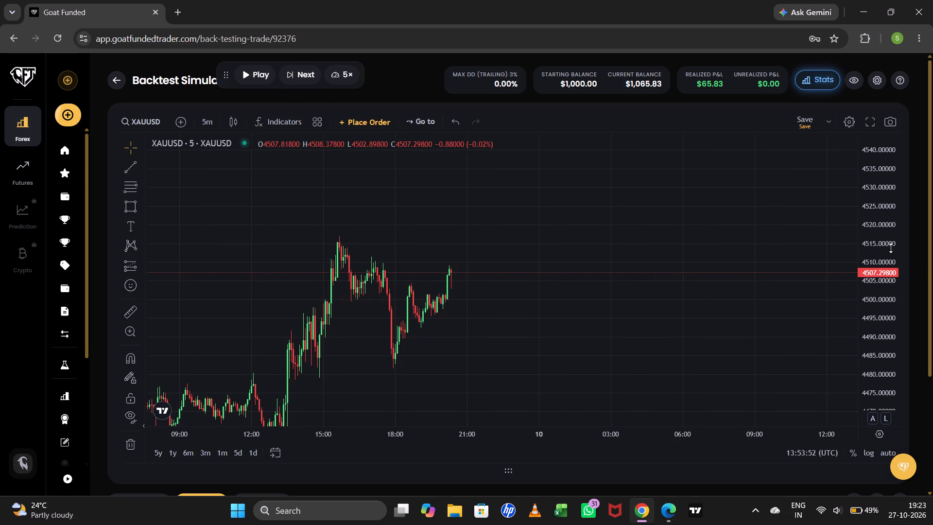
Advance the replay candle by candle past the weekend to about 23:15 on 11 January.
left_click_drag(890, 247, 877, 165)
left_click_drag(687, 224, 672, 232)
triple_click(298, 76)
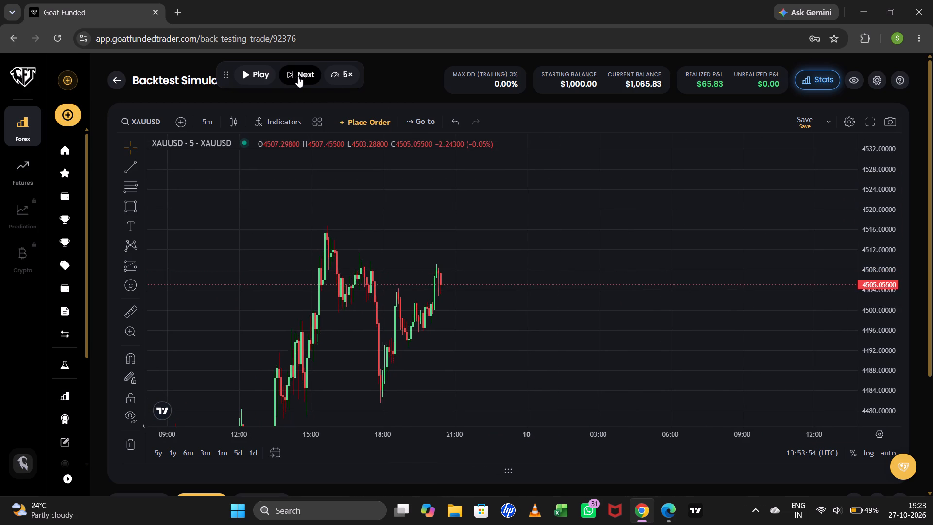
triple_click(298, 76)
triple_click(298, 76)
triple_click(298, 76)
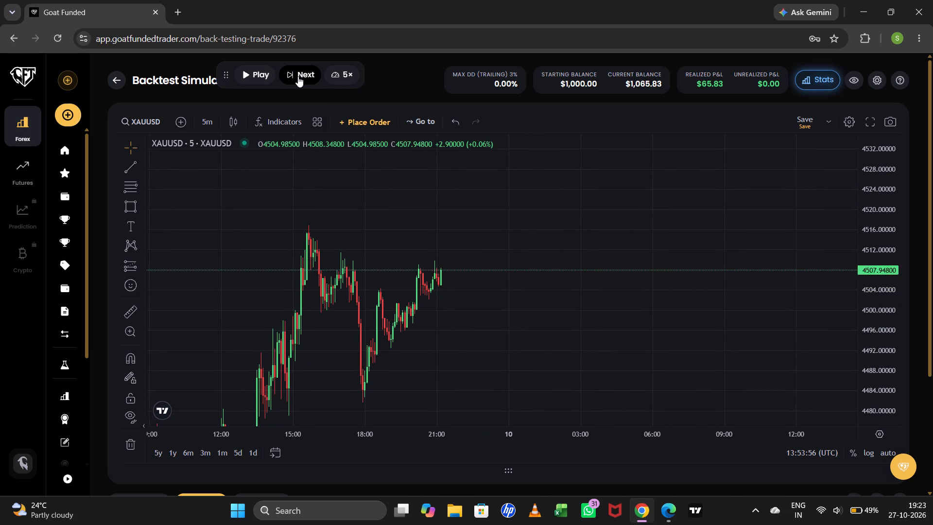
triple_click(298, 76)
triple_click(298, 76)
triple_click(298, 76)
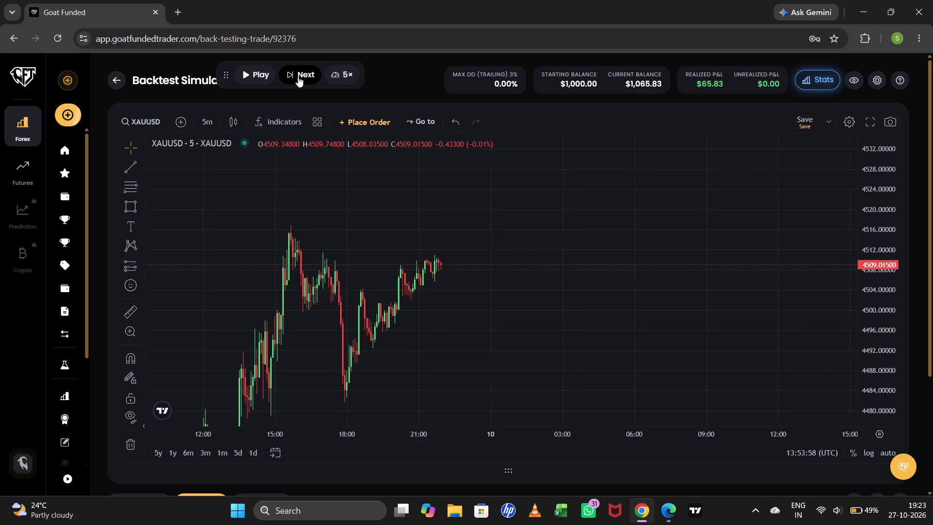
double_click(298, 76)
Advance the replay candle by candle to about 00:05 on 12 January.
left_click_drag(887, 166, 872, 216)
left_click_drag(727, 228, 698, 279)
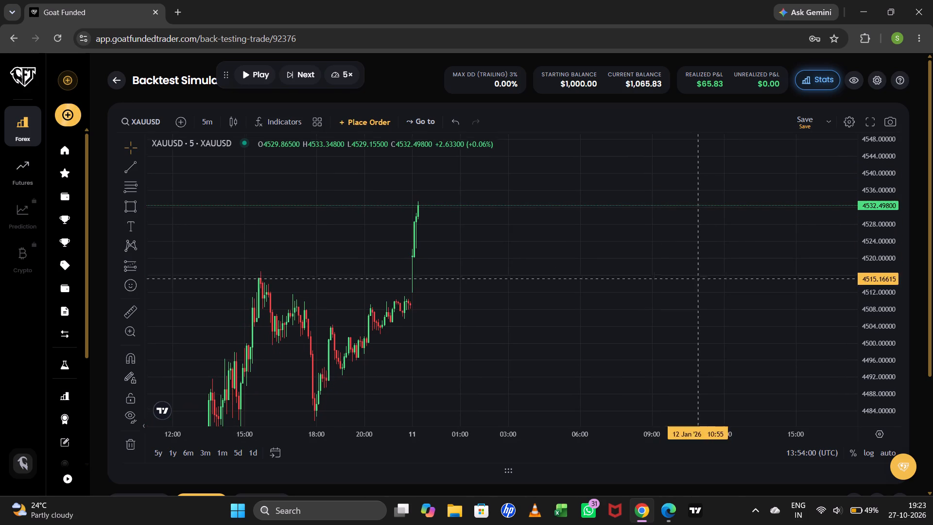
triple_click(293, 78)
triple_click(293, 78)
triple_click(293, 78)
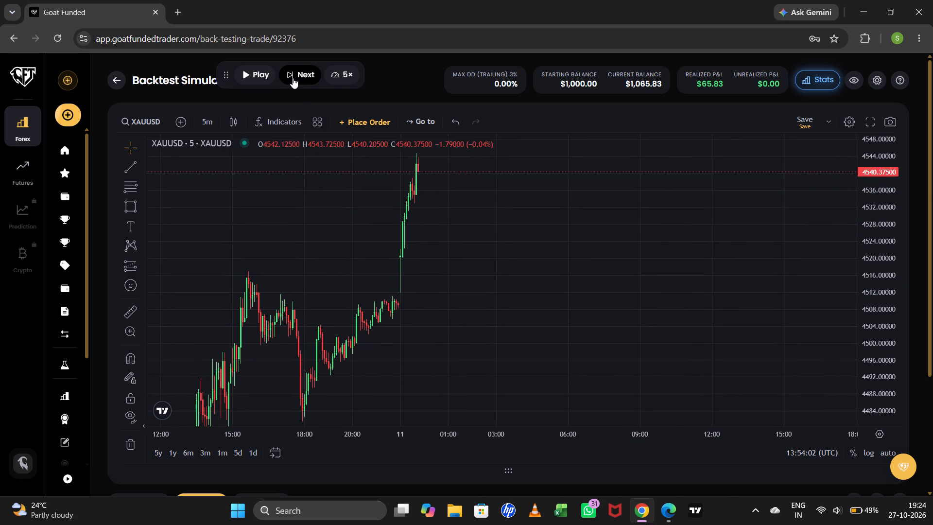
triple_click(293, 78)
triple_click(293, 79)
left_click(293, 79)
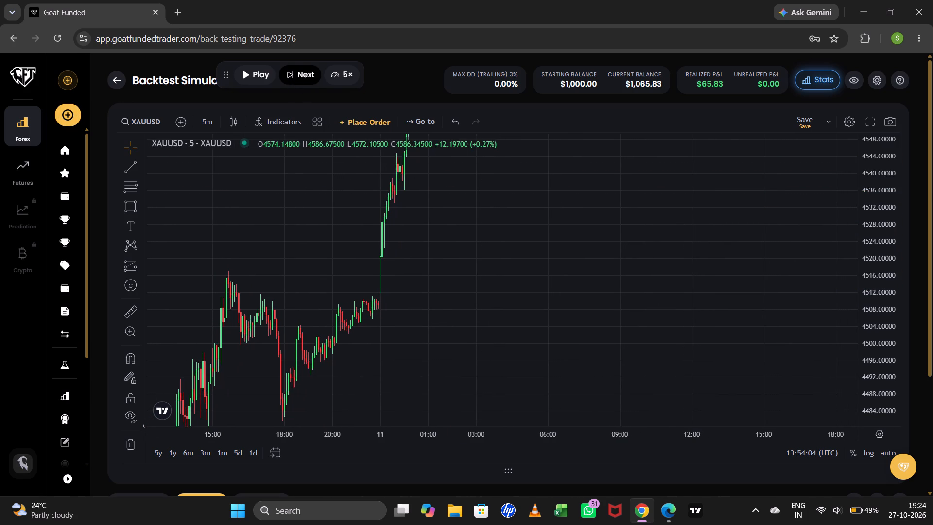
Advance the replay candle by candle to about 01:10 on 12 January.
left_click_drag(620, 244, 609, 316)
left_click_drag(881, 171, 867, 274)
left_click_drag(680, 231, 673, 282)
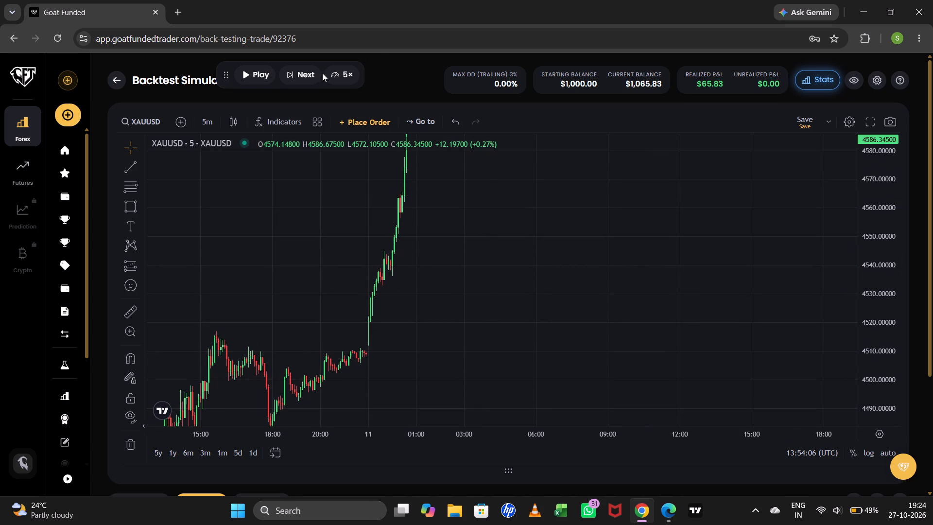
triple_click(306, 74)
triple_click(306, 74)
left_click(306, 74)
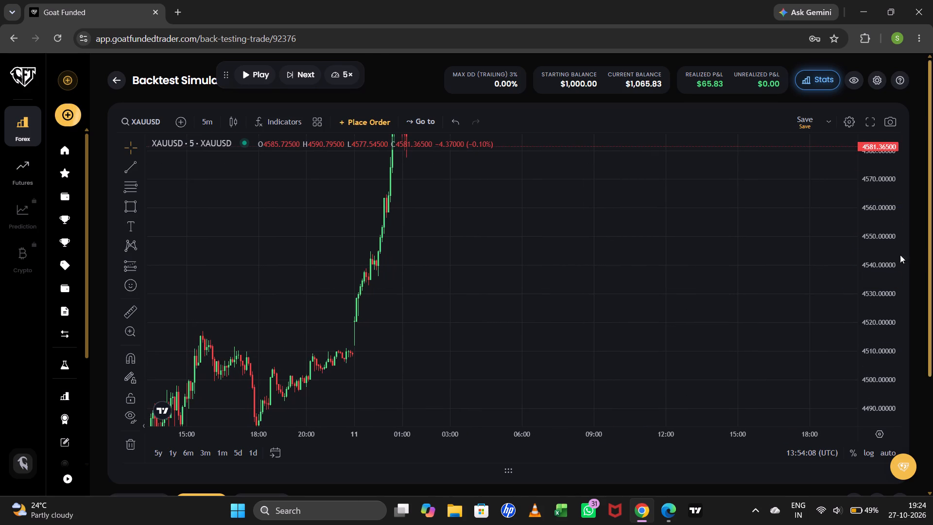
Advance the replay candle by candle to about 02:35 on 12 January.
left_click_drag(879, 186, 853, 299)
left_click_drag(613, 232, 596, 308)
left_click_drag(584, 329, 601, 330)
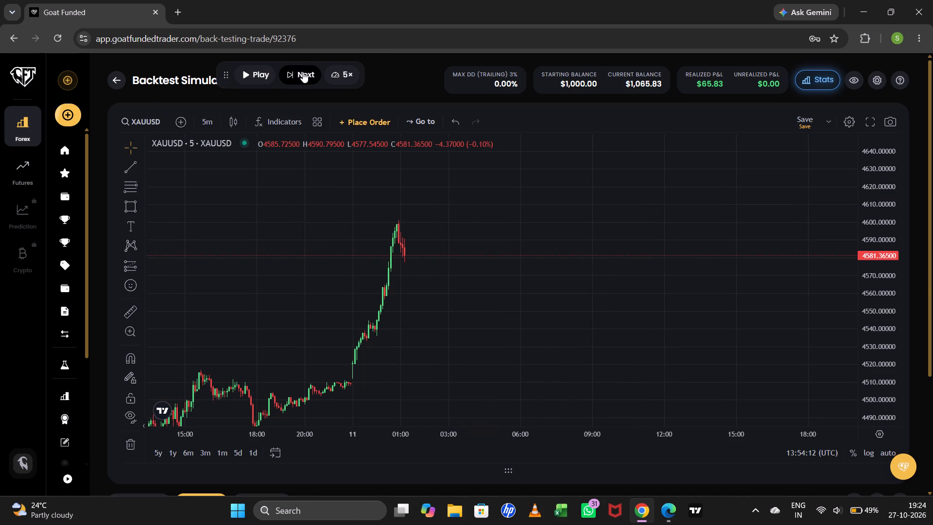
triple_click(303, 72)
triple_click(303, 72)
triple_click(303, 72)
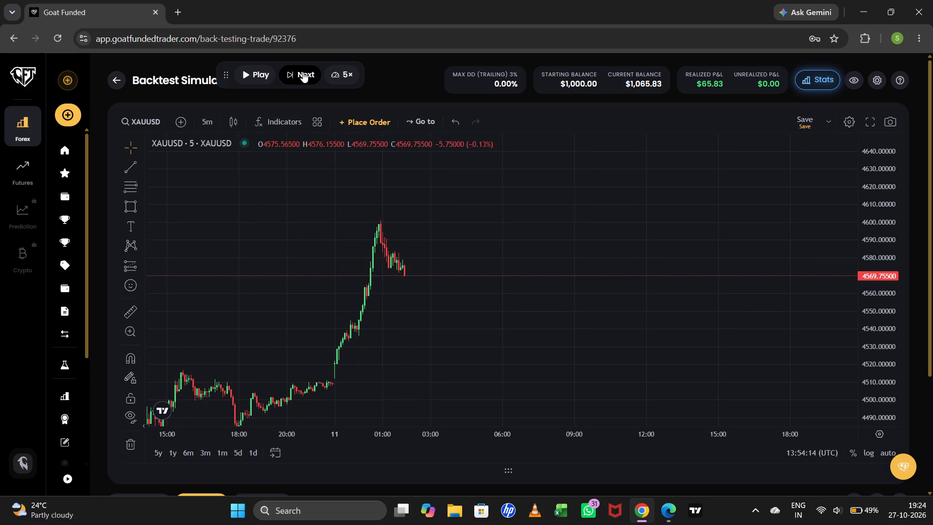
triple_click(303, 72)
triple_click(303, 72)
triple_click(303, 72)
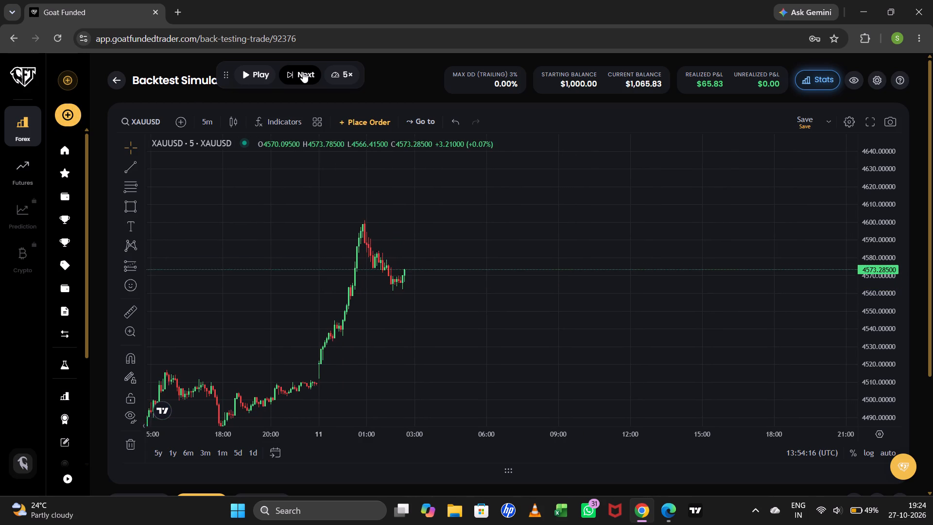
Advance the replay candle by candle to about 04:50 on 12 January.
triple_click(303, 72)
triple_click(303, 72)
triple_click(303, 72)
triple_click(303, 72)
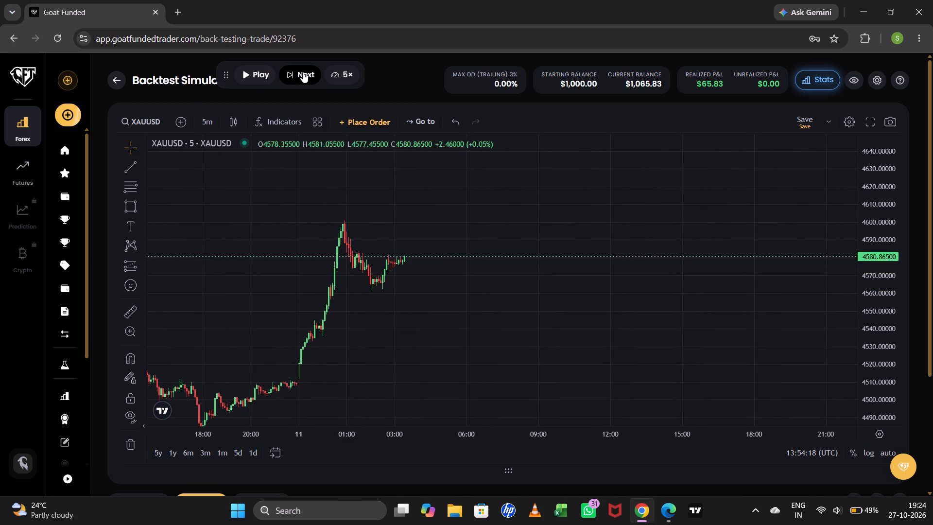
triple_click(303, 72)
triple_click(302, 73)
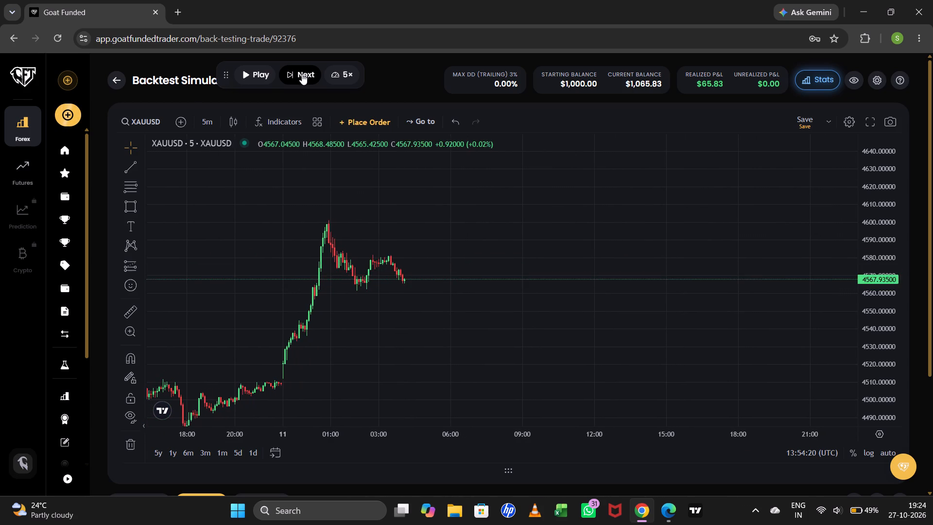
triple_click(302, 74)
triple_click(302, 74)
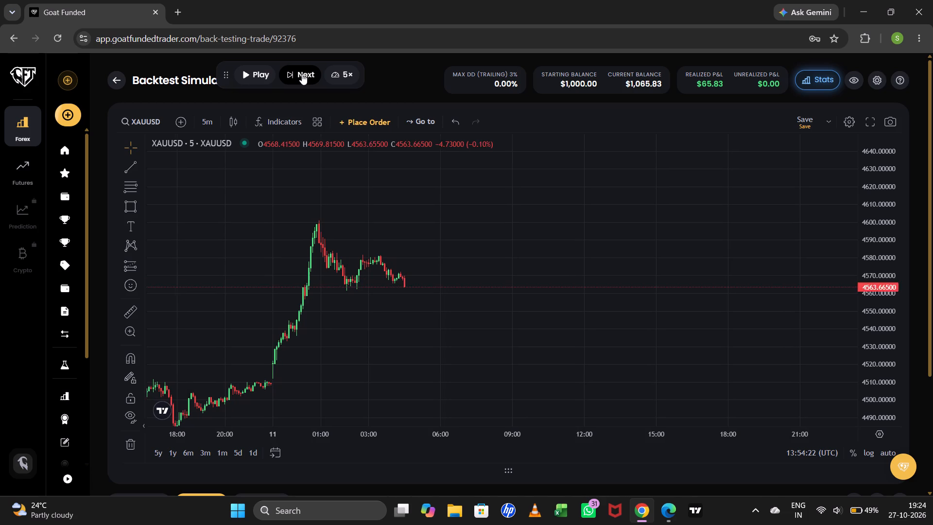
double_click(302, 74)
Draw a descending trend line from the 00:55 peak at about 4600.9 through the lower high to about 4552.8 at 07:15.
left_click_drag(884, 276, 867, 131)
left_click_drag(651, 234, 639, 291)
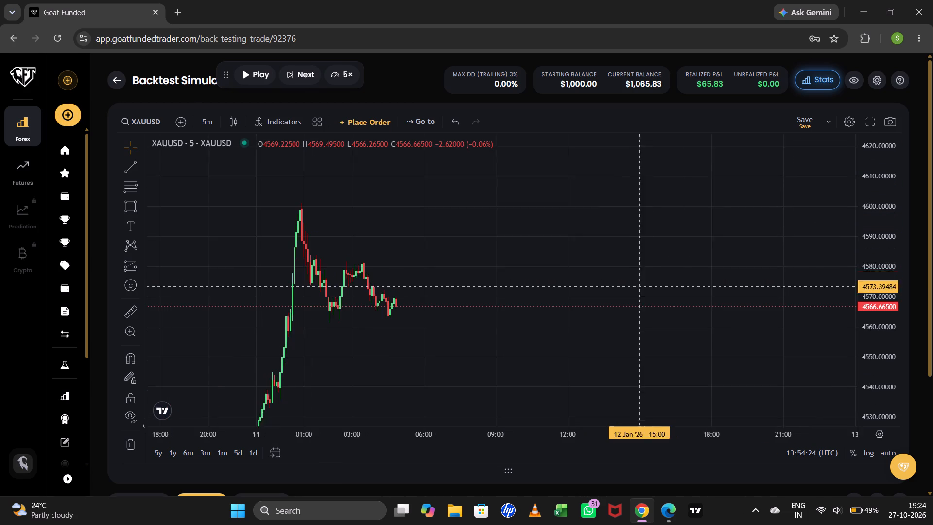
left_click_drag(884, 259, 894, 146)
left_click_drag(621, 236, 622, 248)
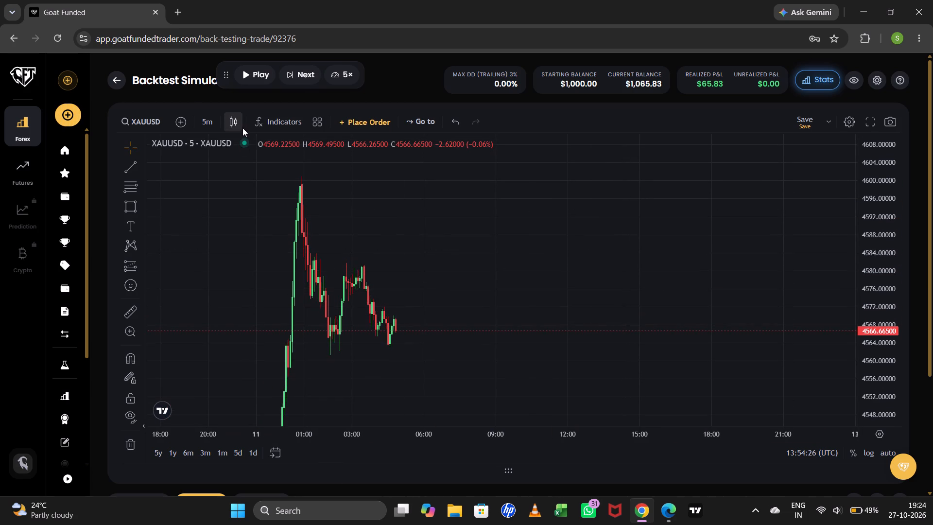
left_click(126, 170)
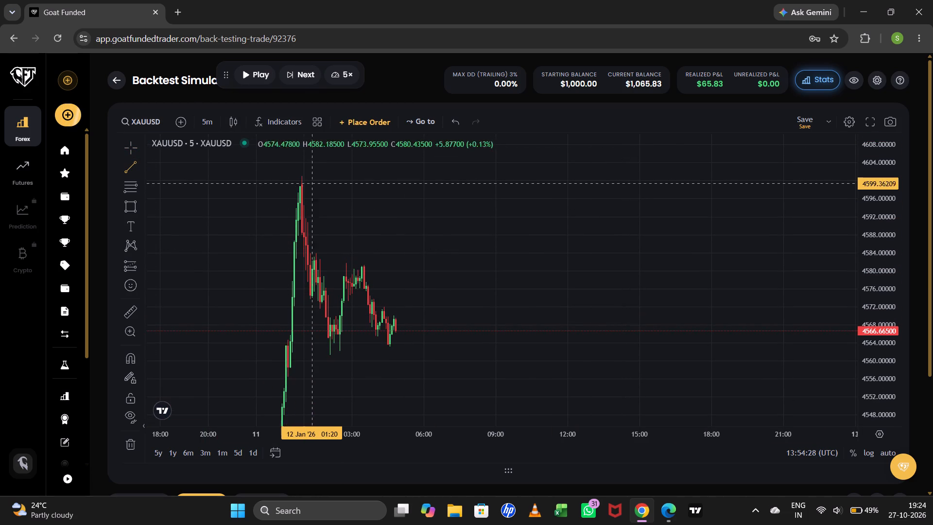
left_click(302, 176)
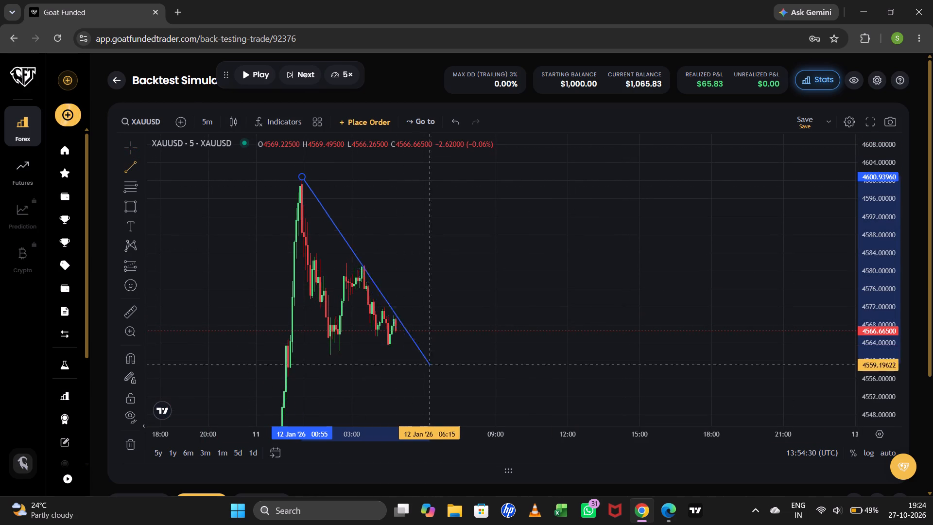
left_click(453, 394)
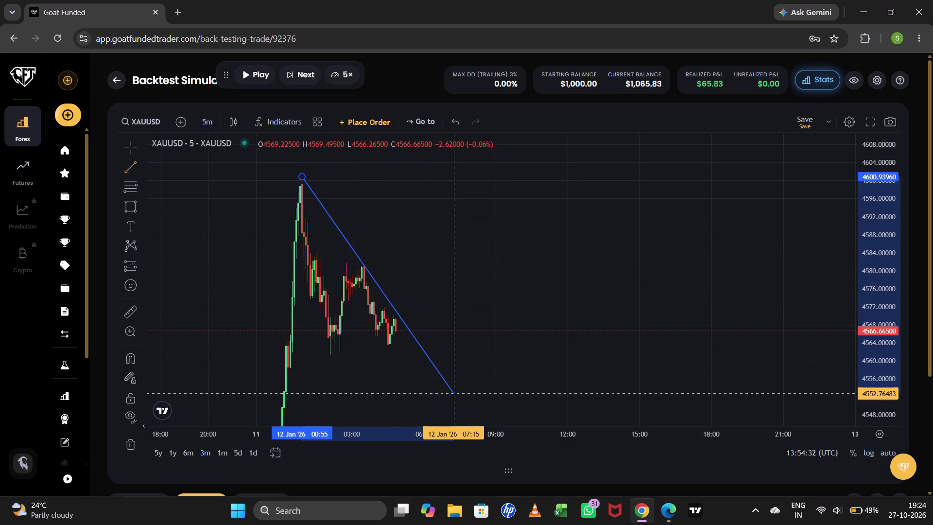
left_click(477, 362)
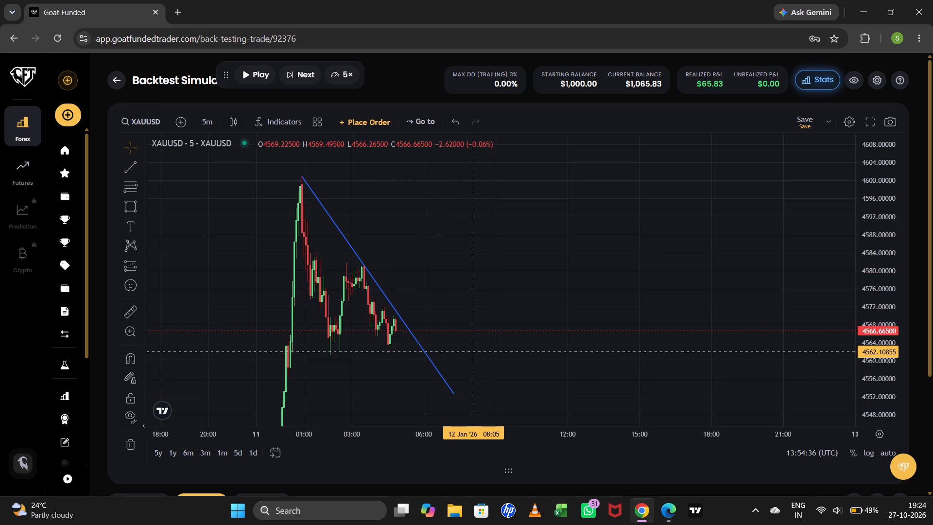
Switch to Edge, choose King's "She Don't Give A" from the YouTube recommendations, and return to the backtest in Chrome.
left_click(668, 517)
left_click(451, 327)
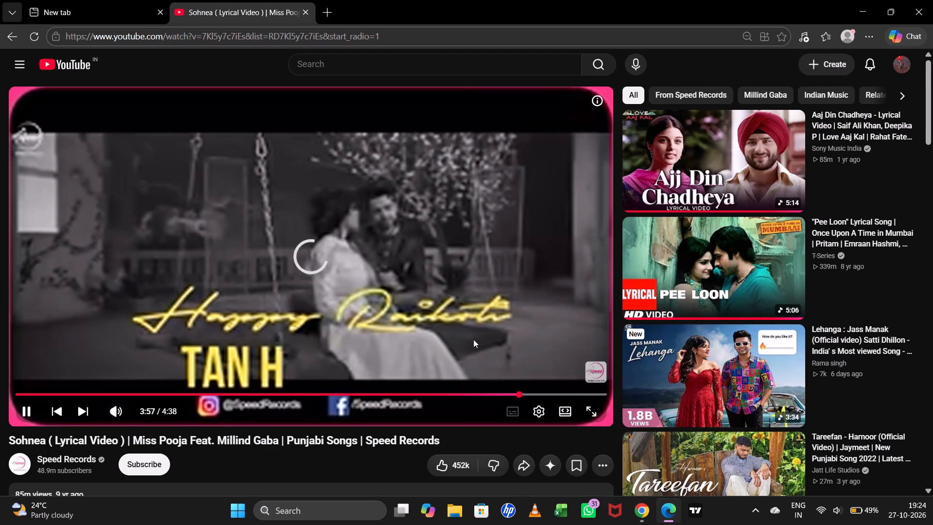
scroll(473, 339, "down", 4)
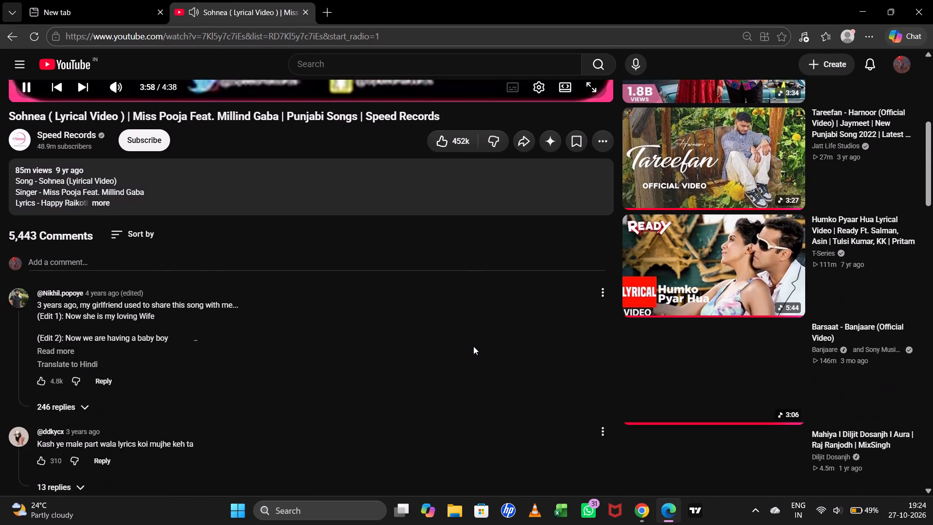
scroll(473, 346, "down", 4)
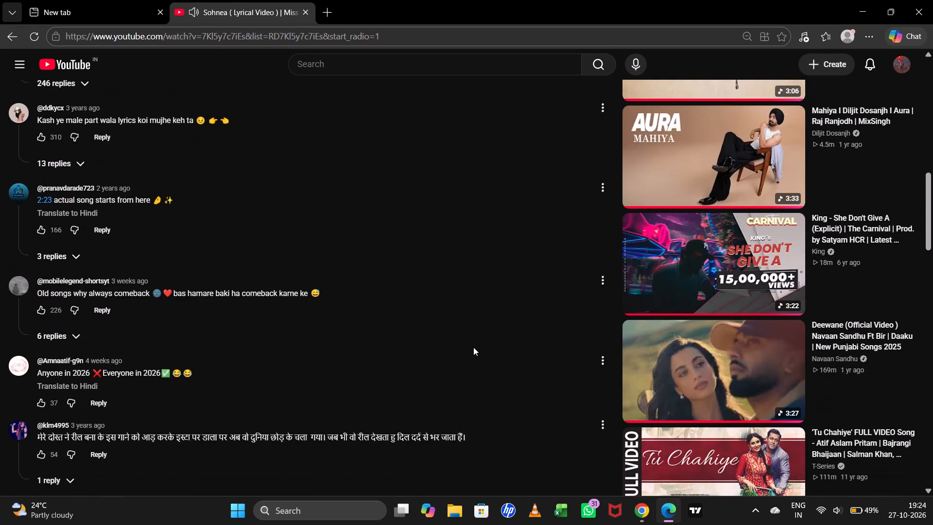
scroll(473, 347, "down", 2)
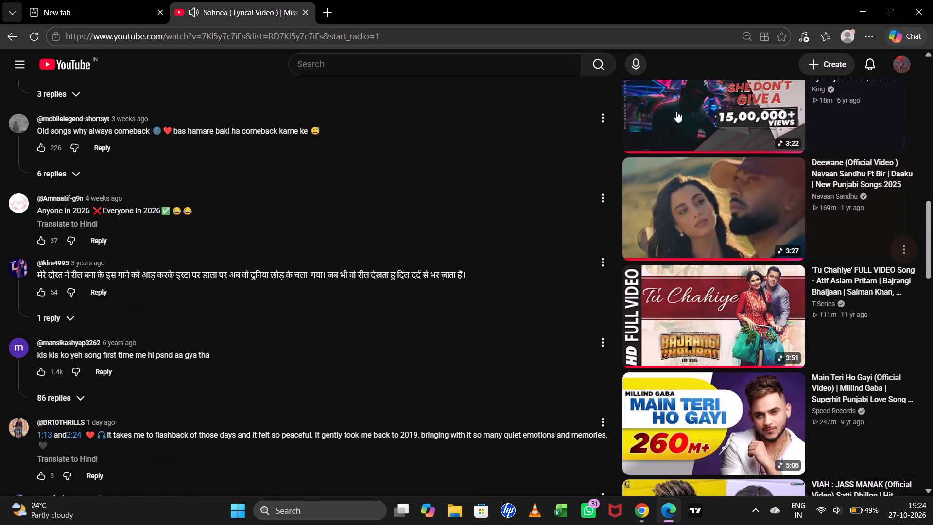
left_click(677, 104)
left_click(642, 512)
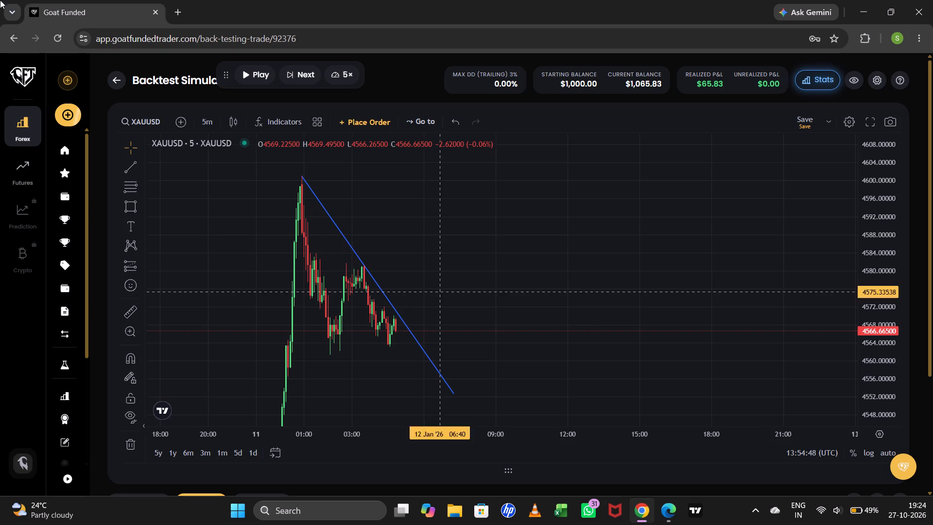
Advance the replay candle by candle past the trend line to about 05:55 on 12 January.
triple_click(309, 70)
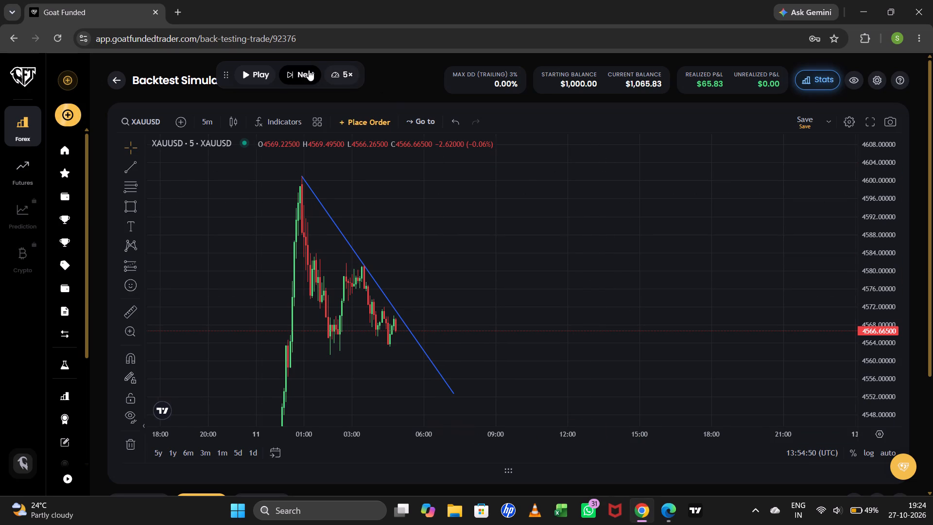
double_click(309, 70)
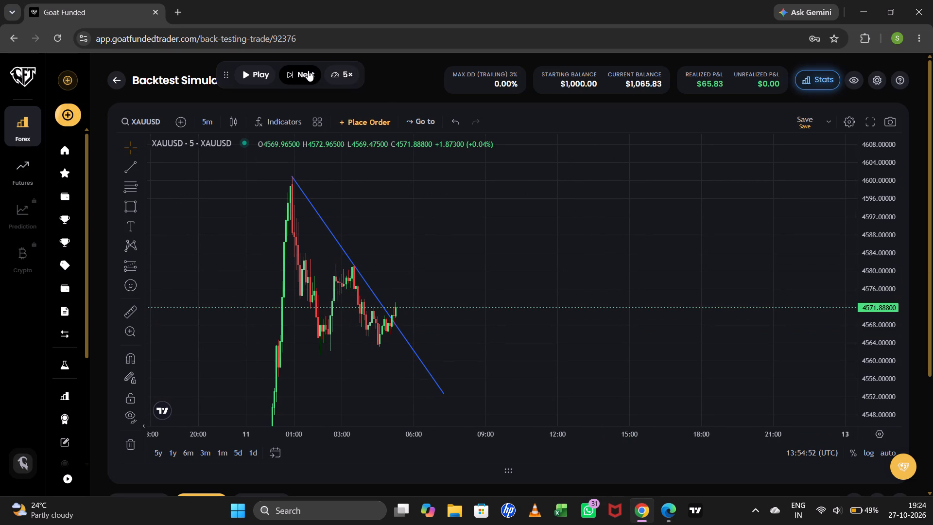
left_click(308, 70)
left_click(308, 70)
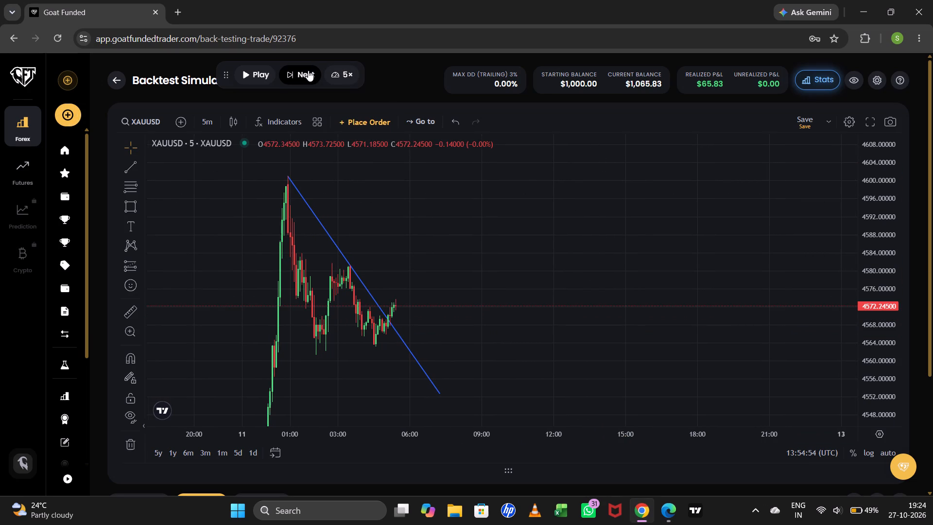
left_click(308, 70)
triple_click(308, 70)
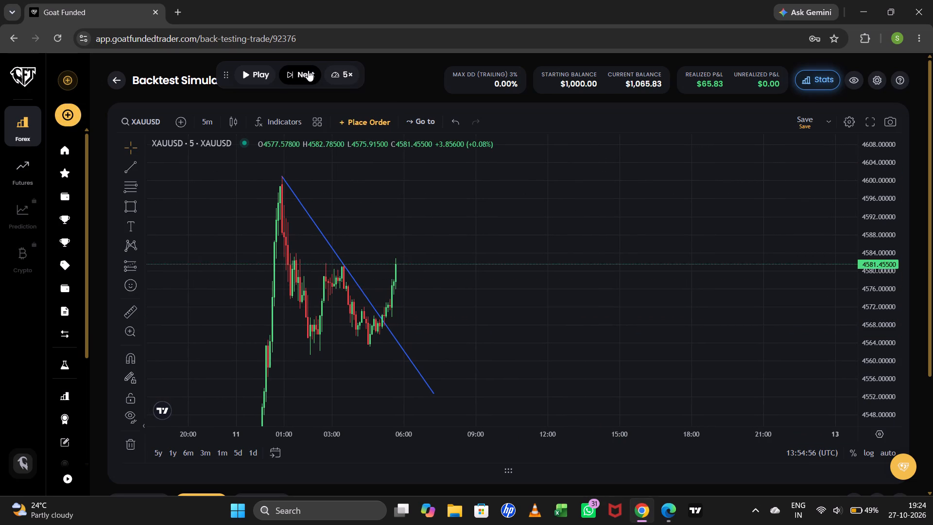
triple_click(308, 70)
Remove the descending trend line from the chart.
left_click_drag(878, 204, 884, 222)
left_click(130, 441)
Advance the replay candle by candle to about 08:00 on 12 January.
left_click_drag(694, 298, 687, 269)
left_click_drag(520, 287, 525, 294)
triple_click(297, 72)
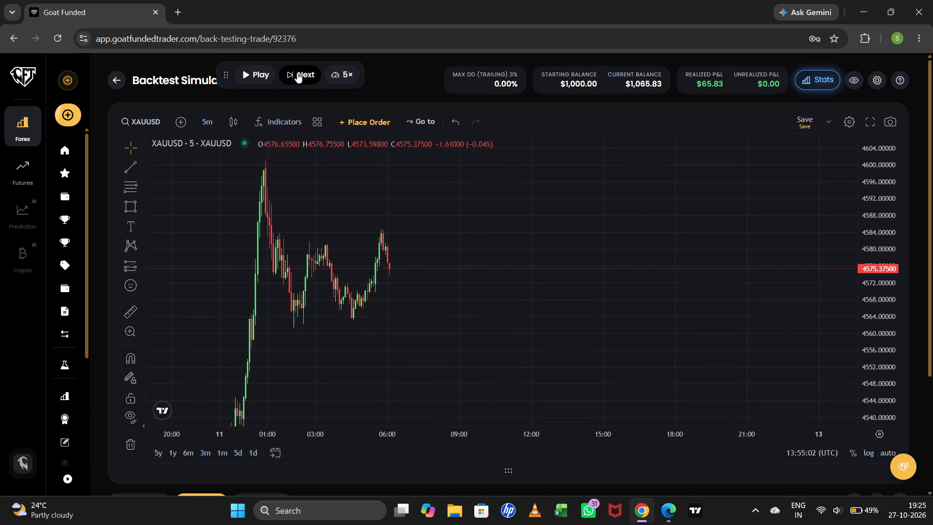
triple_click(297, 72)
triple_click(297, 72)
triple_click(297, 72)
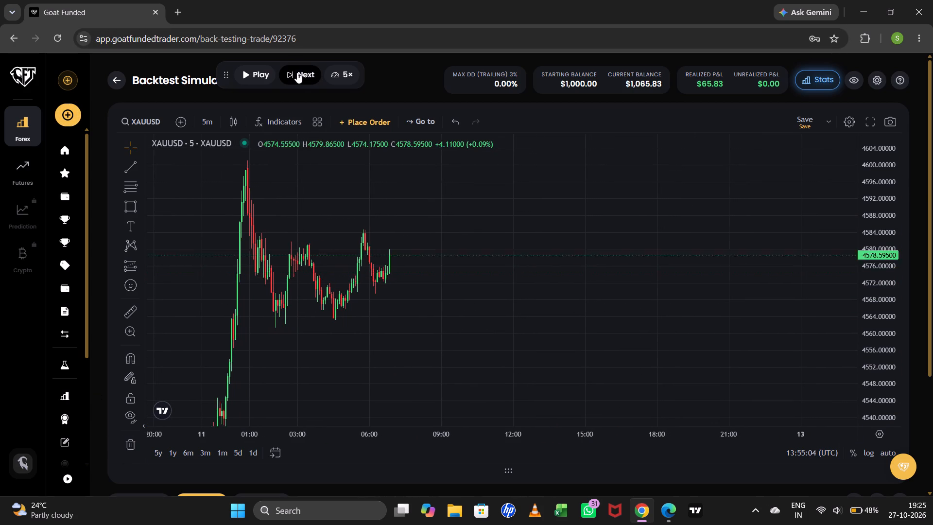
triple_click(297, 72)
triple_click(297, 73)
triple_click(297, 73)
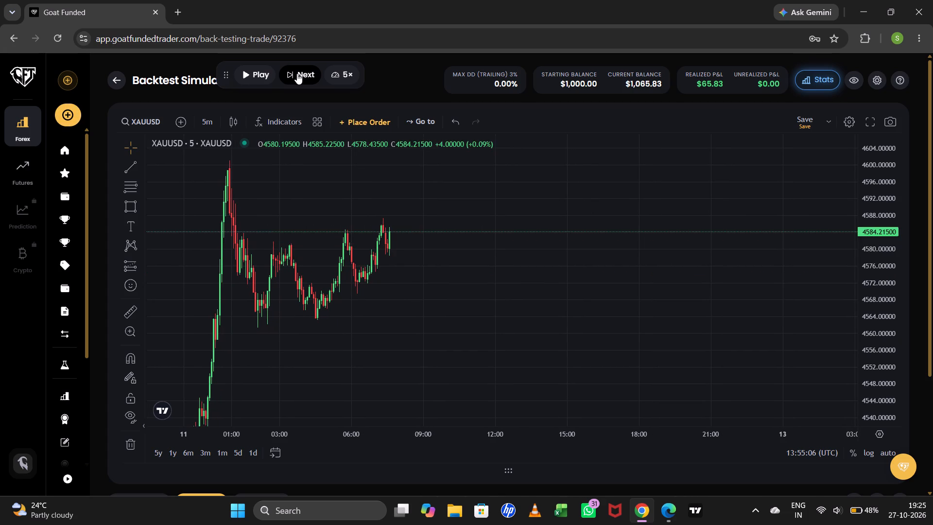
double_click(297, 73)
Advance the replay candle by candle to about 09:20 on 12 January.
left_click_drag(888, 171, 877, 211)
left_click_drag(676, 229, 653, 298)
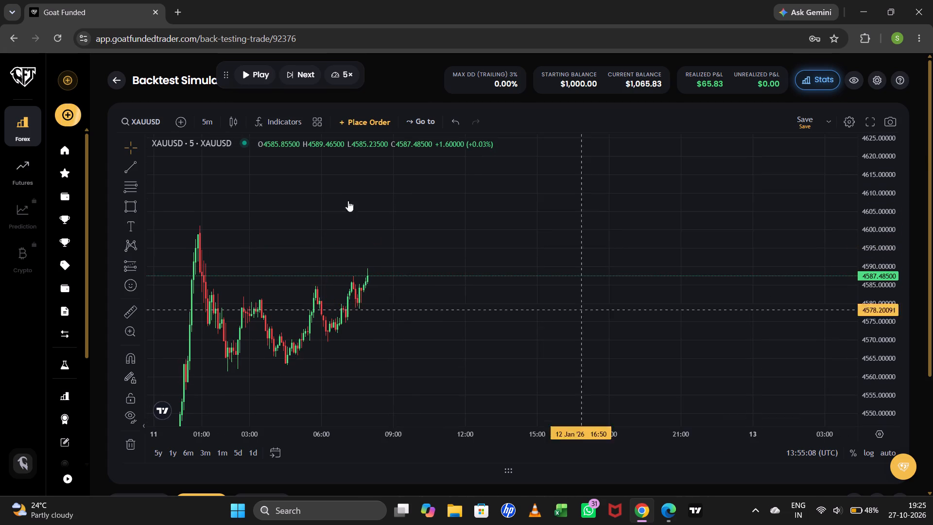
triple_click(290, 72)
triple_click(290, 72)
triple_click(290, 72)
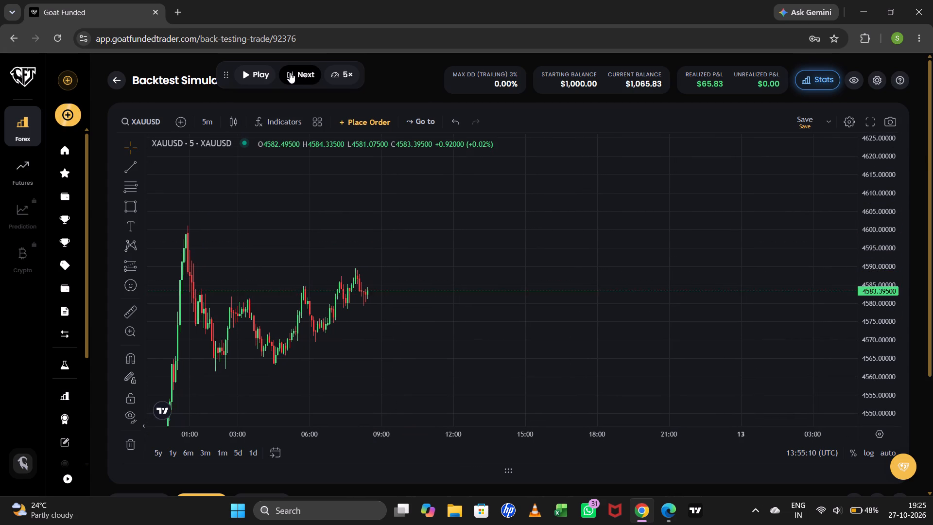
triple_click(290, 72)
triple_click(290, 72)
triple_click(290, 72)
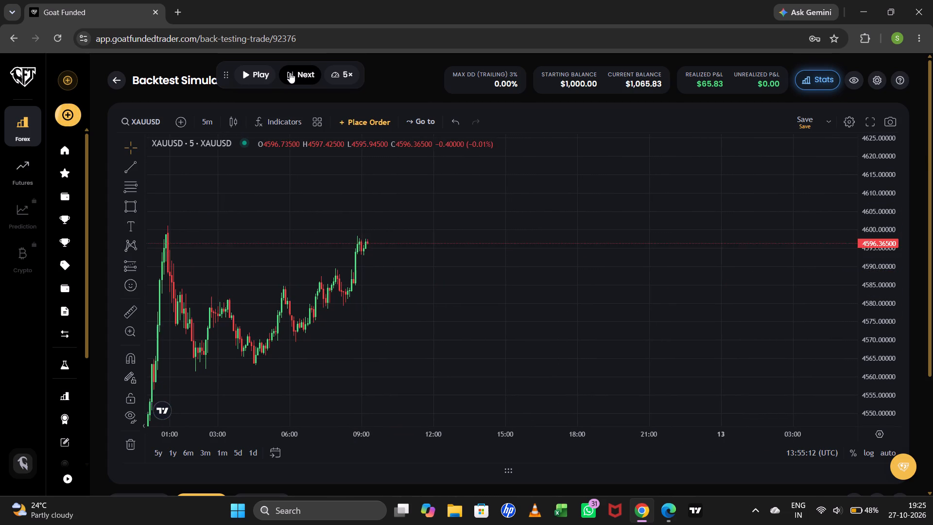
Advance the replay candle by candle to about 11:25 on 12 January.
triple_click(290, 72)
triple_click(290, 72)
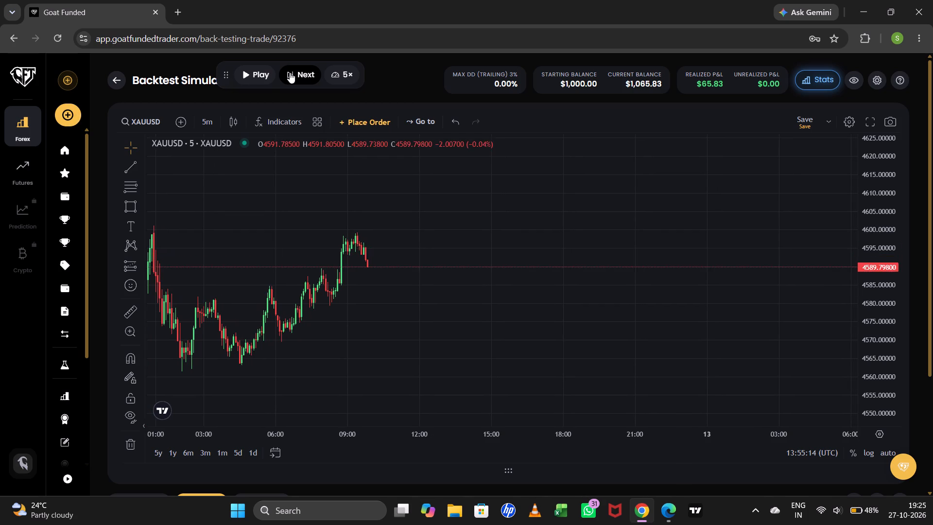
triple_click(290, 72)
triple_click(290, 72)
triple_click(290, 72)
triple_click(290, 72)
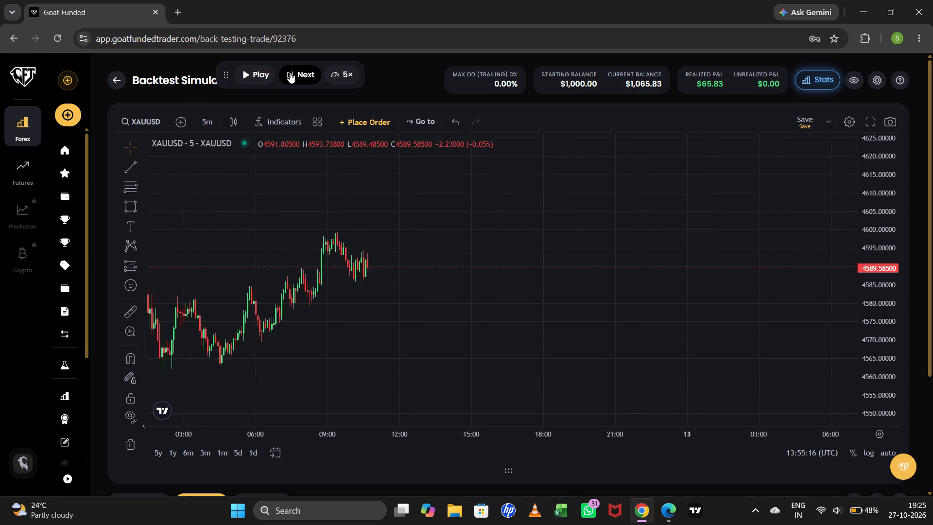
triple_click(290, 72)
triple_click(290, 72)
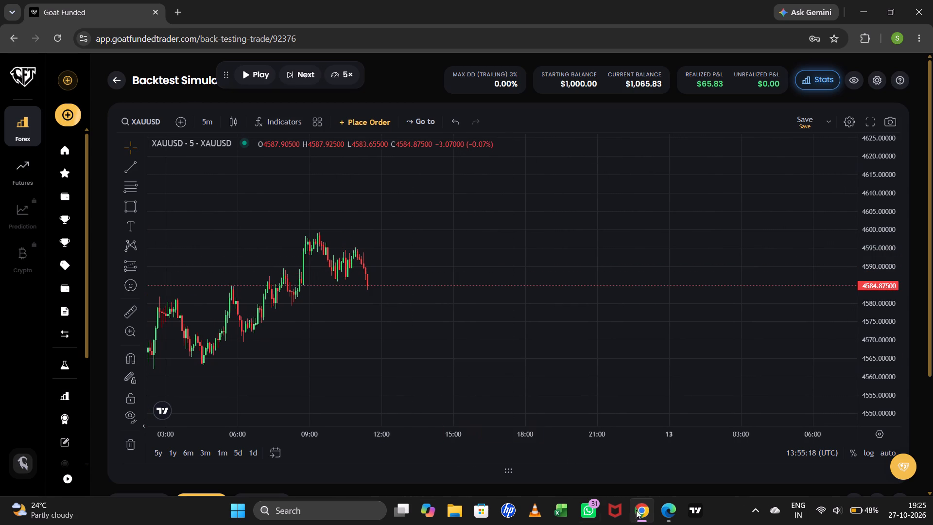
Check the YouTube song video in Microsoft Edge and return to the backtest in Chrome.
left_click(668, 512)
left_click(574, 372)
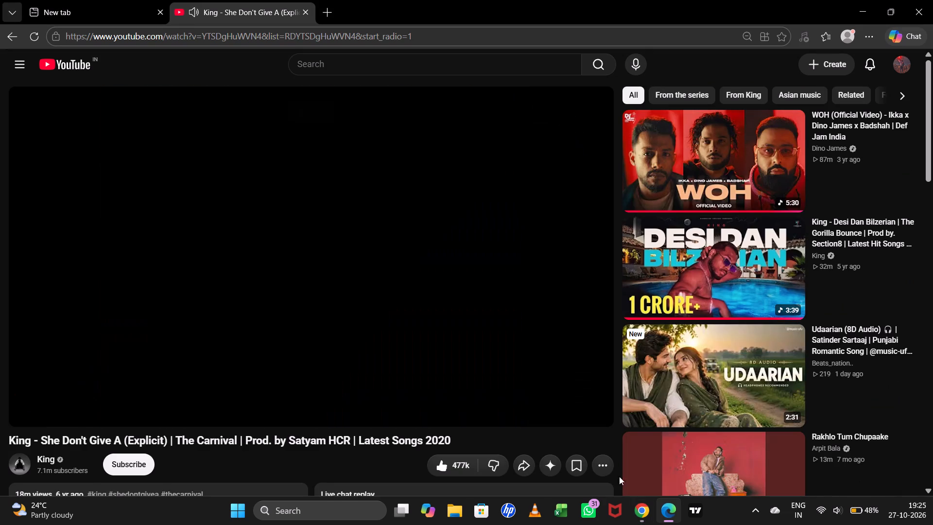
left_click(641, 513)
Advance the replay candle by candle to about 13:15 on 12 January.
left_click_drag(438, 289, 560, 316)
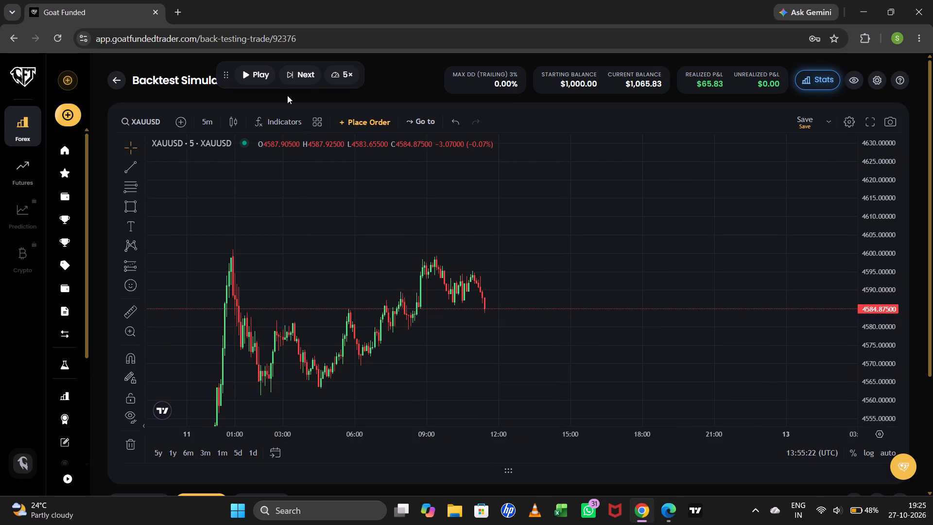
double_click(303, 72)
triple_click(303, 72)
triple_click(303, 72)
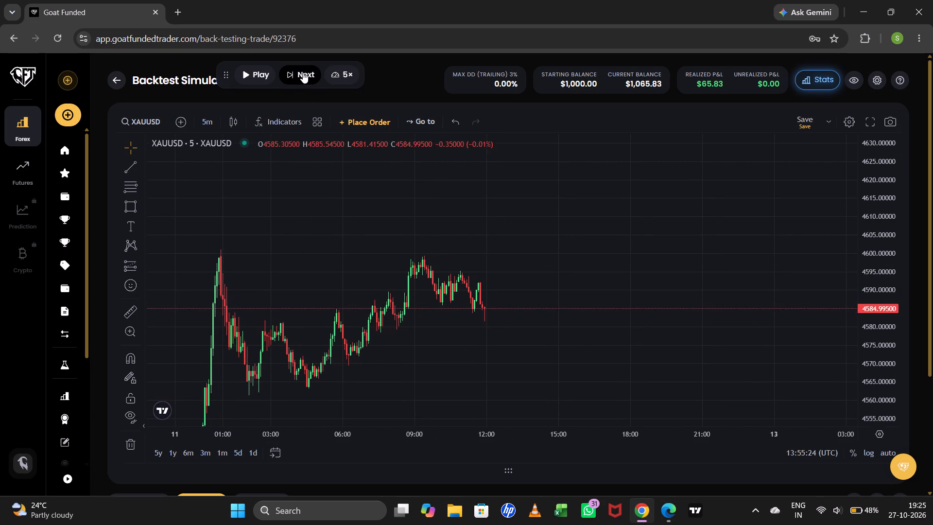
triple_click(303, 72)
triple_click(303, 73)
triple_click(303, 74)
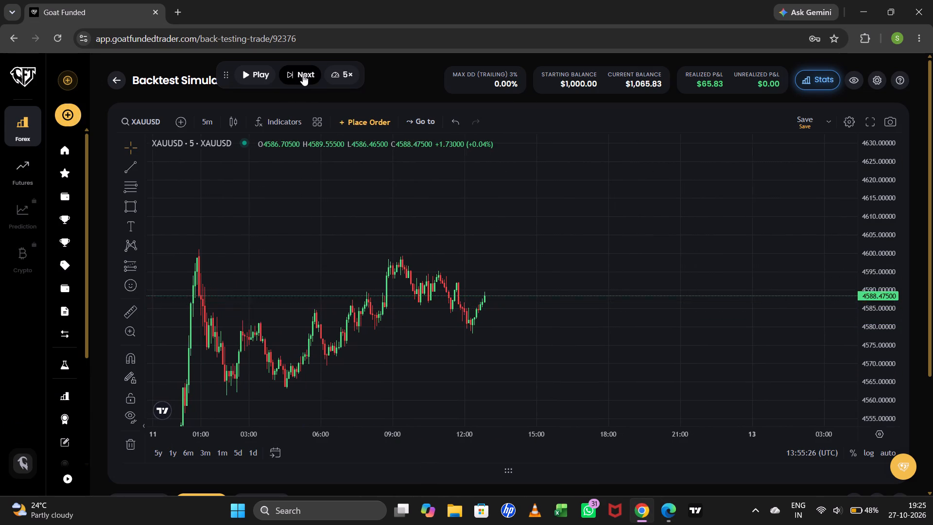
triple_click(303, 75)
double_click(303, 75)
Advance the replay candle by candle to about 14:25 on 12 January.
left_click_drag(877, 220, 895, 159)
left_click_drag(694, 224, 686, 246)
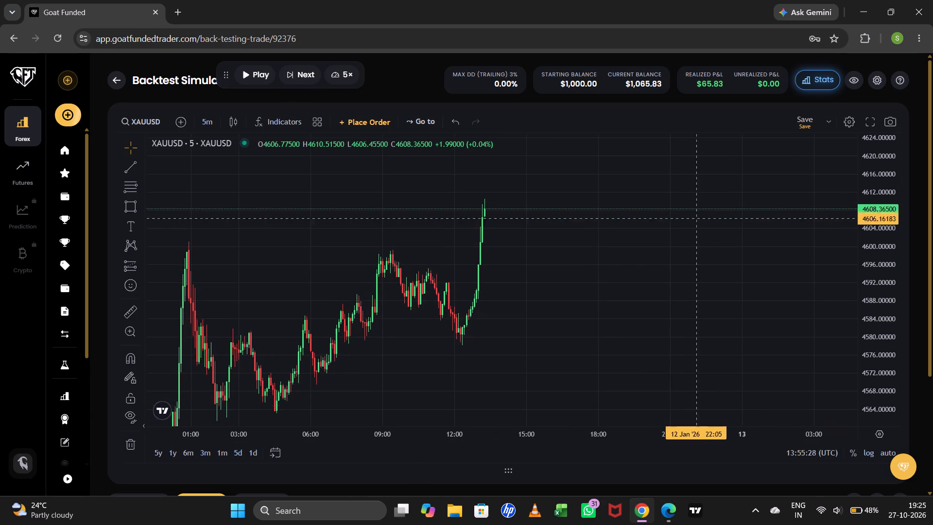
left_click_drag(686, 246, 638, 260)
triple_click(306, 70)
triple_click(305, 74)
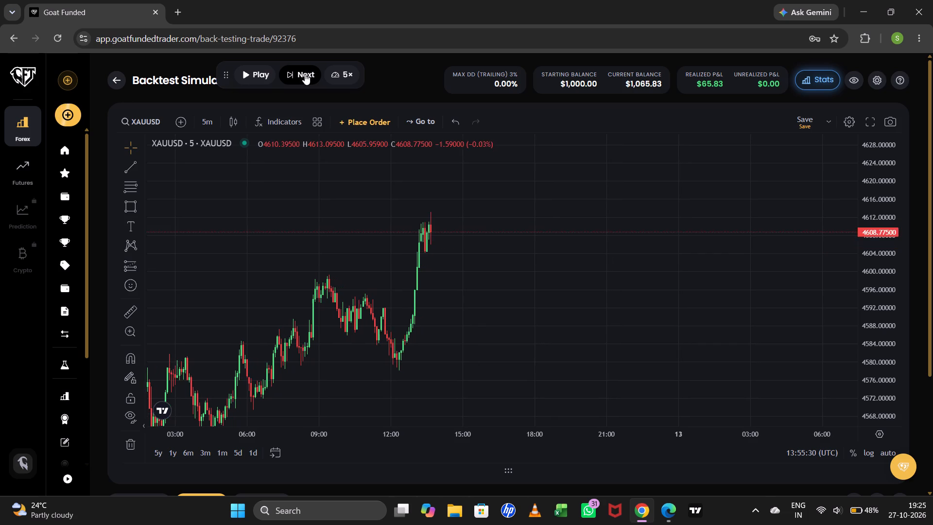
triple_click(305, 74)
left_click(305, 74)
left_click_drag(561, 208, 543, 260)
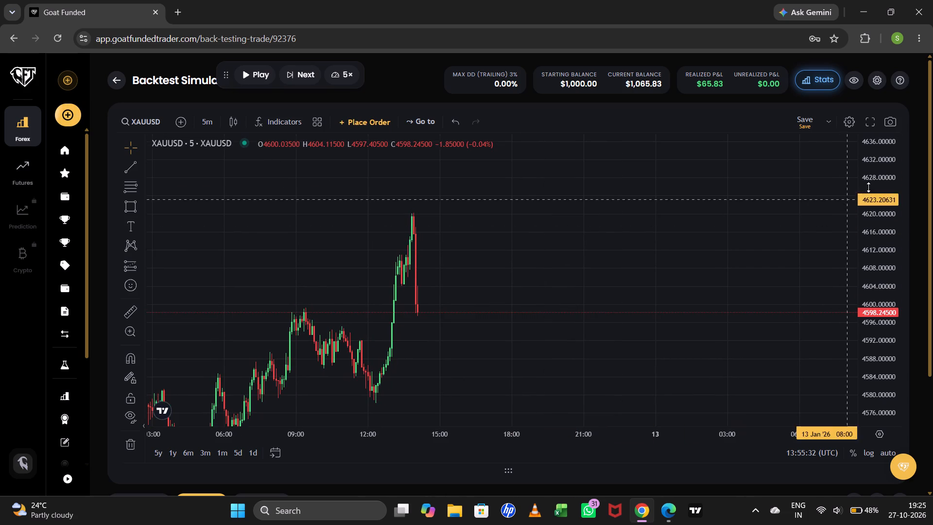
left_click_drag(884, 196, 890, 237)
triple_click(301, 73)
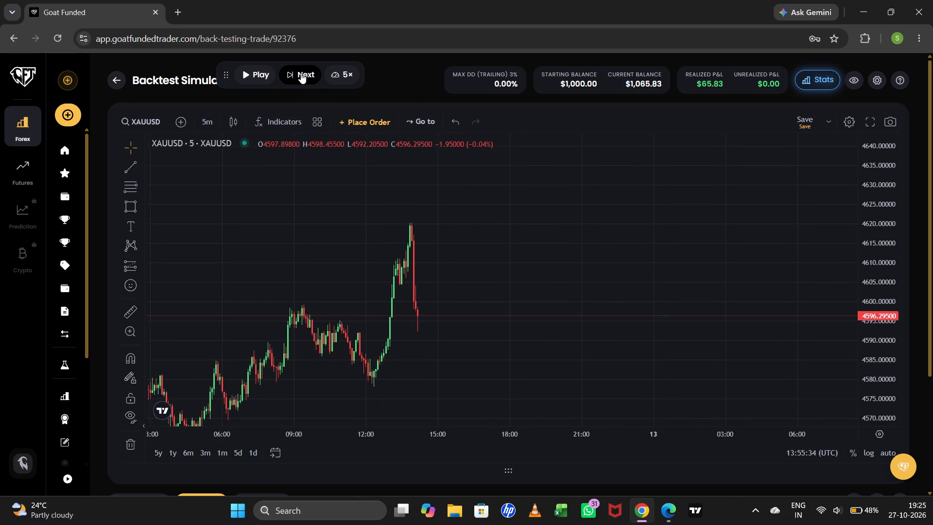
left_click(301, 73)
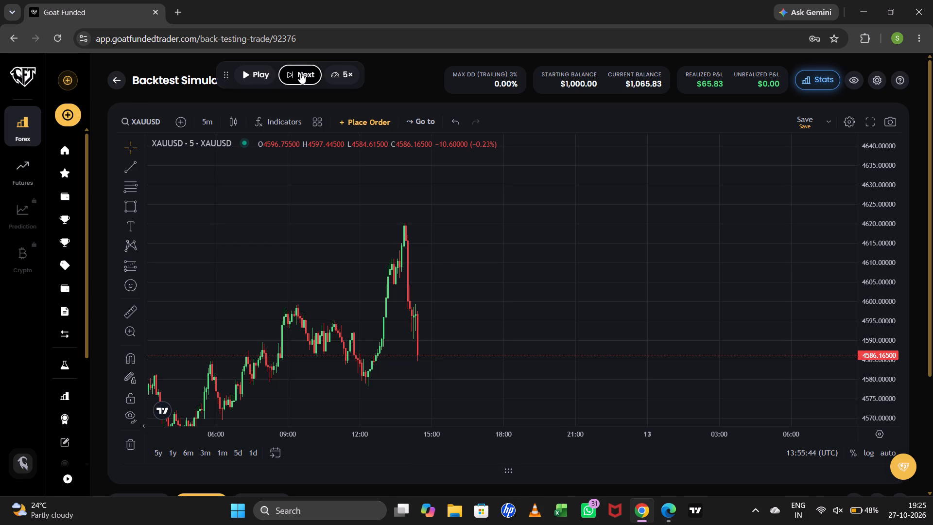
Advance the replay candle by candle to about 15:25 on 12 January.
left_click(391, 73)
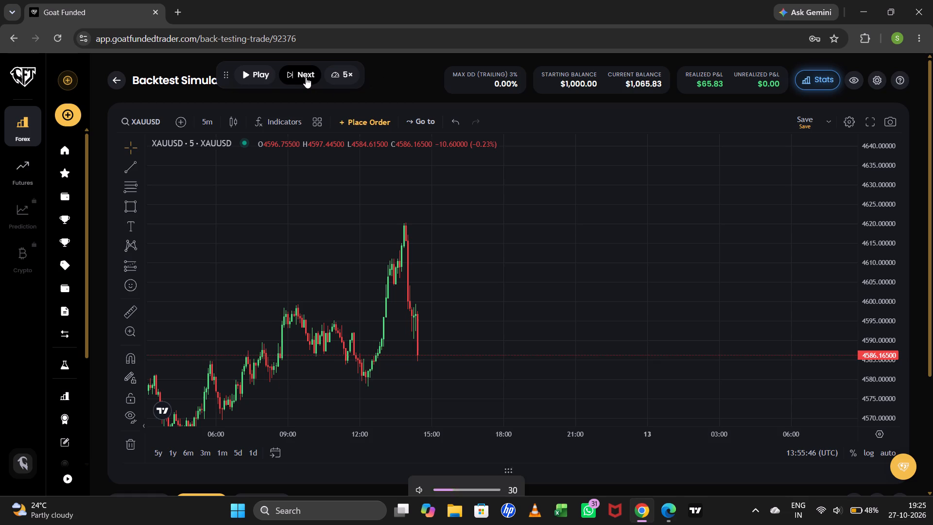
triple_click(305, 76)
triple_click(305, 76)
left_click_drag(881, 166, 870, 207)
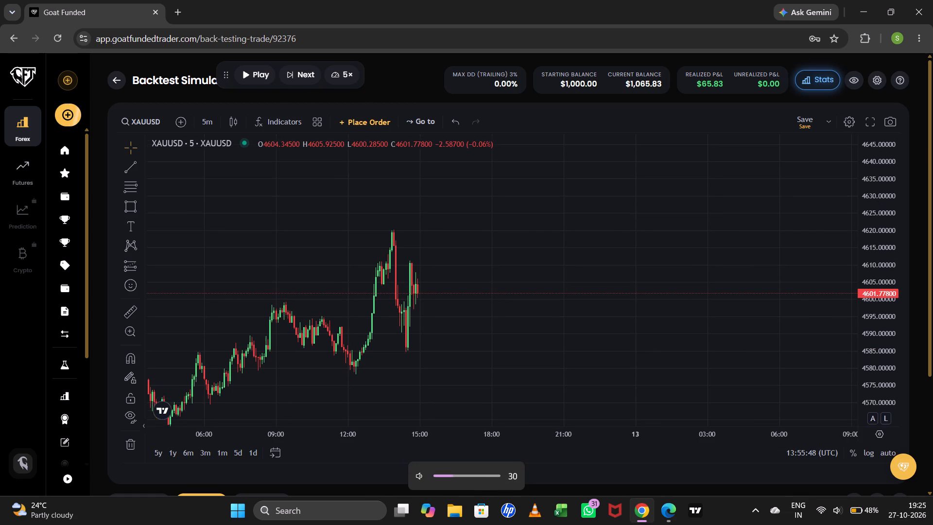
left_click_drag(700, 229, 672, 234)
triple_click(304, 69)
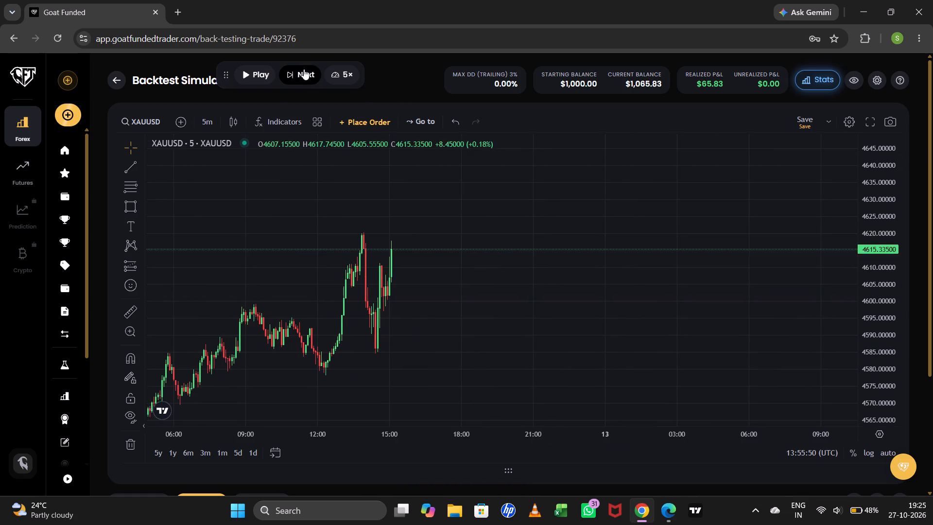
triple_click(304, 69)
Advance the replay candle by candle to about 17:10 on 12 January.
left_click_drag(882, 180, 880, 199)
left_click_drag(750, 233, 747, 213)
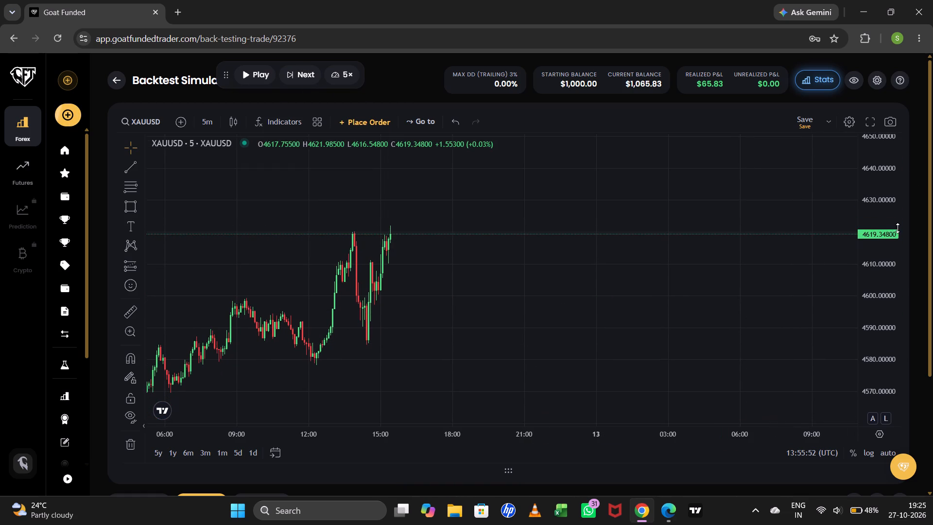
left_click_drag(883, 240, 876, 192)
left_click_drag(620, 219, 611, 242)
triple_click(302, 76)
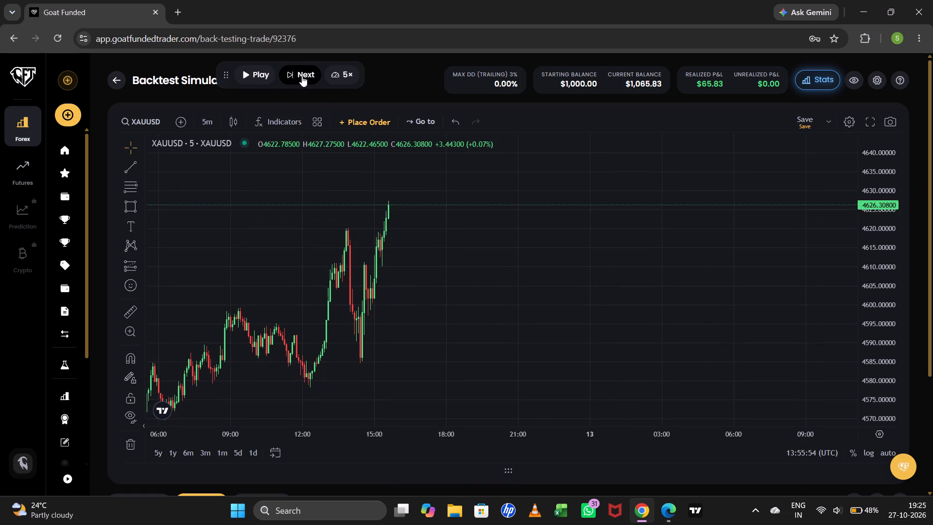
triple_click(302, 76)
triple_click(302, 76)
double_click(302, 76)
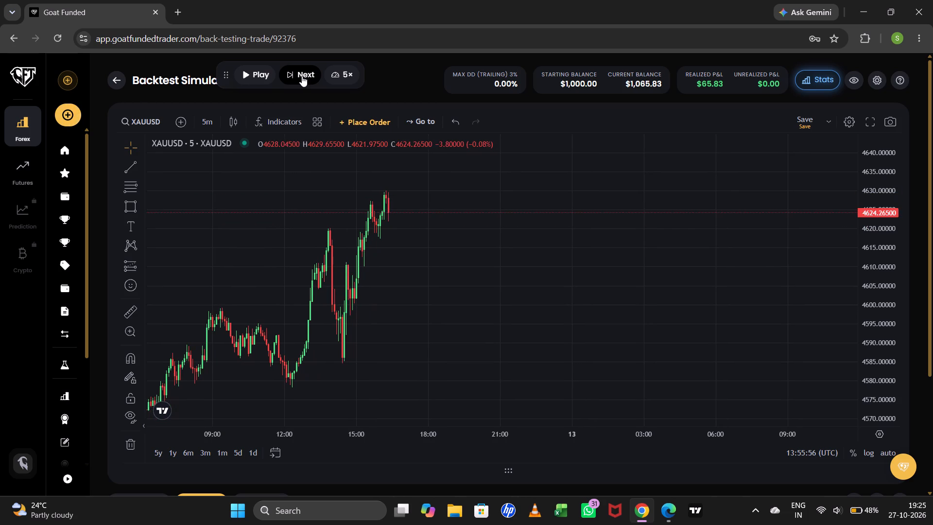
triple_click(302, 76)
triple_click(302, 76)
triple_click(302, 76)
triple_click(302, 76)
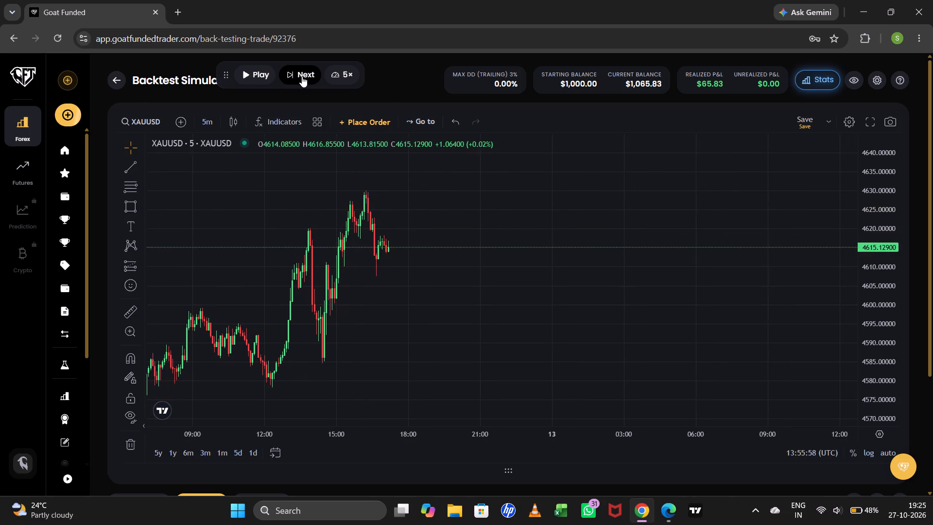
Advance the replay candle by candle to about 19:50 on 12 January.
triple_click(302, 76)
triple_click(302, 76)
triple_click(302, 76)
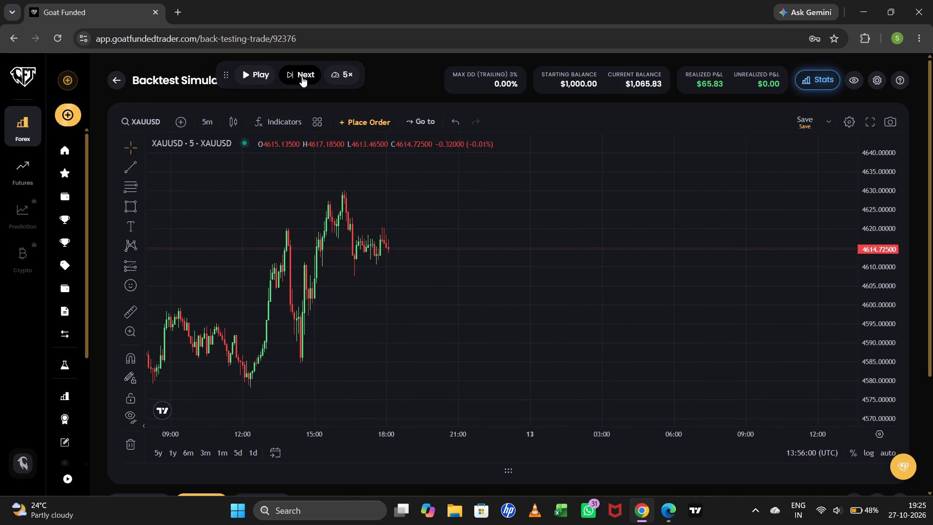
triple_click(302, 76)
triple_click(302, 76)
triple_click(302, 76)
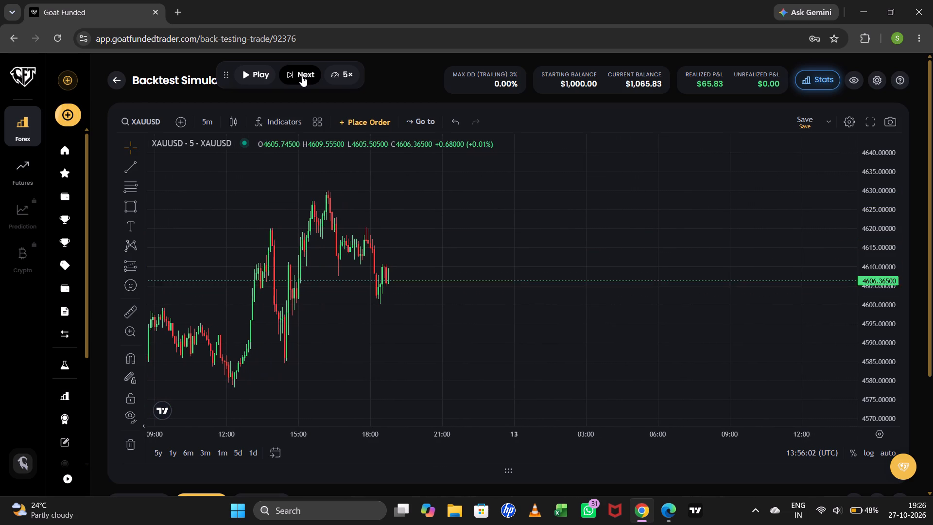
triple_click(302, 76)
triple_click(302, 76)
triple_click(302, 76)
double_click(302, 75)
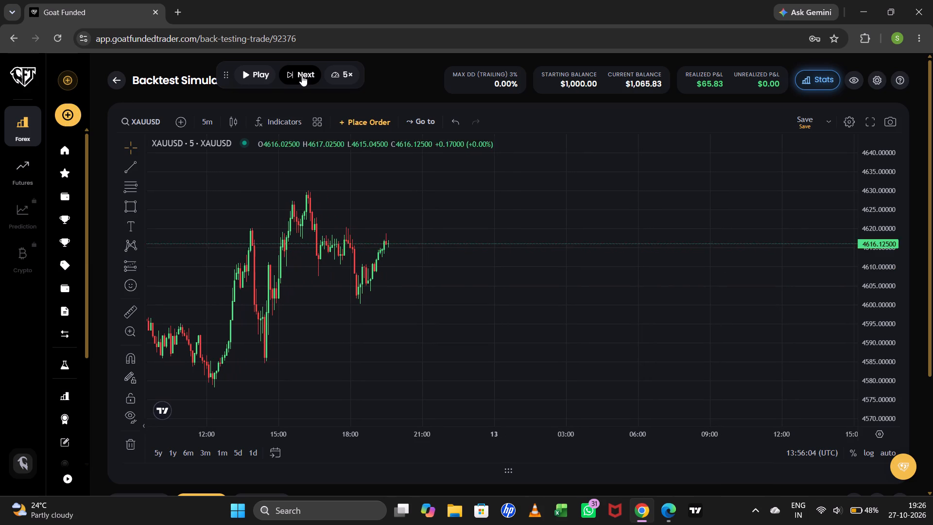
left_click_drag(302, 75, 307, 78)
Advance the replay candle by candle to about 21:10 on 12 January.
left_click_drag(658, 295, 680, 322)
left_click_drag(889, 247, 888, 206)
left_click_drag(597, 209, 604, 226)
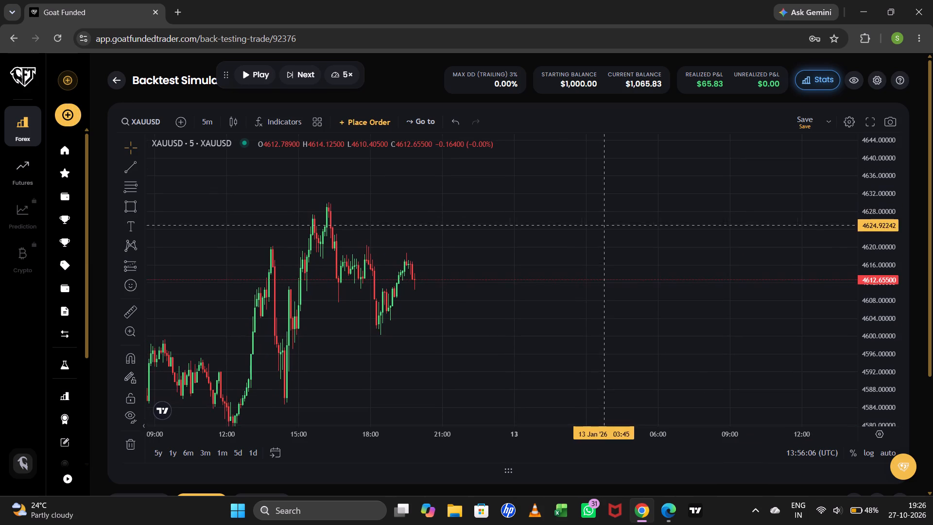
triple_click(300, 71)
triple_click(300, 71)
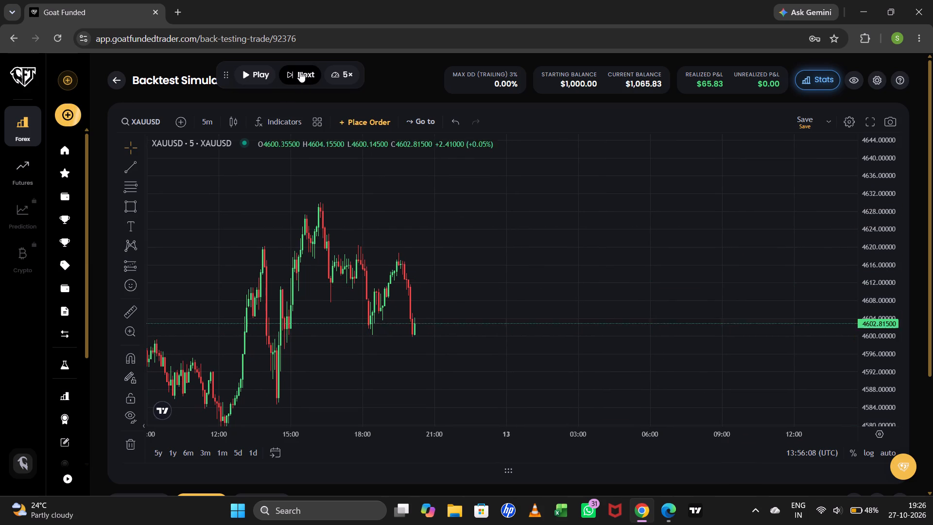
triple_click(300, 71)
triple_click(300, 71)
triple_click(300, 71)
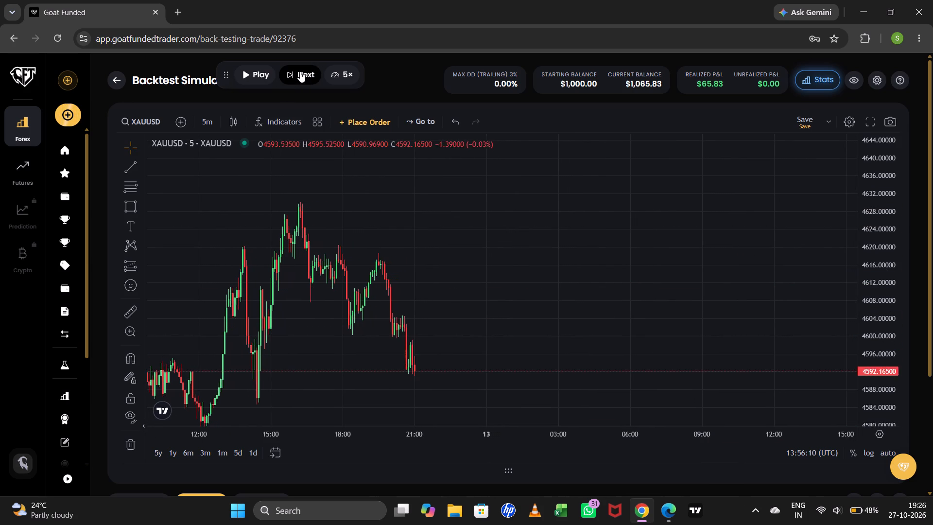
left_click(300, 71)
Draw a descending trend line from the 16:20 high near 4629.6 on 12 January to about 4588 at 03:35 on 13 January.
left_click(128, 166)
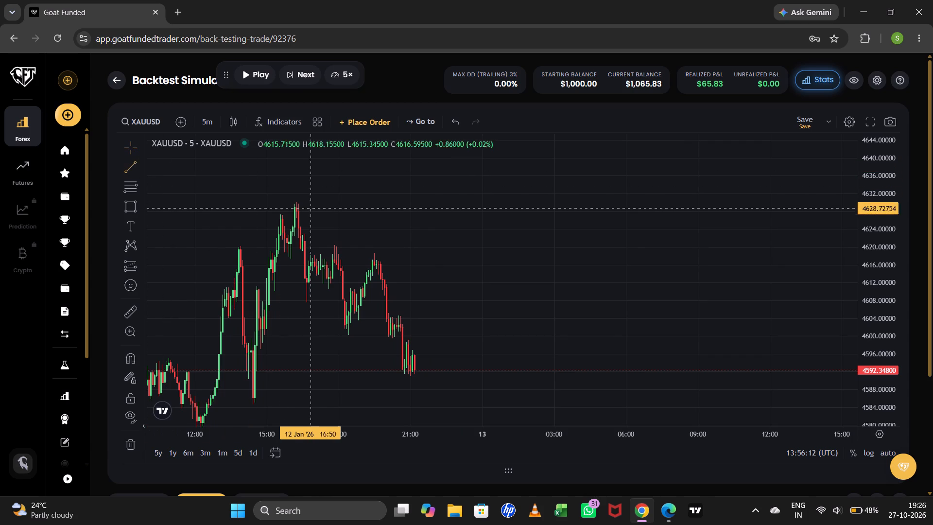
left_click(298, 205)
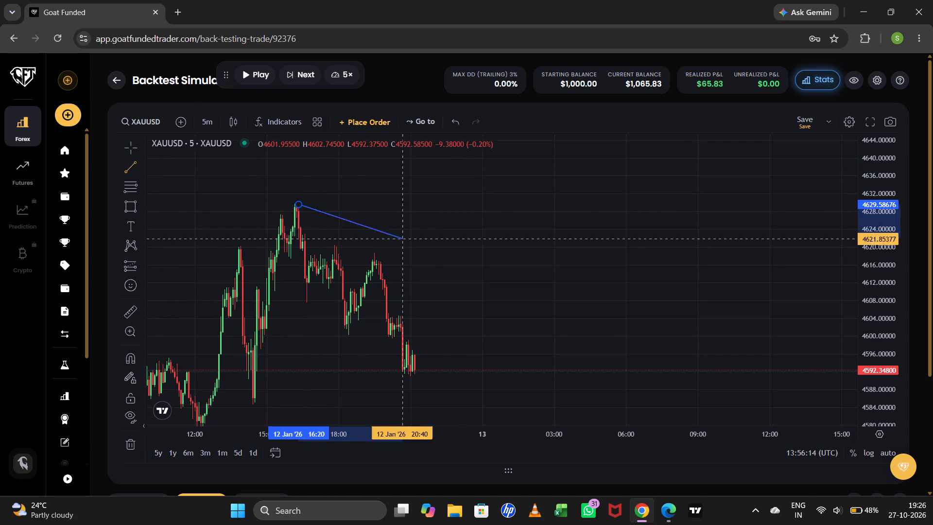
left_click(568, 390)
left_click(579, 334)
Advance the replay candle by candle below the trend line to about 23:10 on 12 January.
left_click_drag(583, 322, 569, 277)
left_click_drag(876, 242, 883, 192)
left_click_drag(723, 245, 715, 246)
triple_click(306, 73)
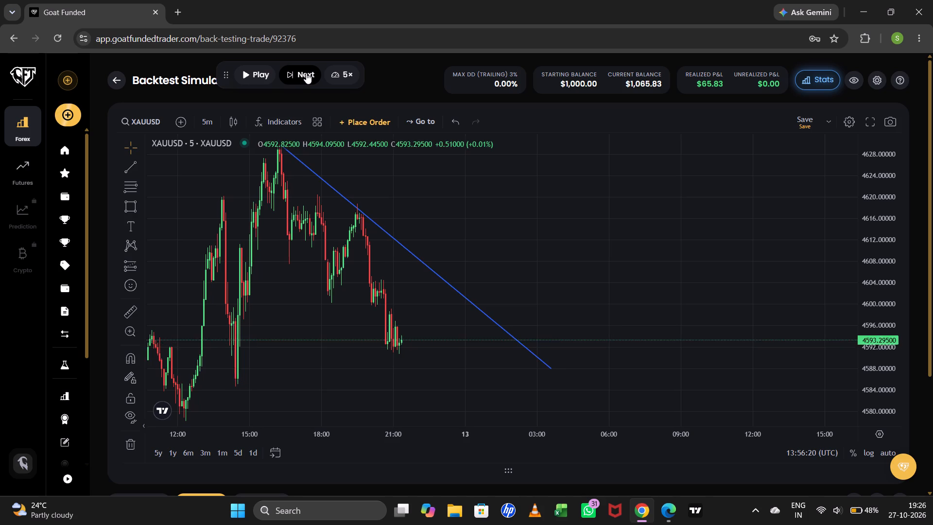
triple_click(306, 73)
triple_click(306, 73)
triple_click(306, 73)
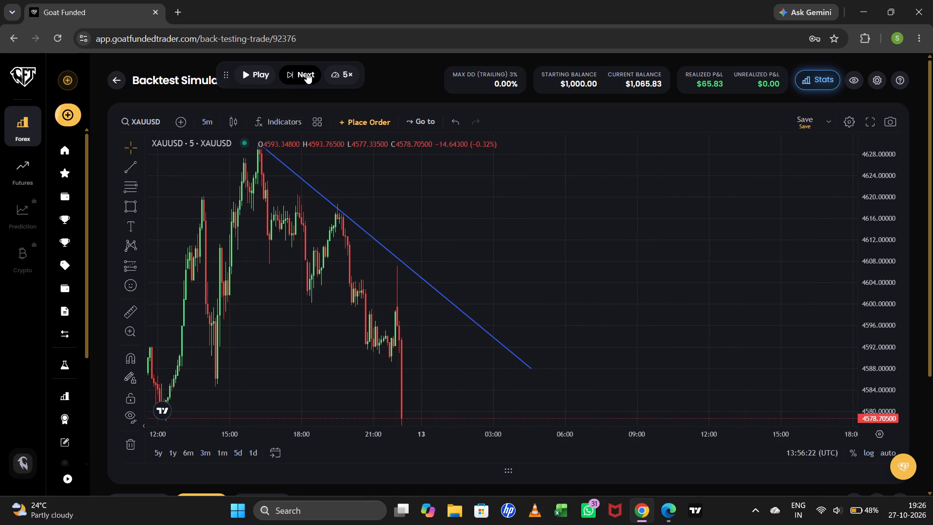
Advance the replay candle by candle below the trend line to about 01:35 on 13 January.
left_click_drag(885, 201, 852, 284)
left_click_drag(713, 289, 618, 276)
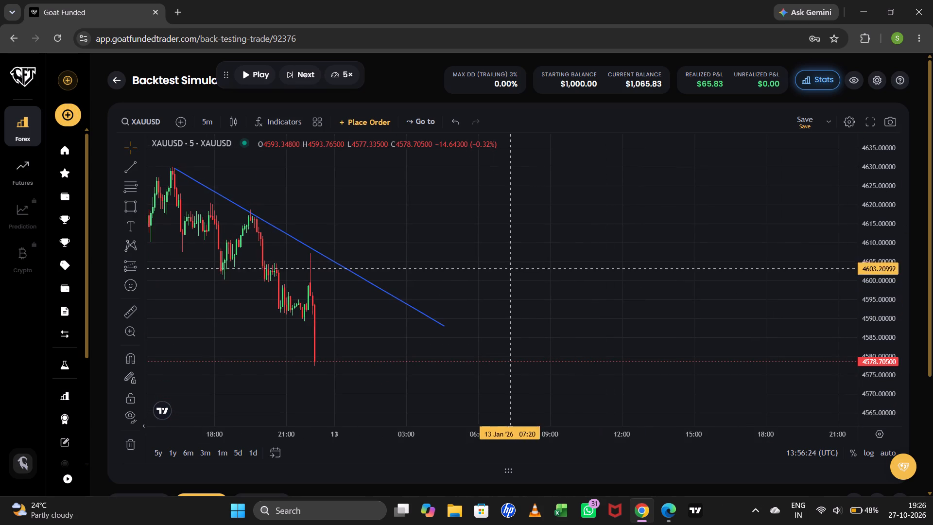
scroll(612, 286, "down", 2)
left_click_drag(673, 274, 670, 279)
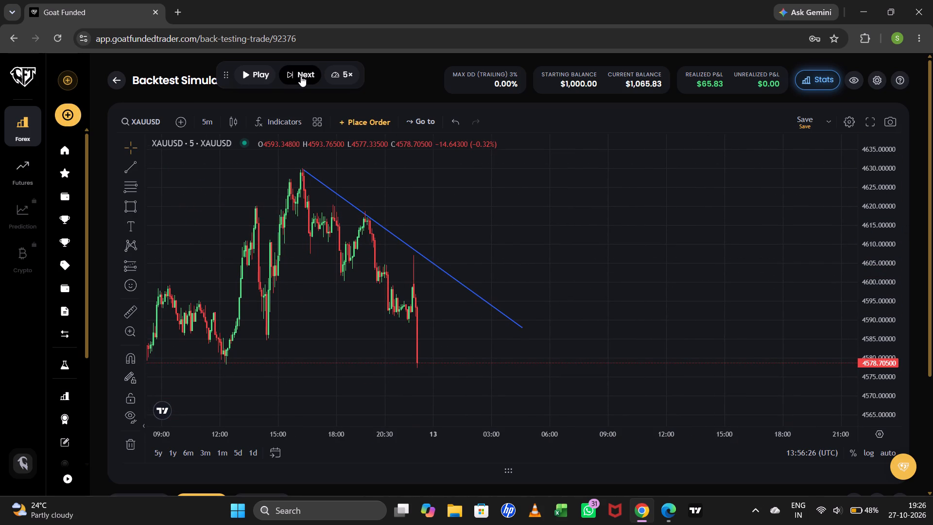
triple_click(301, 76)
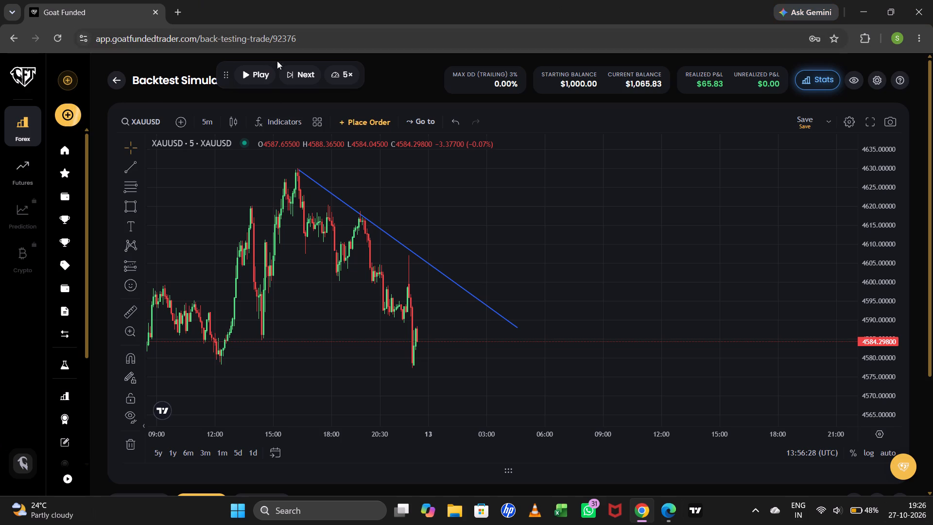
triple_click(300, 75)
triple_click(300, 75)
triple_click(299, 76)
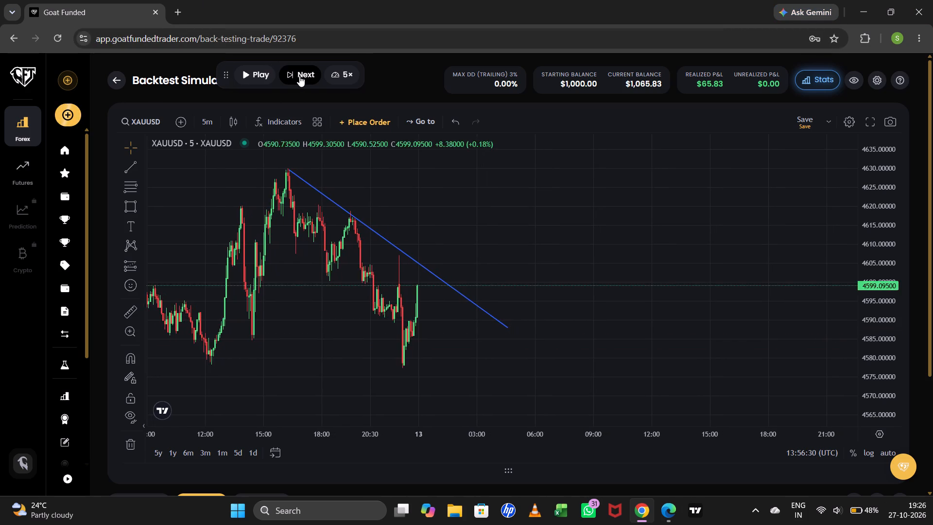
triple_click(299, 77)
triple_click(299, 77)
triple_click(299, 77)
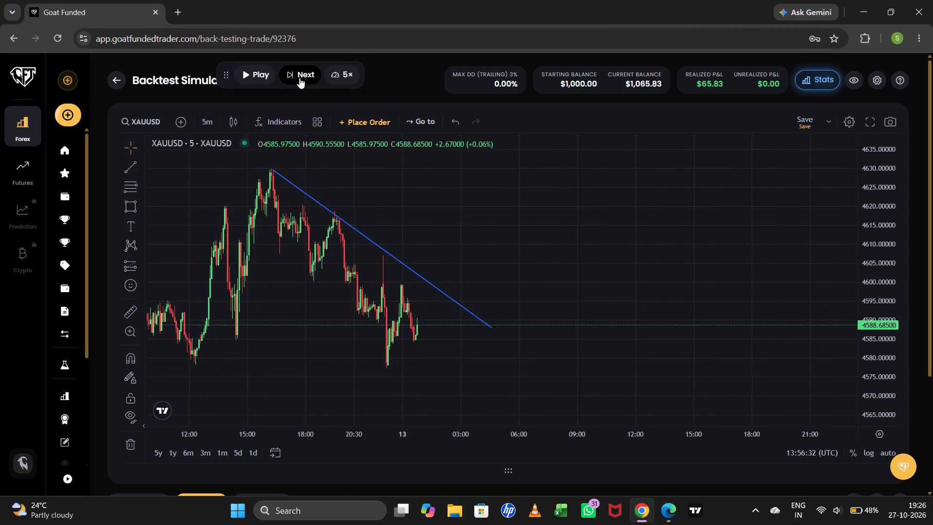
triple_click(299, 78)
triple_click(297, 77)
triple_click(297, 78)
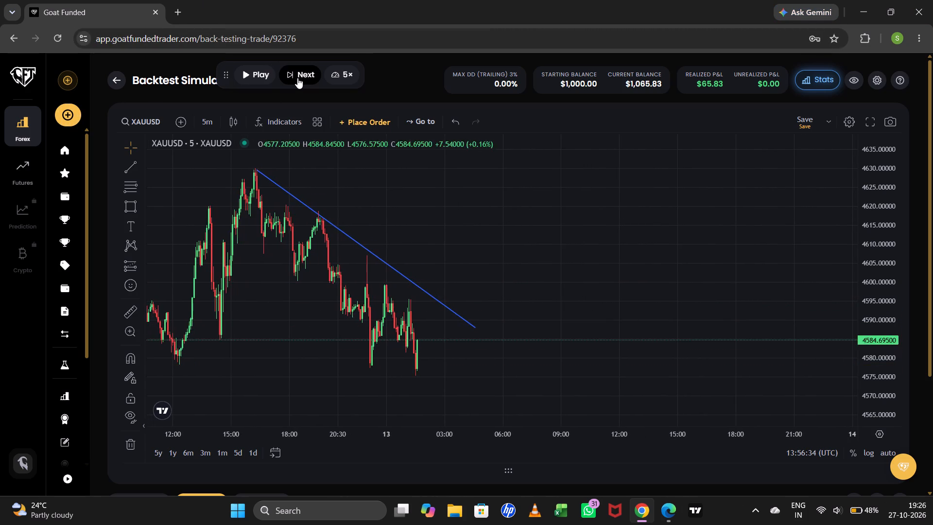
Advance the replay candle by candle below the trend line to about 02:25 on 13 January.
triple_click(297, 78)
triple_click(297, 77)
triple_click(298, 78)
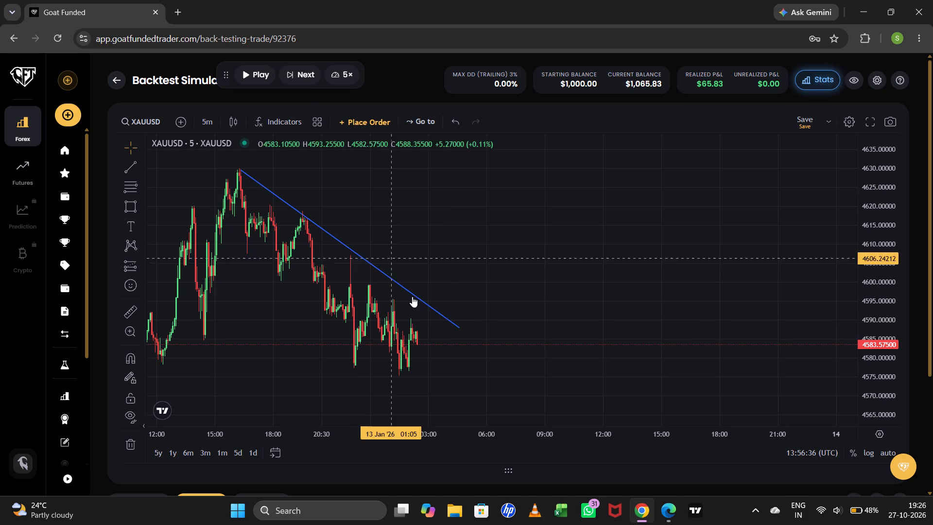
Extend the descending trend line's lower end to about 4571 at 10:25 on 13 January.
left_click_drag(460, 328, 572, 392)
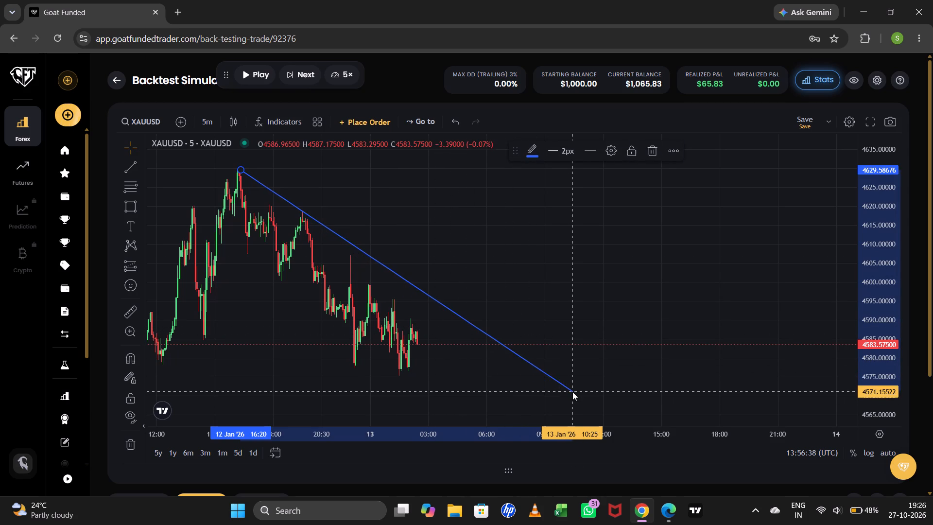
left_click_drag(572, 392, 573, 391)
left_click(556, 305)
left_click_drag(539, 273, 531, 268)
Advance the replay candle by candle through the trend line to about 04:25 on 13 January.
triple_click(304, 70)
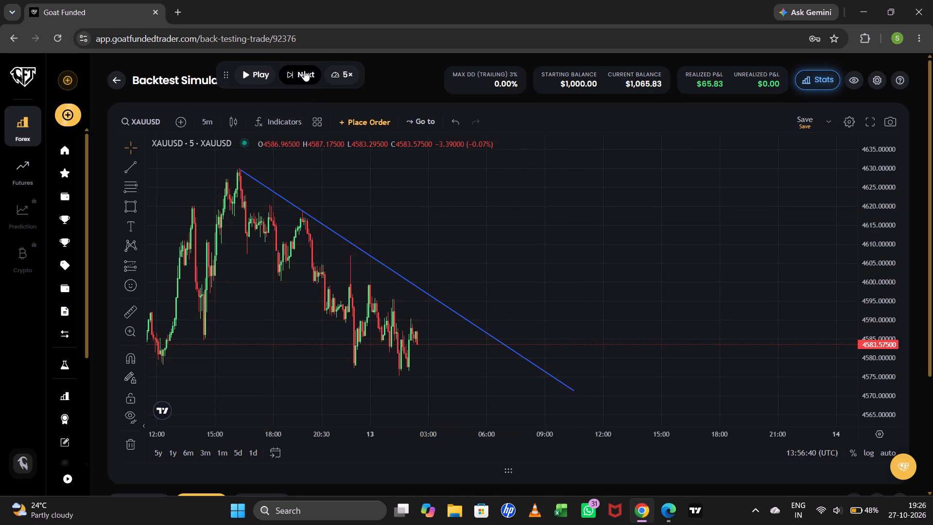
triple_click(304, 70)
triple_click(304, 70)
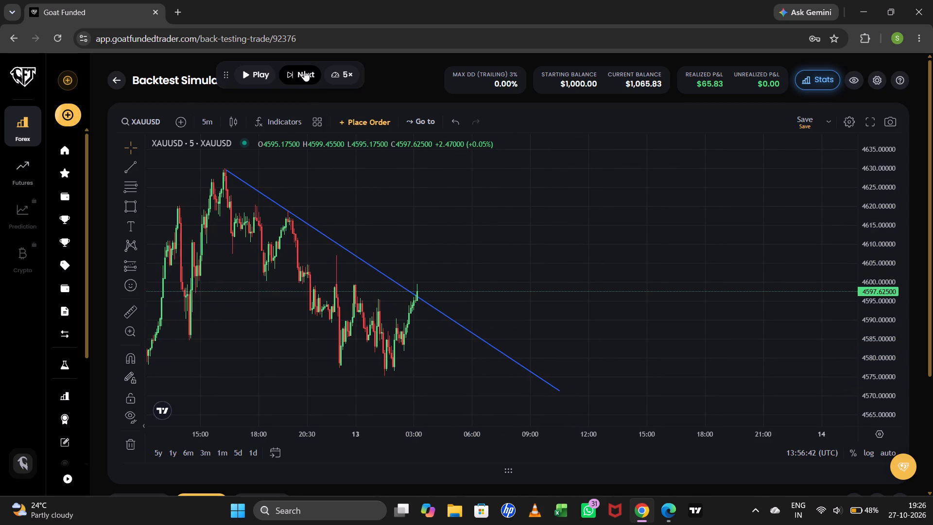
left_click(304, 70)
left_click(304, 70)
left_click(304, 70)
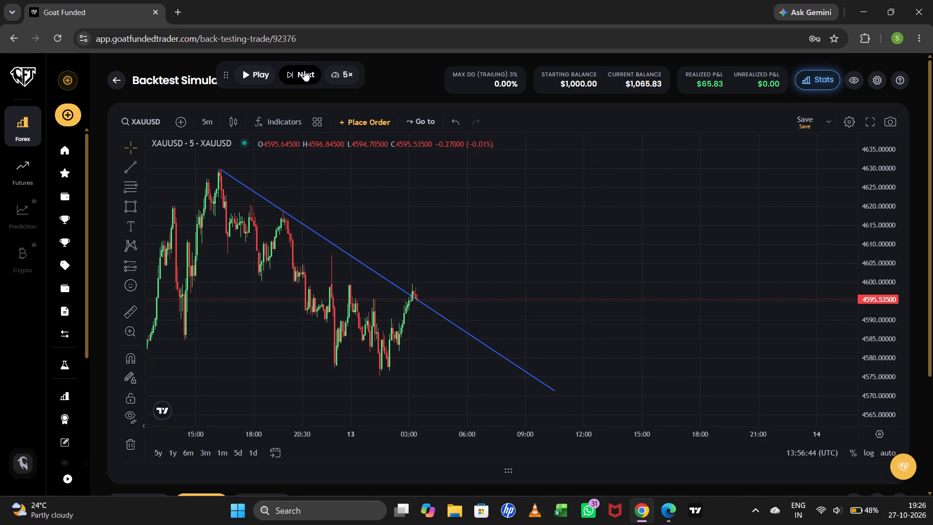
left_click(304, 70)
double_click(304, 70)
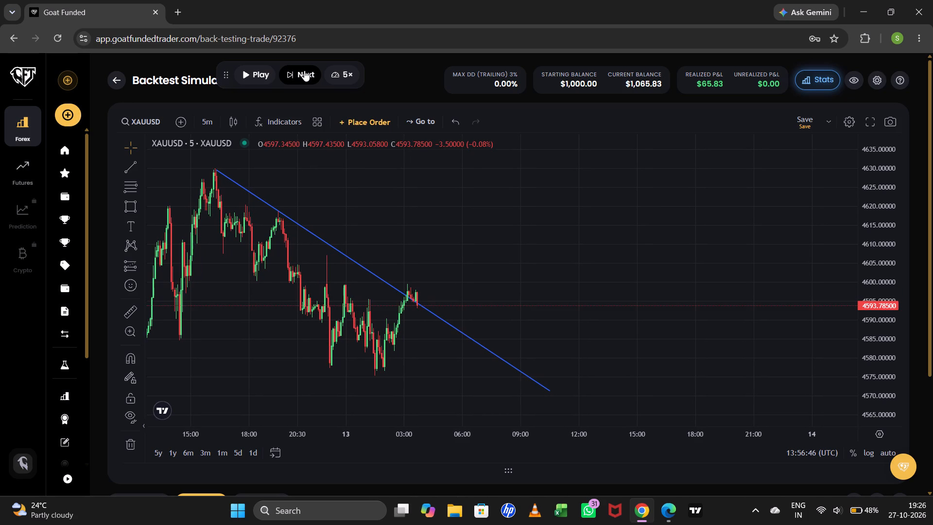
left_click(304, 70)
triple_click(304, 70)
triple_click(304, 70)
double_click(304, 70)
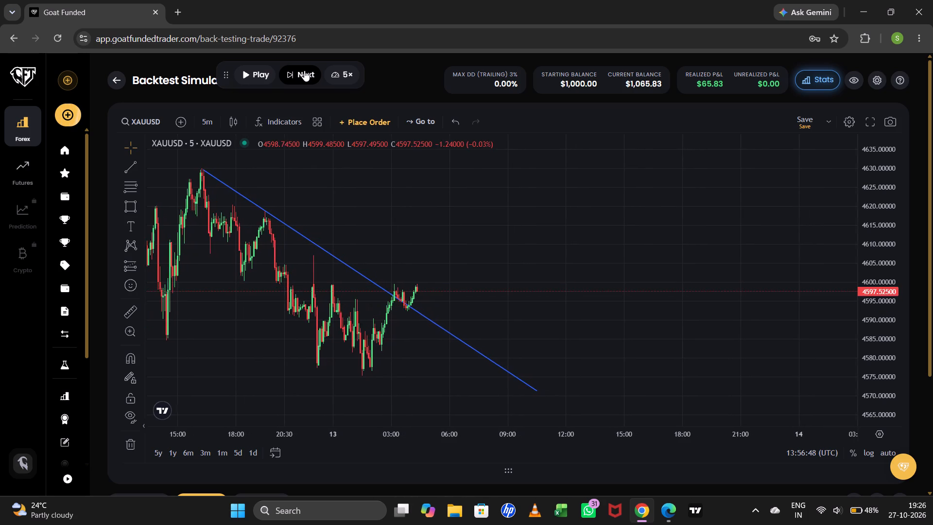
Examine the latest candles around the descending trend line up close.
left_click_drag(469, 258, 464, 256)
scroll(469, 264, "up", 3)
left_click_drag(465, 265, 475, 268)
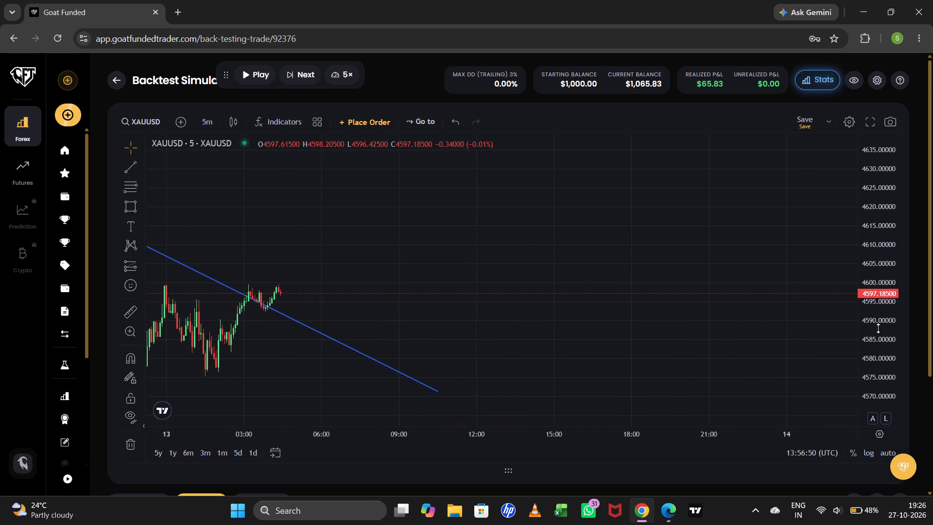
left_click_drag(881, 324, 866, 167)
left_click_drag(504, 259, 608, 237)
scroll(509, 254, "up", 1)
left_click_drag(431, 264, 474, 256)
left_click_drag(877, 210, 887, 227)
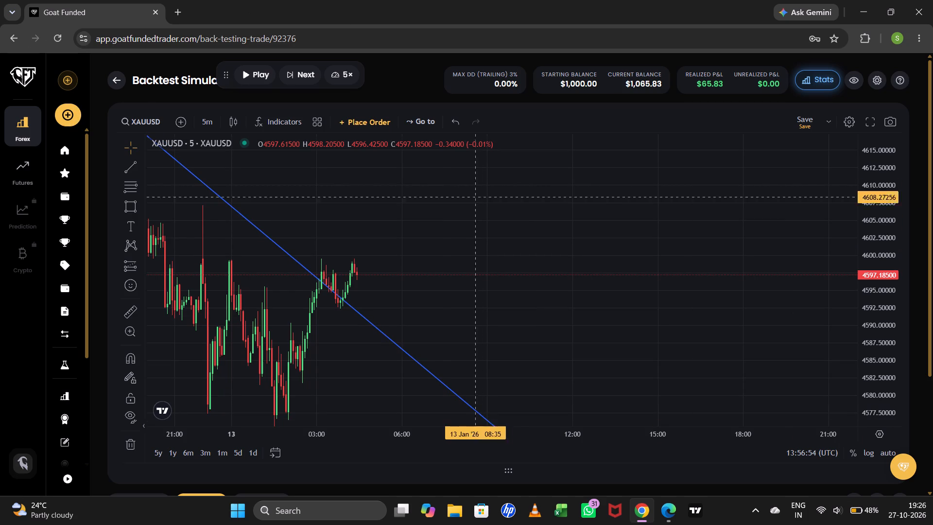
left_click(449, 234)
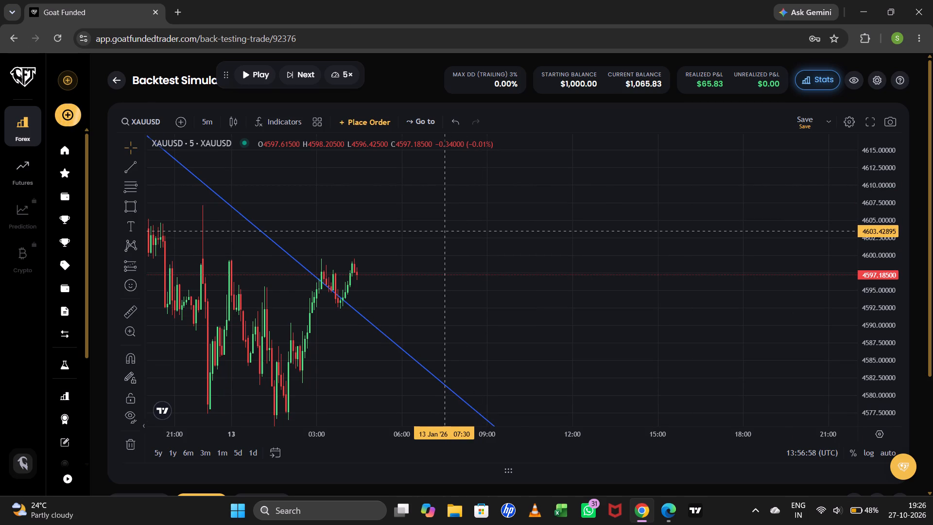
Advance the replay candle by candle to about 05:30 on 13 January.
left_click(303, 70)
left_click(303, 70)
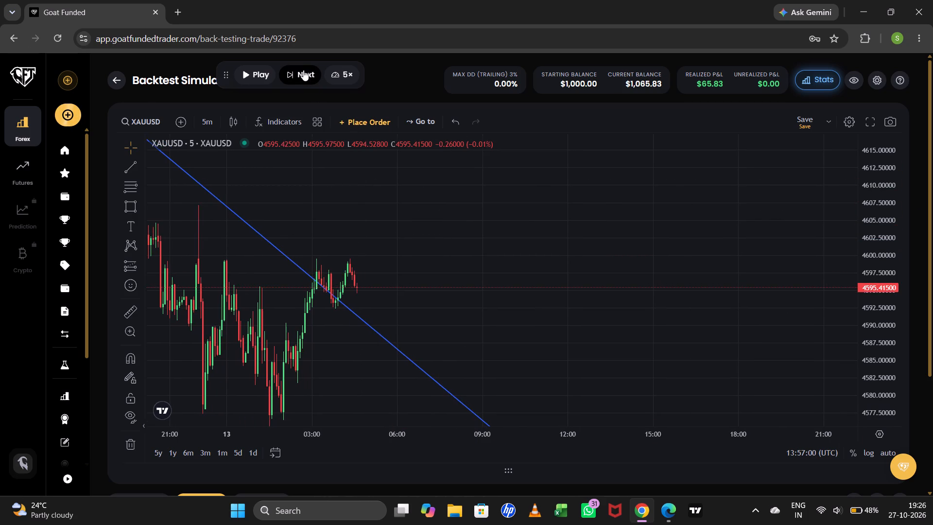
triple_click(303, 70)
triple_click(303, 70)
triple_click(303, 70)
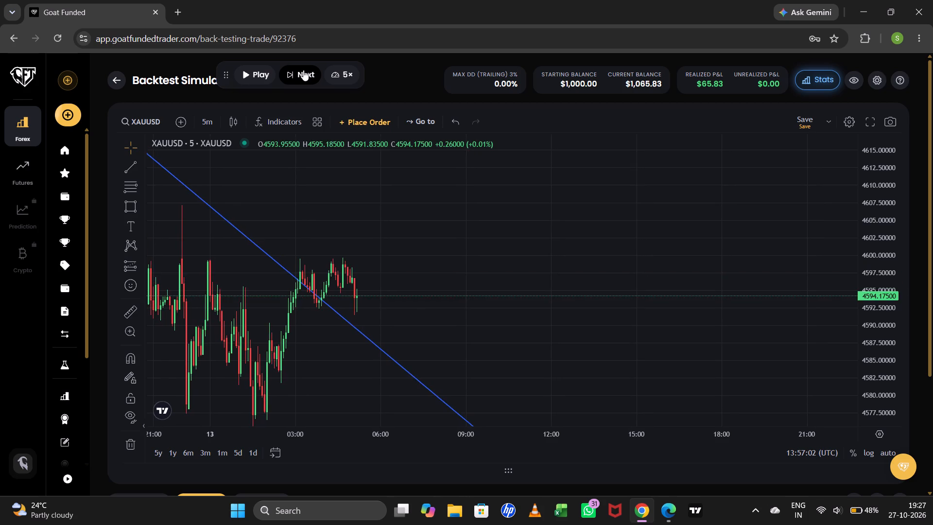
double_click(303, 70)
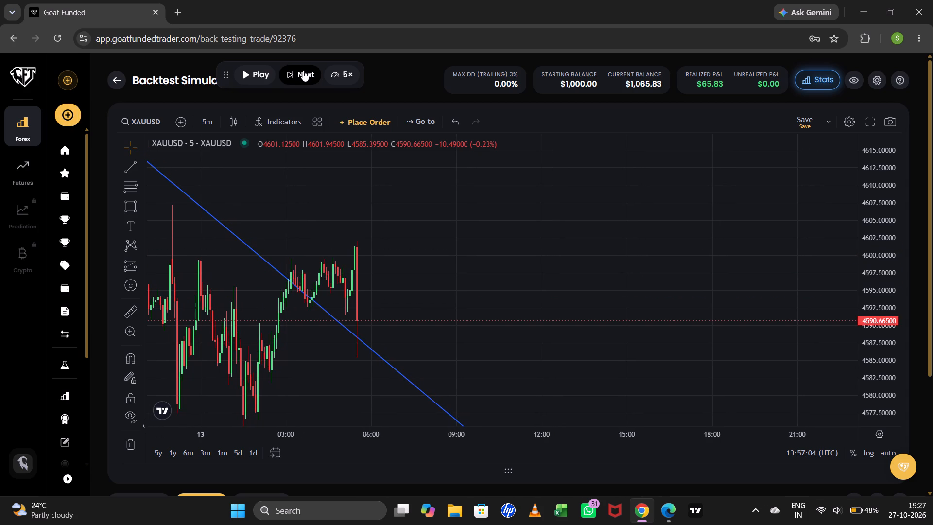
Delete the descending trend line from the chart.
left_click(128, 443)
Advance the replay candle by candle to about 06:55 on 13 January.
left_click_drag(634, 335, 621, 333)
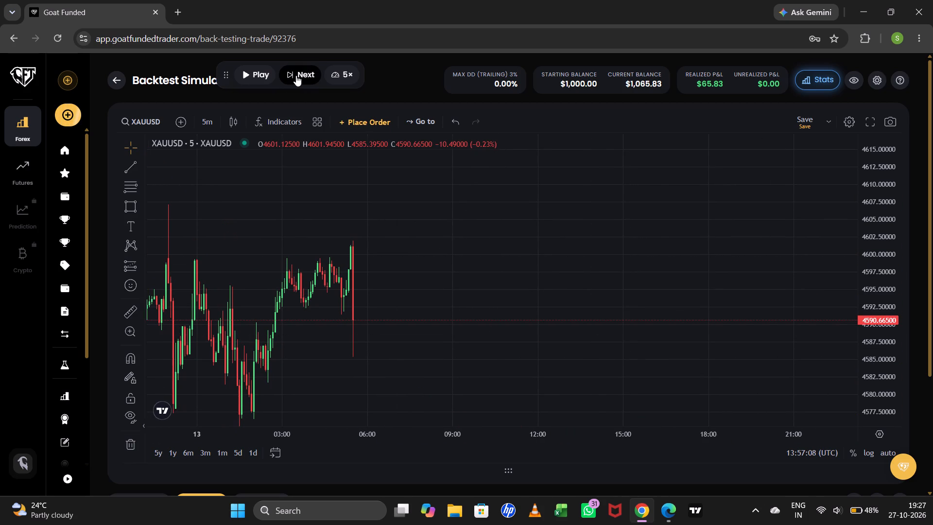
triple_click(296, 75)
triple_click(296, 75)
triple_click(296, 75)
triple_click(296, 75)
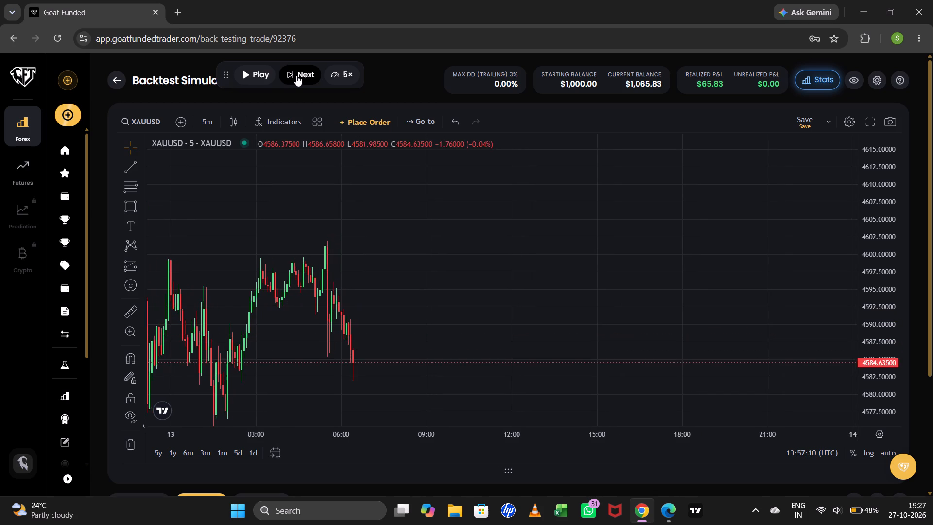
triple_click(296, 75)
left_click(297, 75)
left_click_drag(297, 75, 312, 82)
Advance the replay candle by candle to about 09:35 on 13 January.
left_click_drag(896, 200, 880, 258)
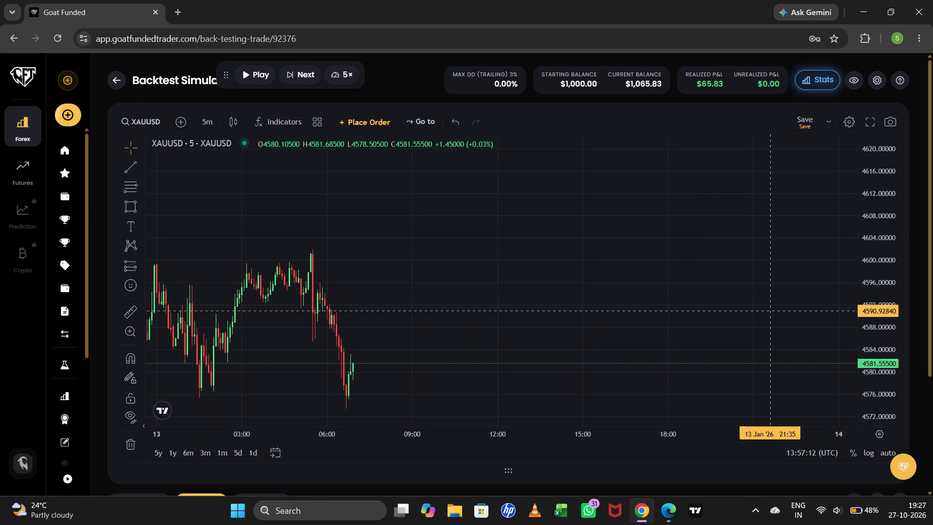
left_click_drag(710, 308, 679, 229)
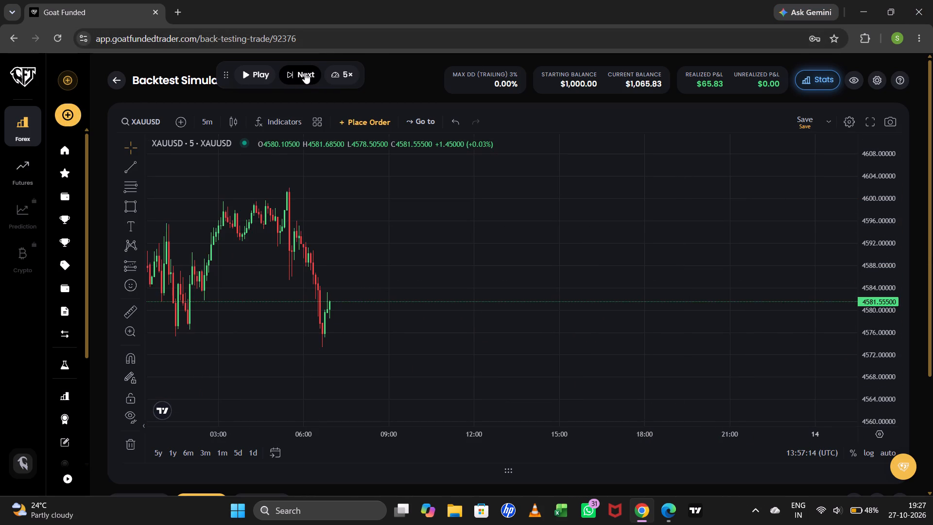
triple_click(305, 73)
triple_click(305, 73)
triple_click(305, 73)
triple_click(304, 74)
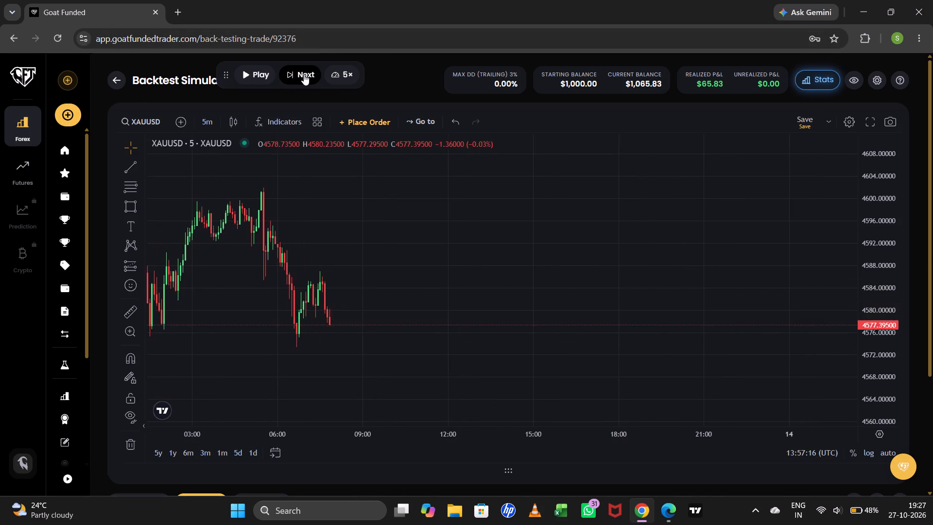
triple_click(304, 74)
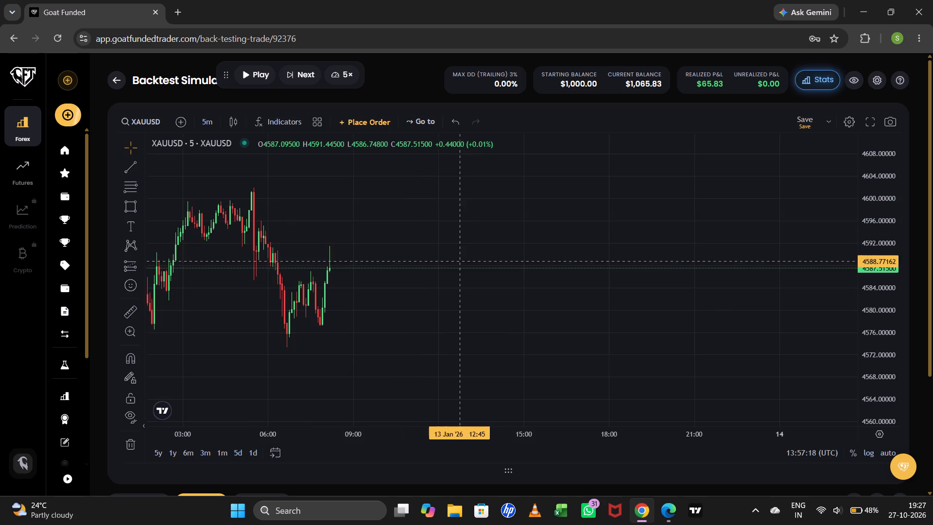
left_click_drag(457, 264, 498, 340)
triple_click(297, 75)
triple_click(297, 75)
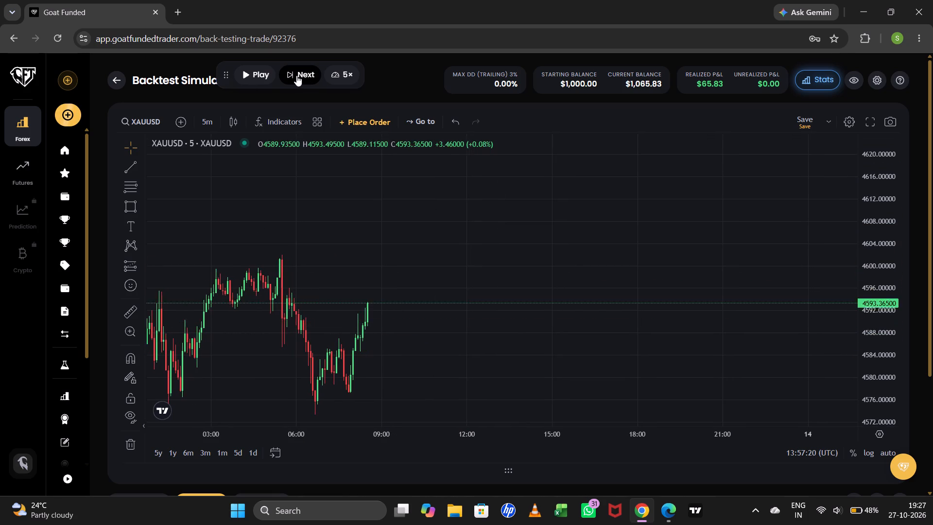
triple_click(296, 75)
triple_click(296, 80)
triple_click(296, 80)
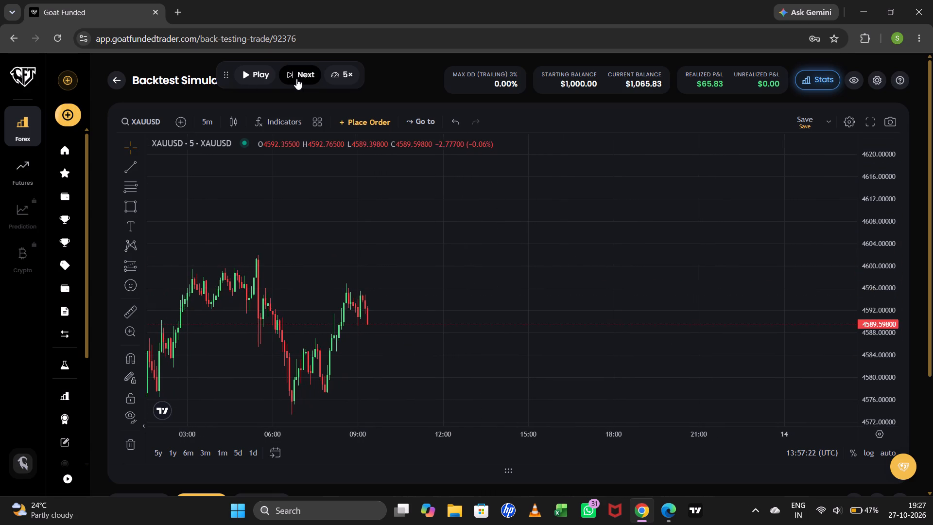
double_click(296, 79)
Advance the replay candle by candle to about 11:55 on 13 January.
left_click_drag(882, 190, 880, 229)
left_click_drag(643, 257, 637, 278)
left_click(298, 68)
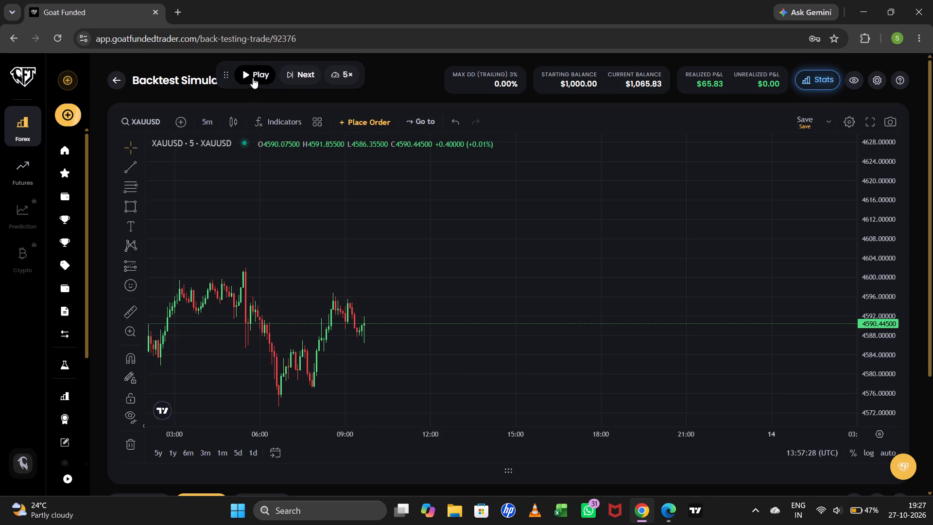
triple_click(300, 71)
triple_click(300, 71)
double_click(300, 73)
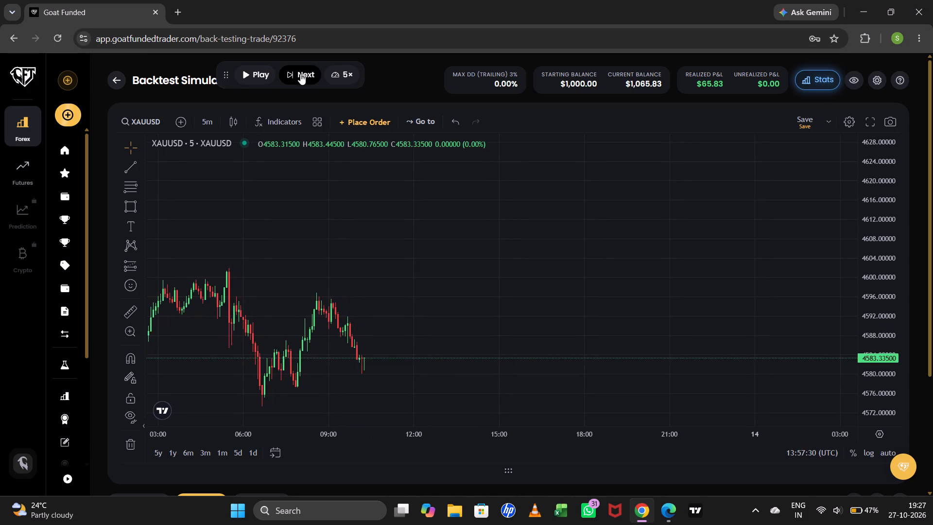
triple_click(300, 76)
triple_click(300, 78)
triple_click(300, 79)
triple_click(300, 80)
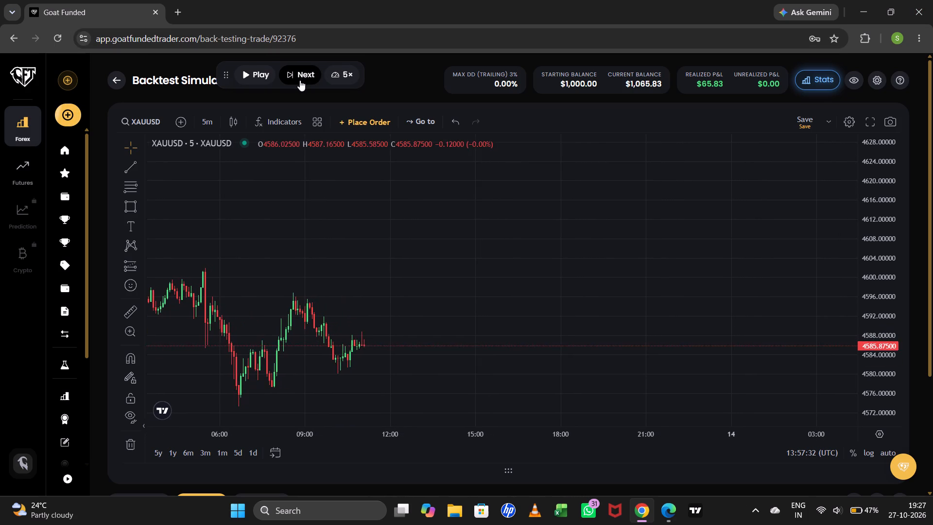
triple_click(300, 80)
triple_click(300, 80)
triple_click(300, 78)
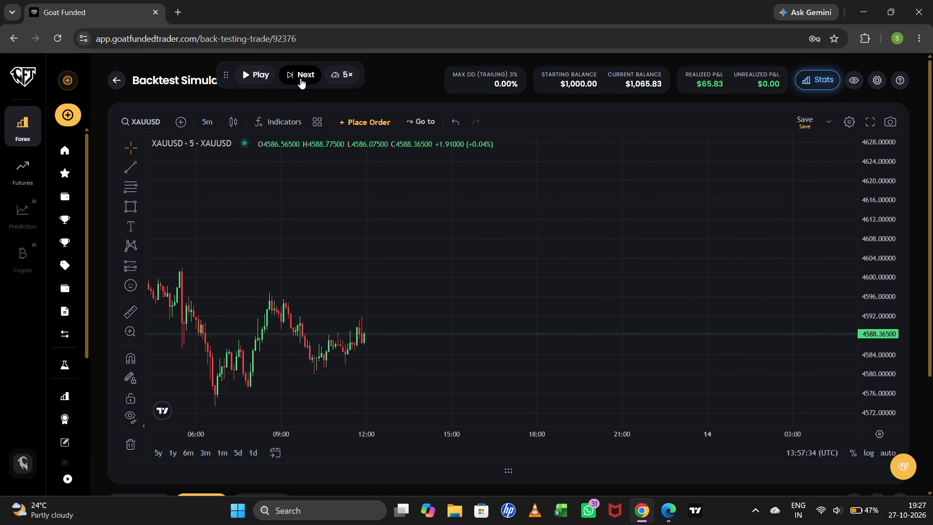
Advance the replay candle by candle to about 14:00 on 13 January.
triple_click(300, 78)
triple_click(300, 78)
double_click(300, 78)
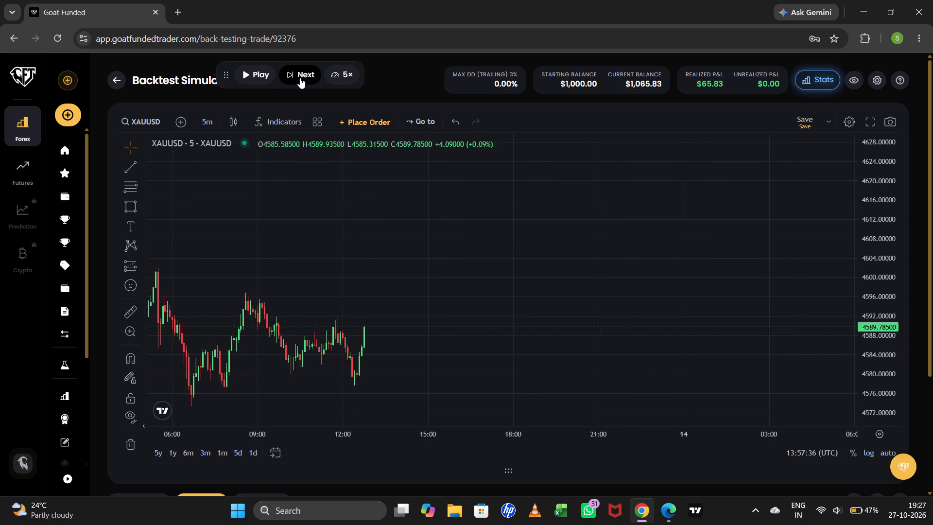
triple_click(300, 78)
triple_click(300, 78)
triple_click(300, 78)
triple_click(300, 78)
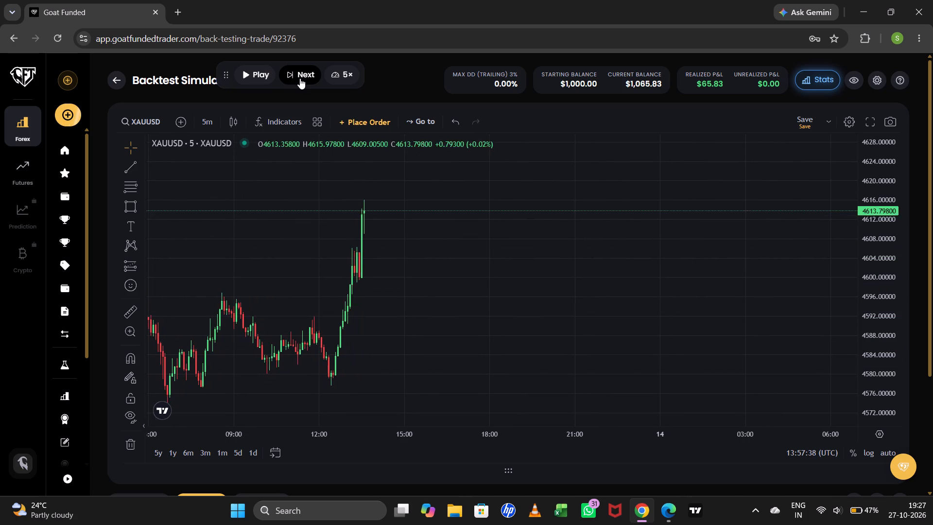
triple_click(300, 78)
Advance the replay candle by candle to about 15:25 on 13 January.
left_click_drag(879, 172, 882, 184)
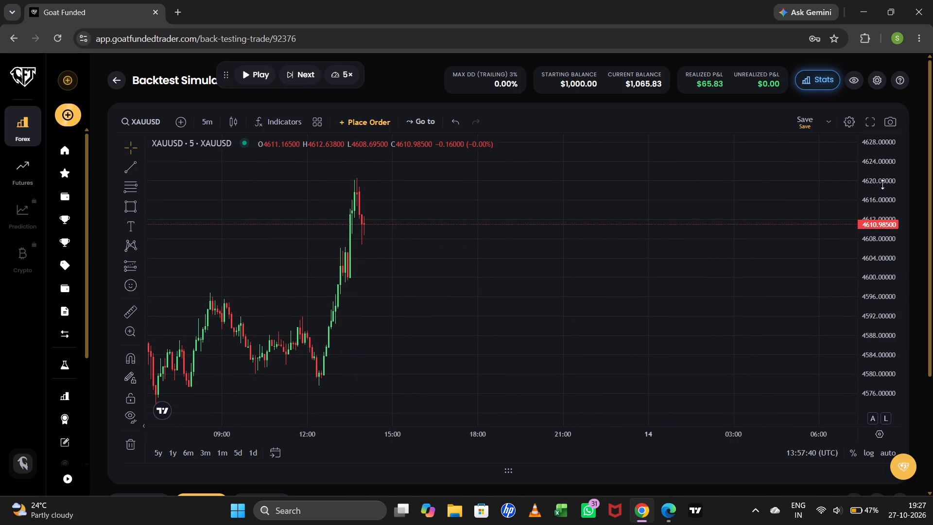
left_click_drag(882, 184, 875, 204)
left_click_drag(660, 233, 641, 255)
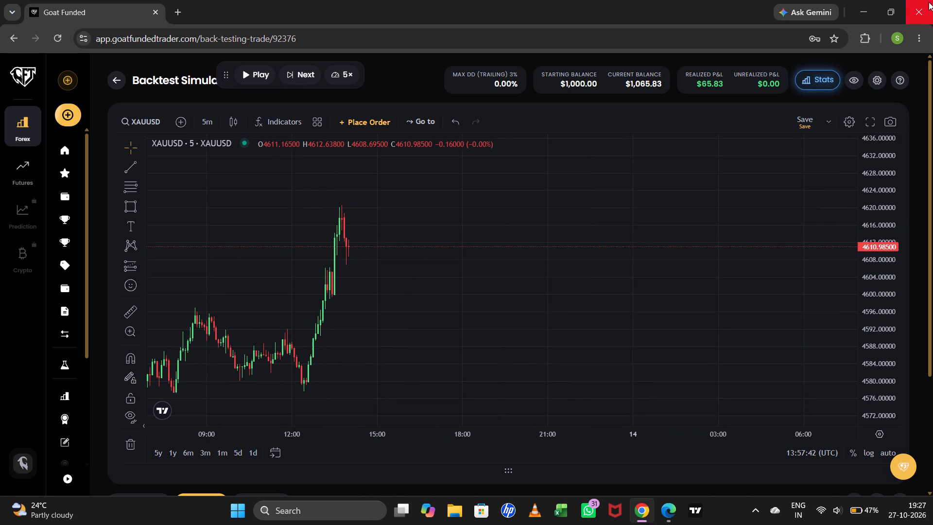
left_click(308, 73)
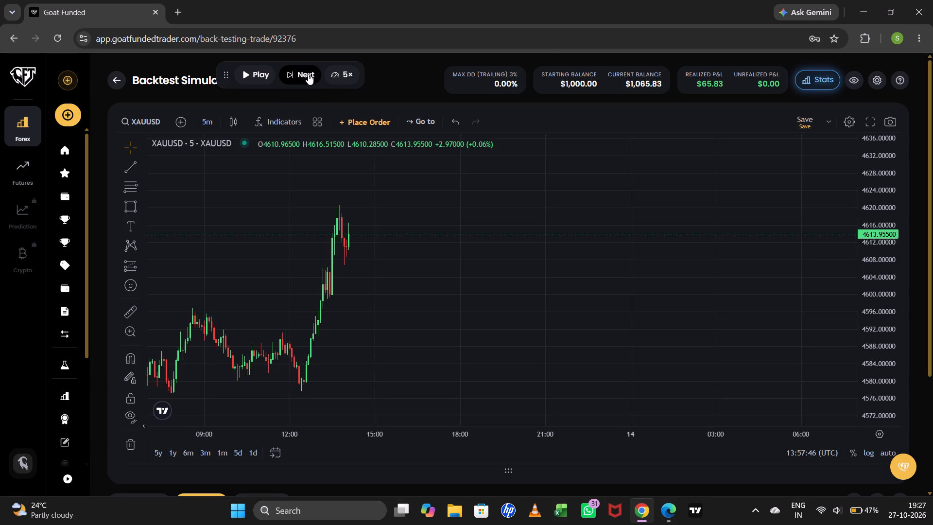
triple_click(292, 78)
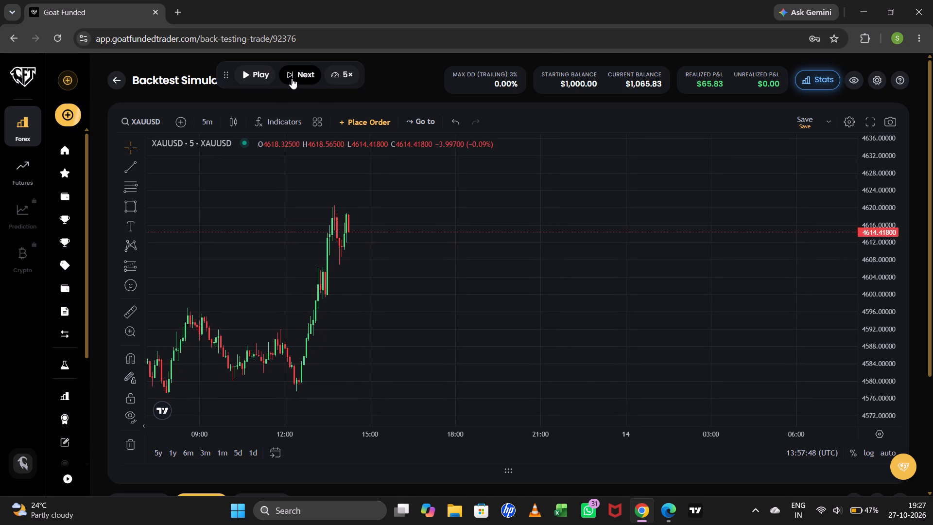
triple_click(292, 78)
triple_click(292, 78)
double_click(292, 78)
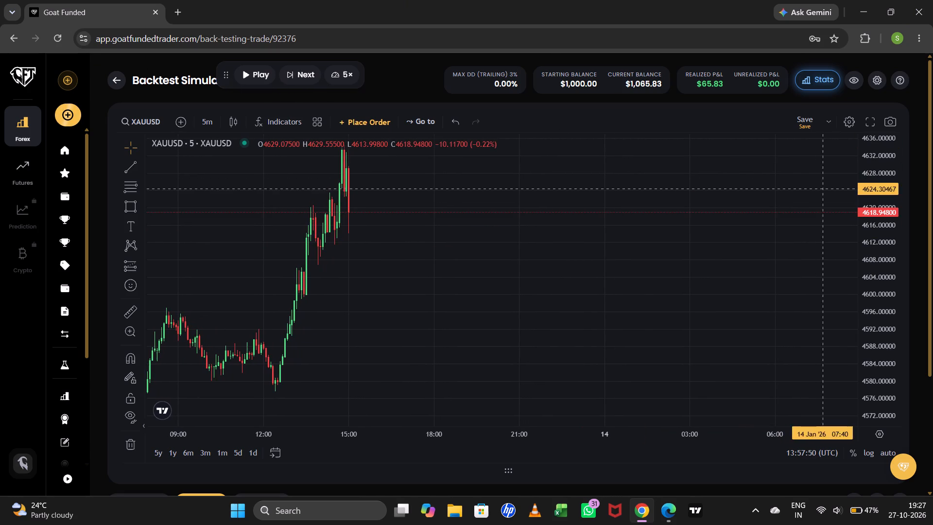
left_click_drag(885, 173, 877, 213)
left_click_drag(620, 214, 601, 269)
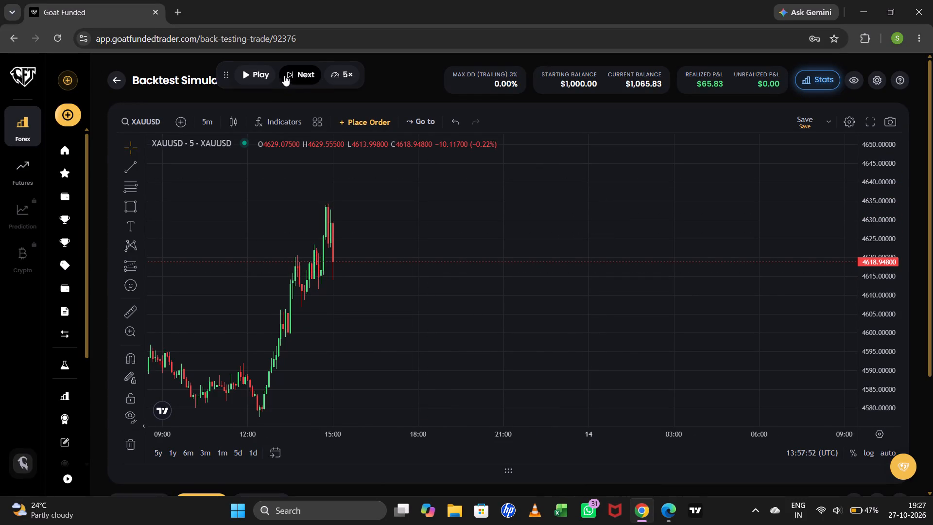
triple_click(287, 74)
double_click(287, 74)
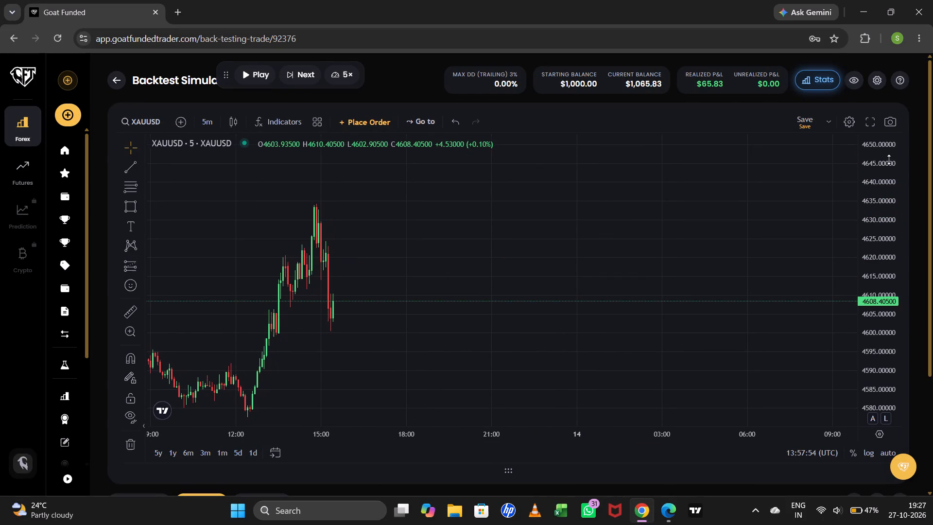
left_click_drag(887, 160, 880, 214)
left_click_drag(722, 259, 728, 246)
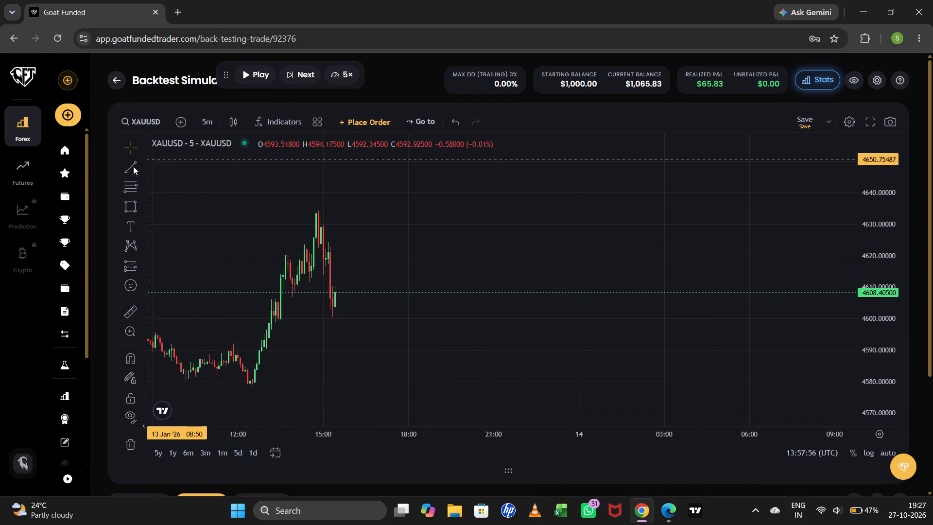
Switch to Microsoft Edge, play the WOH official video on YouTube, and return to the Chrome backtest.
left_click(670, 508)
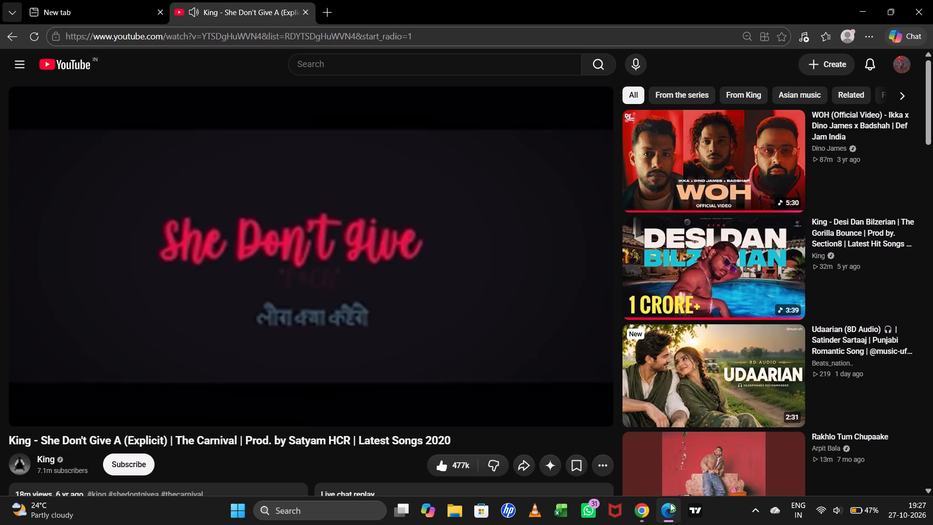
left_click(739, 175)
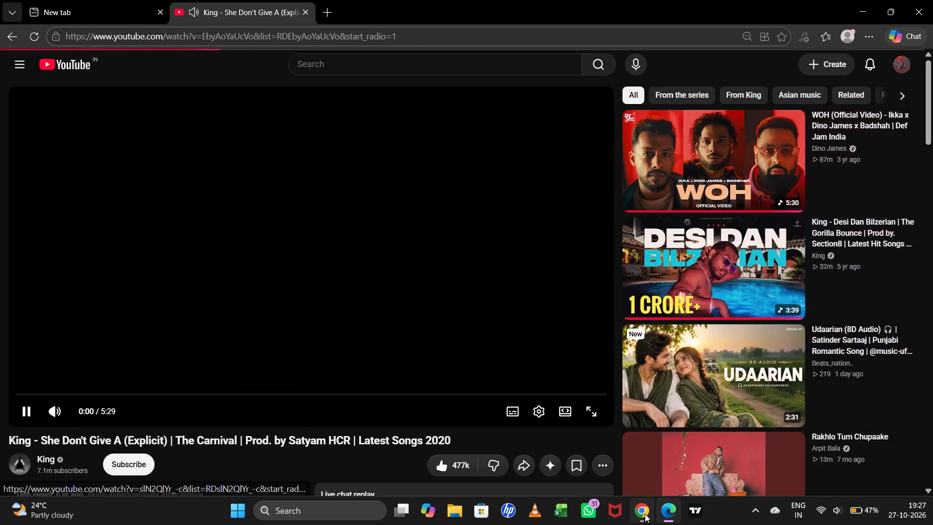
left_click(645, 514)
Advance the replay three candles to about 15:40 on 13 January.
scroll(514, 257, "down", 7)
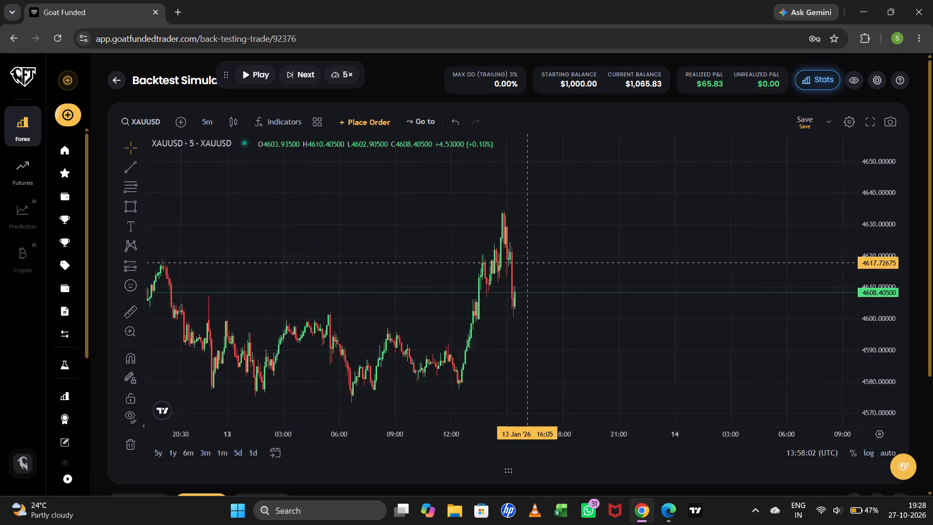
scroll(527, 250, "down", 19)
left_click_drag(878, 198, 836, 356)
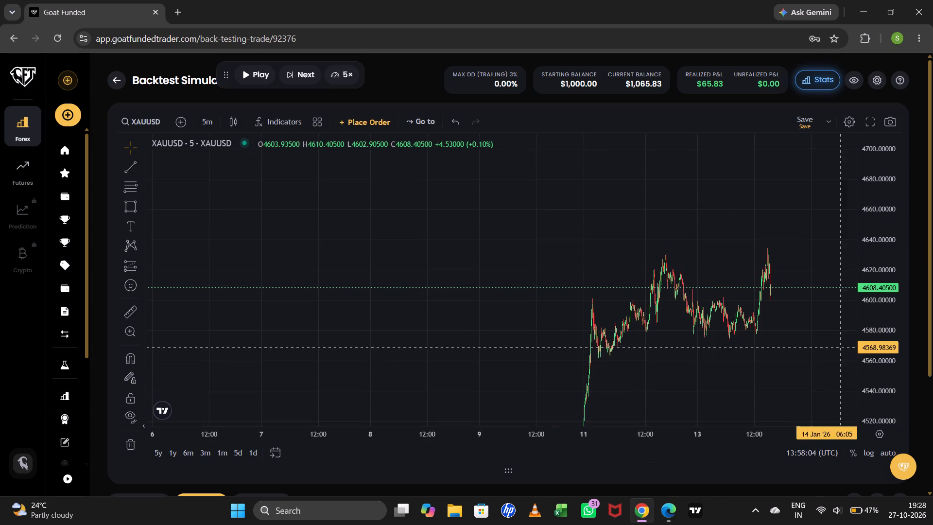
left_click_drag(773, 341, 776, 276)
left_click_drag(757, 338, 760, 267)
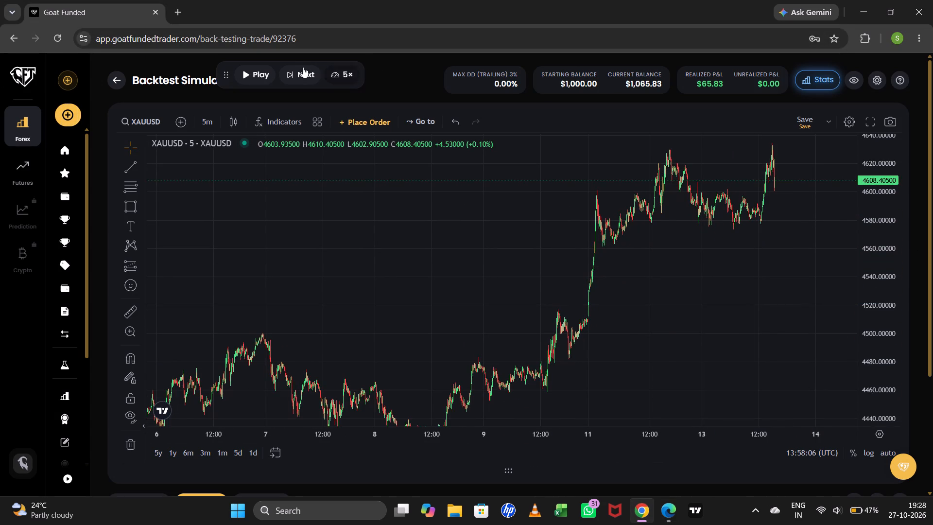
triple_click(303, 68)
Play the replay at 5× speed and pause it at about 19:50 on 13 January.
left_click_drag(389, 203, 276, 227)
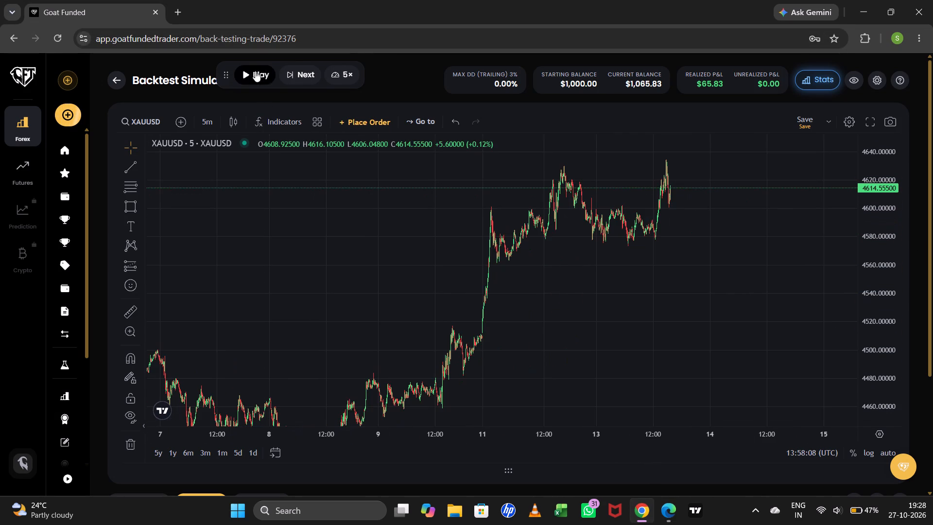
left_click(255, 71)
left_click_drag(320, 225, 259, 256)
left_click_drag(589, 304, 653, 258)
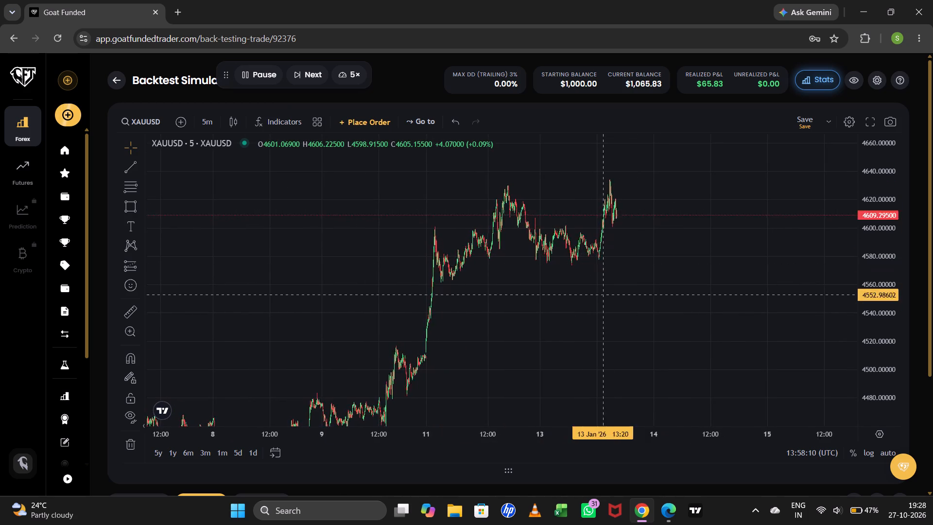
left_click_drag(653, 258, 561, 291)
left_click_drag(508, 338, 782, 213)
left_click_drag(649, 326, 743, 247)
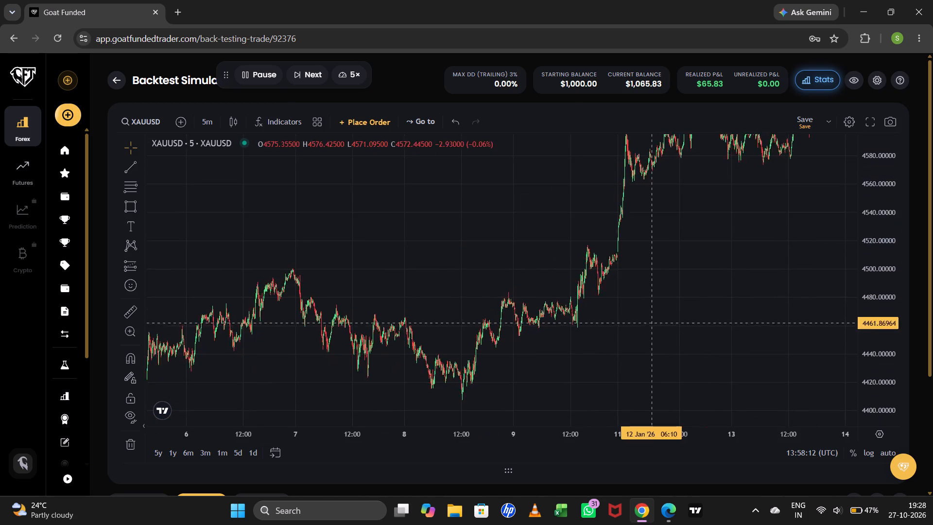
left_click_drag(743, 247, 414, 389)
left_click_drag(593, 318, 566, 363)
left_click_drag(579, 332, 625, 313)
scroll(610, 317, "up", 3)
left_click_drag(501, 310, 644, 307)
left_click_drag(882, 286, 898, 184)
left_click_drag(698, 257, 699, 252)
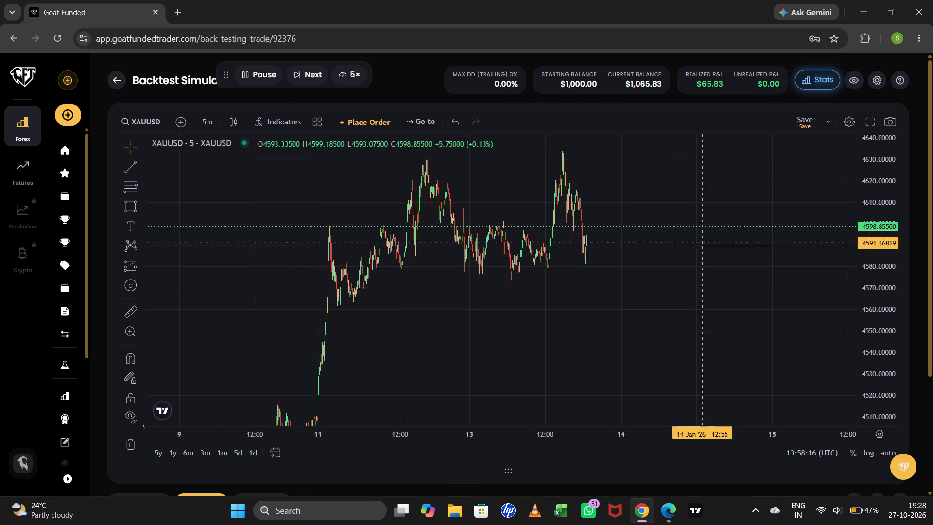
left_click_drag(699, 252, 677, 301)
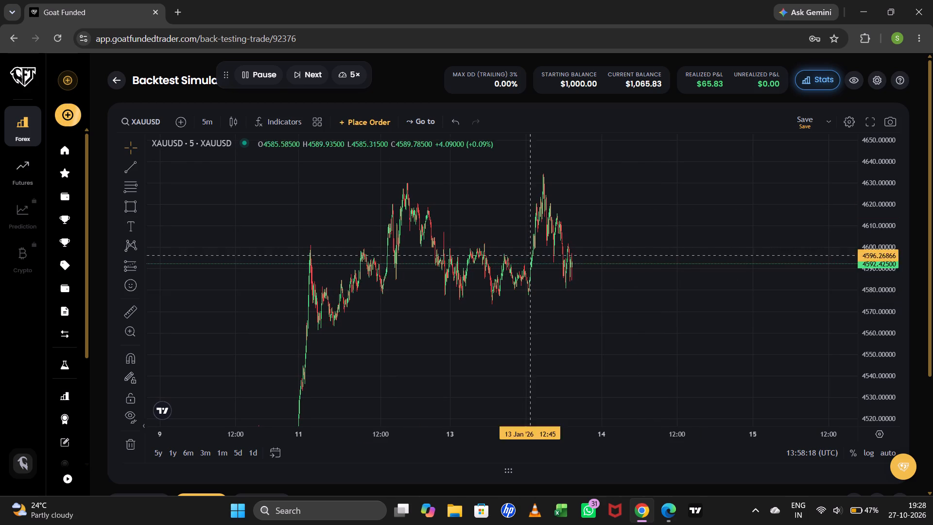
left_click(256, 73)
Examine the XAUUSD swing highs and lows from 11 to 13 January on the paused chart.
scroll(685, 330, "up", 5)
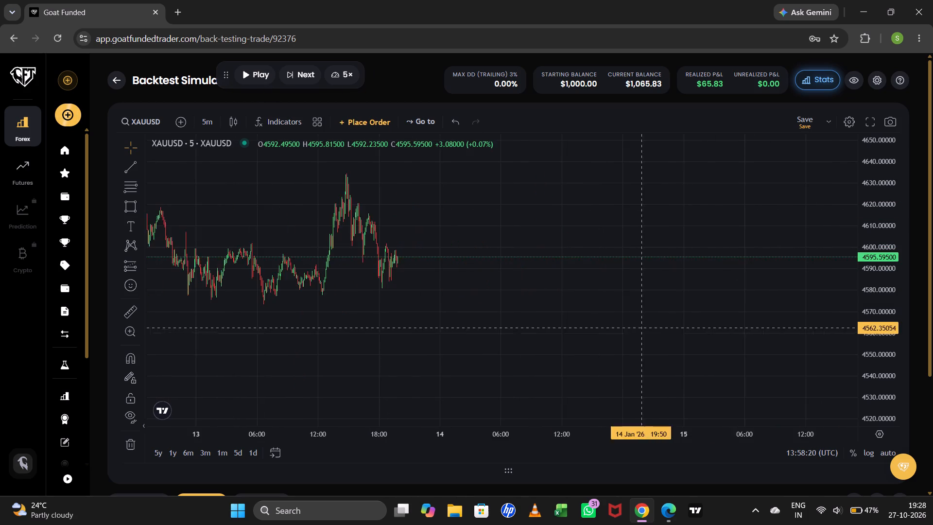
left_click_drag(516, 344, 672, 341)
scroll(687, 339, "up", 2)
left_click_drag(490, 340, 796, 306)
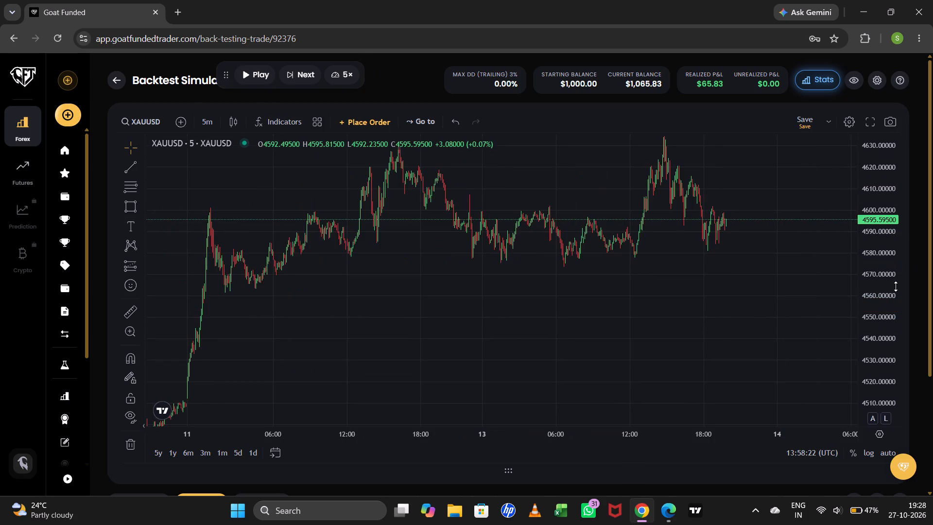
left_click_drag(895, 286, 922, 114)
scroll(763, 240, "up", 4)
left_click_drag(593, 259, 576, 280)
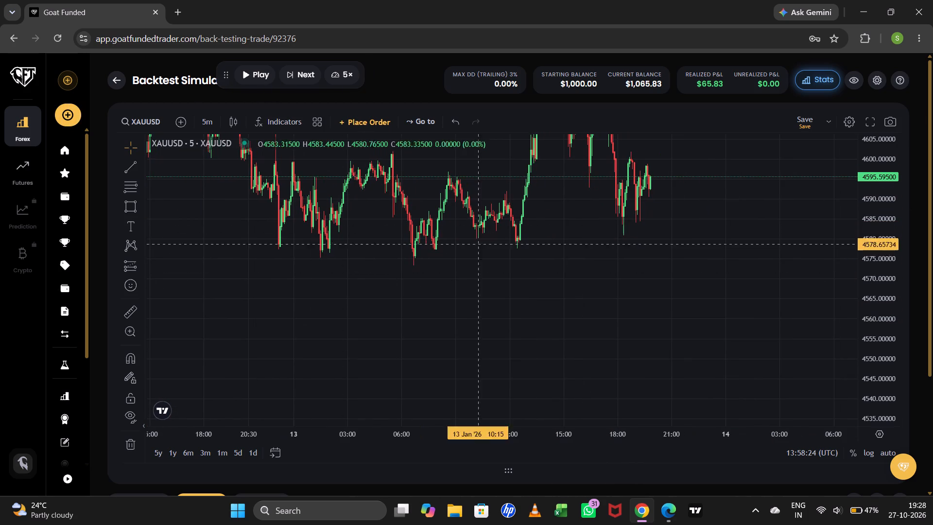
left_click_drag(679, 268, 578, 288)
left_click_drag(885, 267, 899, 171)
left_click_drag(743, 224, 644, 348)
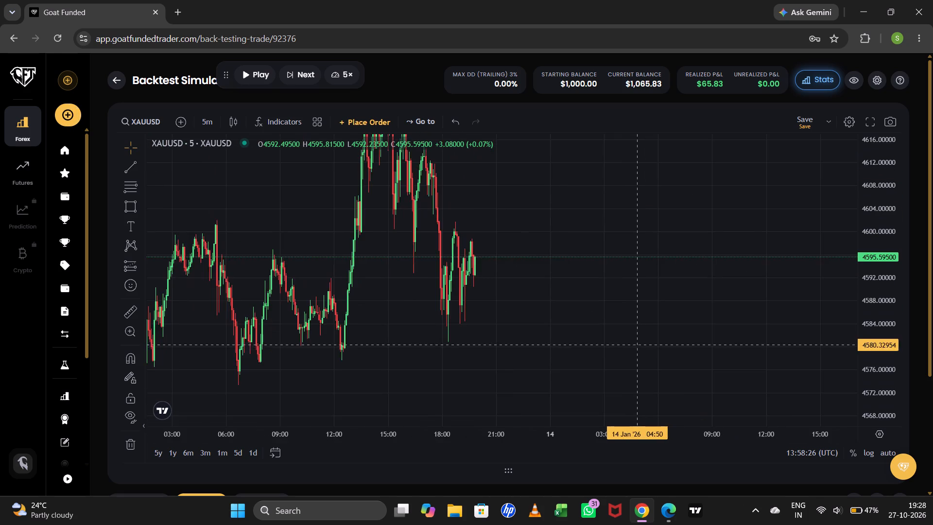
scroll(631, 342, "up", 1)
left_click_drag(886, 186, 850, 279)
scroll(726, 302, "down", 4)
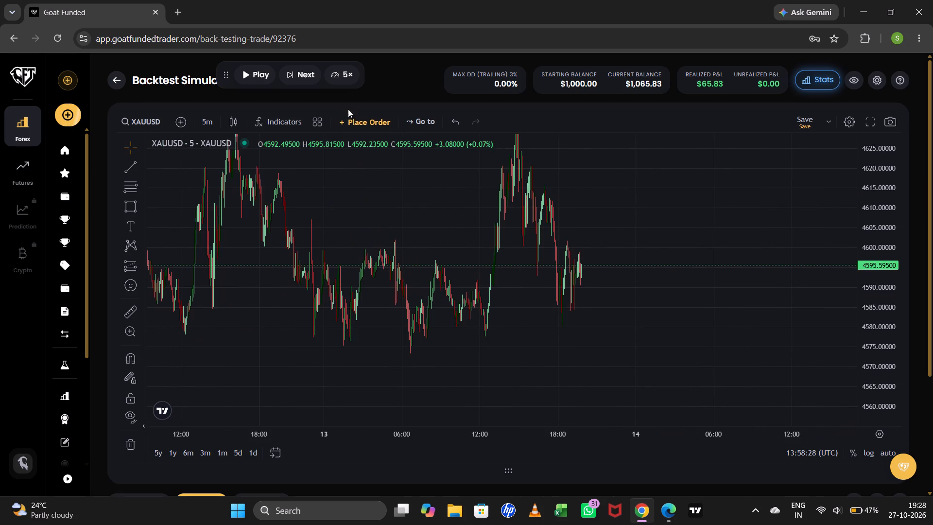
Play the replay at 5× speed and pause it at about 01:10 on 14 January.
left_click(248, 73)
left_click_drag(880, 182, 866, 272)
left_click_drag(806, 272, 732, 306)
left_click_drag(879, 221, 879, 228)
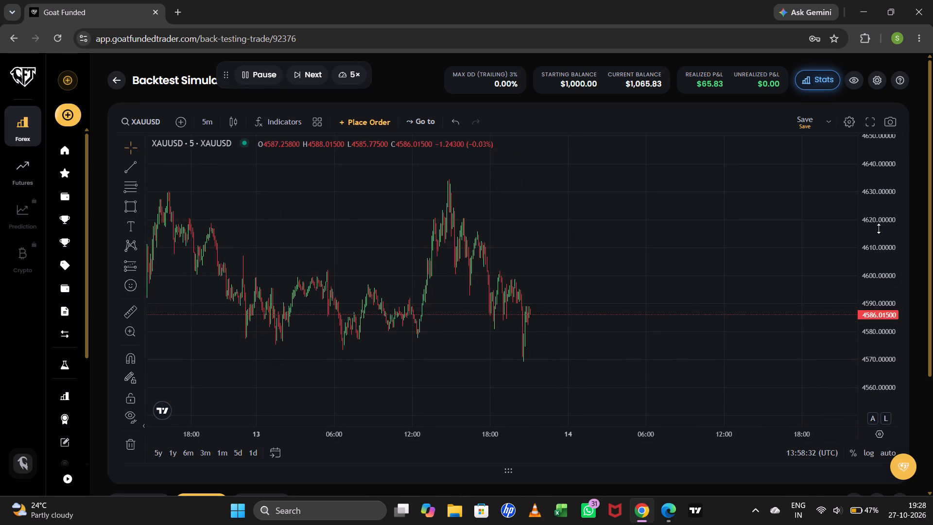
left_click_drag(879, 228, 878, 240)
left_click_drag(791, 282, 754, 268)
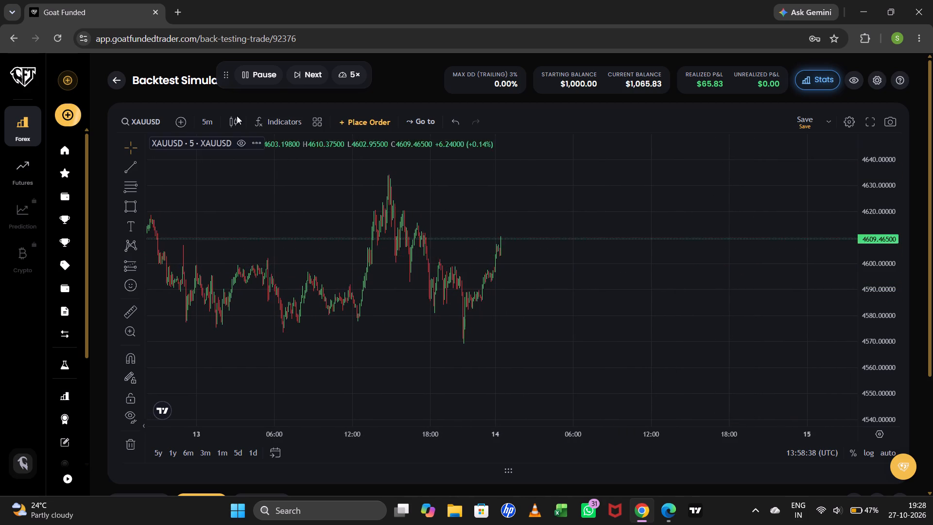
left_click(246, 74)
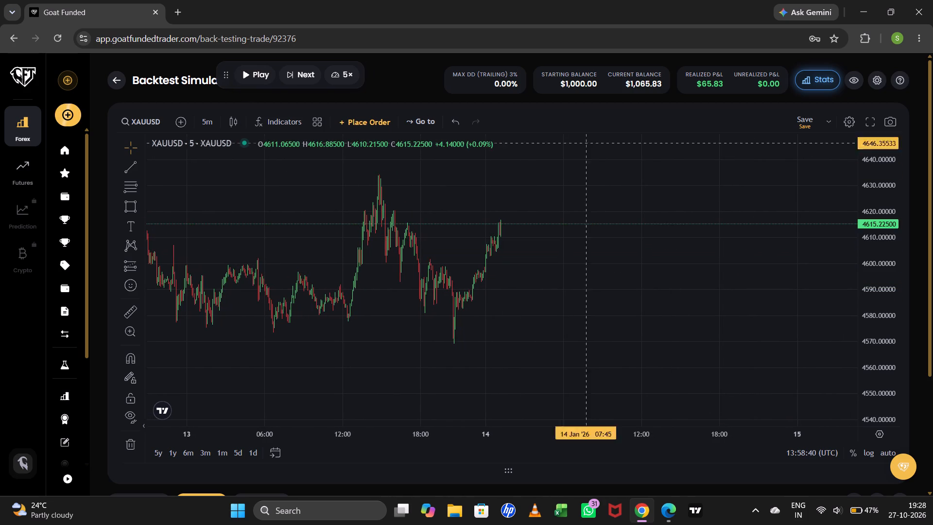
Play the replay at 5× speed and pause it at about 07:10 on 14 January.
scroll(601, 270, "up", 4)
left_click_drag(383, 321, 577, 323)
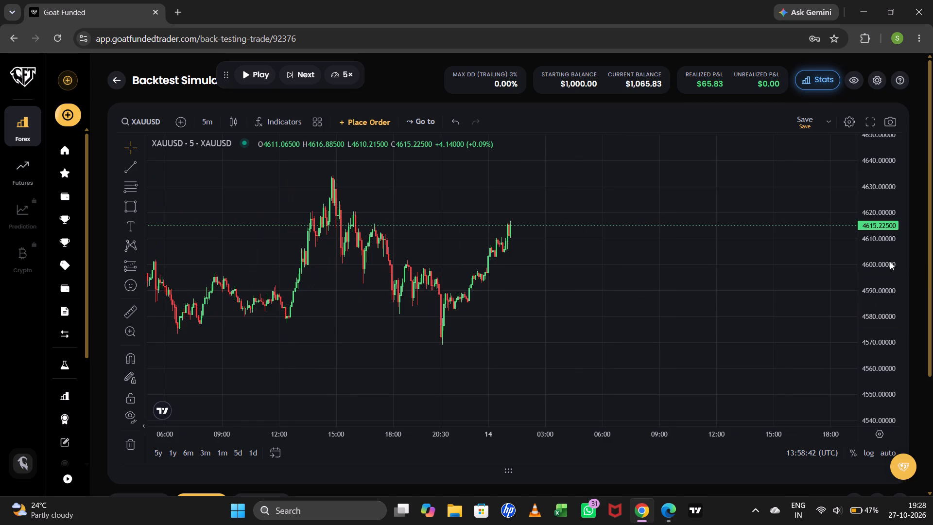
left_click_drag(862, 261, 916, 72)
left_click_drag(627, 240, 580, 356)
left_click_drag(881, 204, 850, 278)
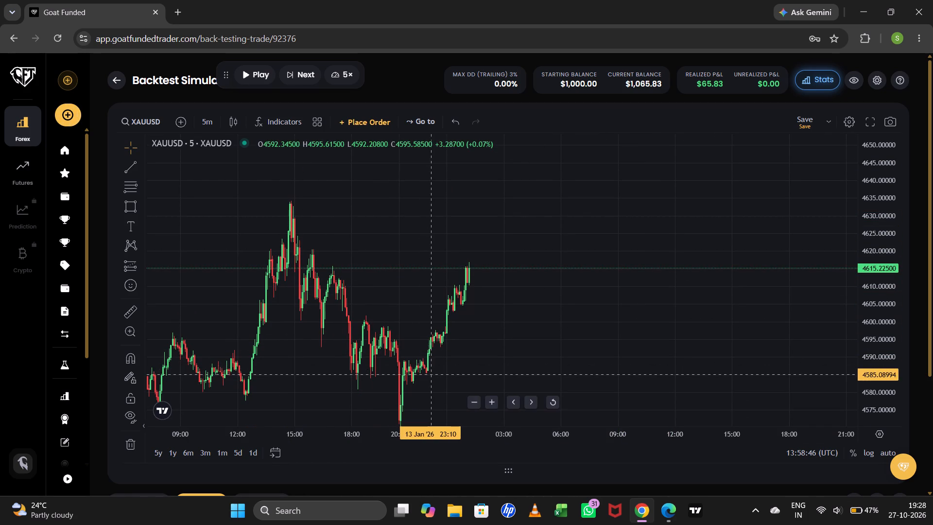
left_click(247, 75)
left_click_drag(890, 197, 878, 251)
left_click_drag(711, 267, 678, 262)
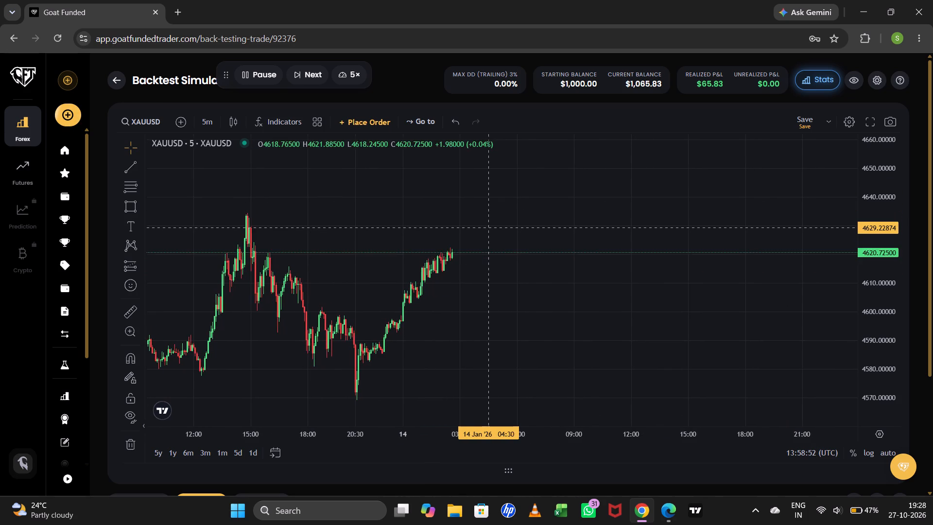
left_click_drag(891, 218, 881, 170)
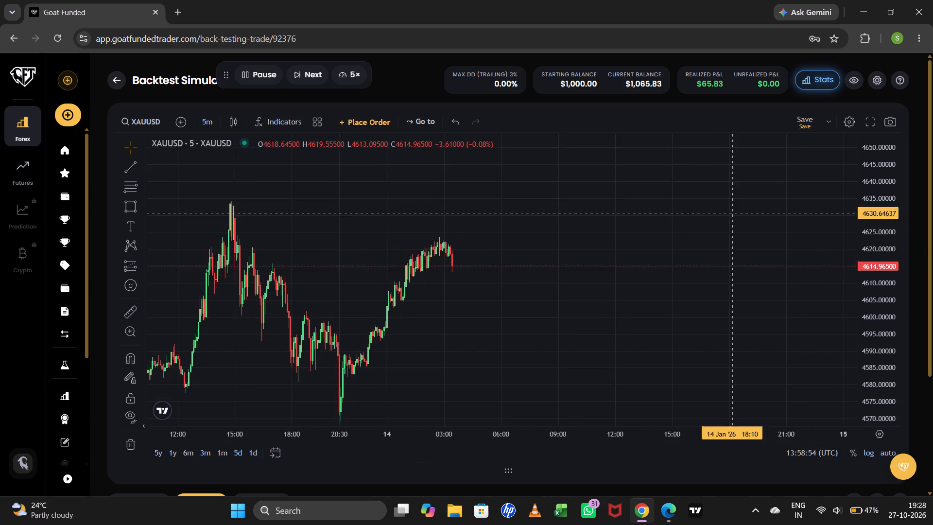
left_click_drag(721, 217, 709, 242)
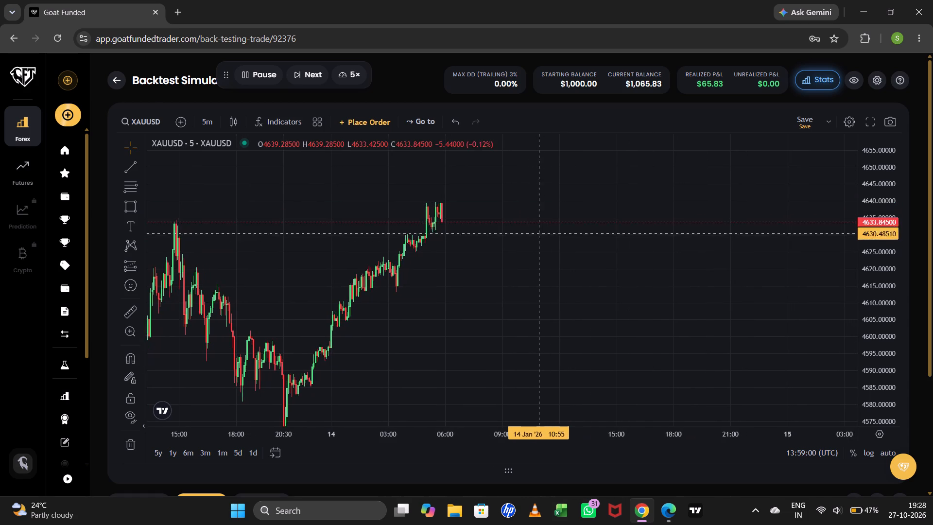
left_click_drag(664, 227, 656, 259)
left_click_drag(881, 191, 881, 244)
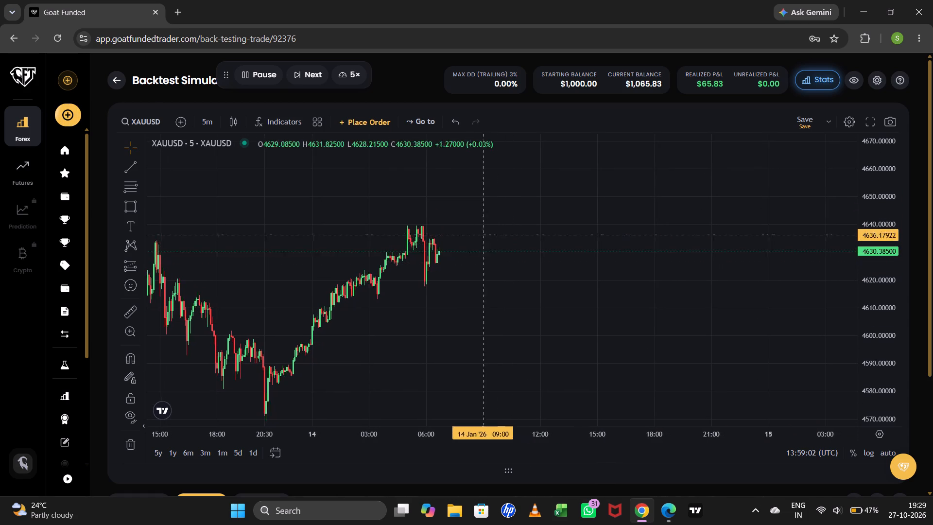
left_click(245, 74)
Advance the replay candle by candle to about 08:55 on 14 January.
scroll(625, 272, "down", 4)
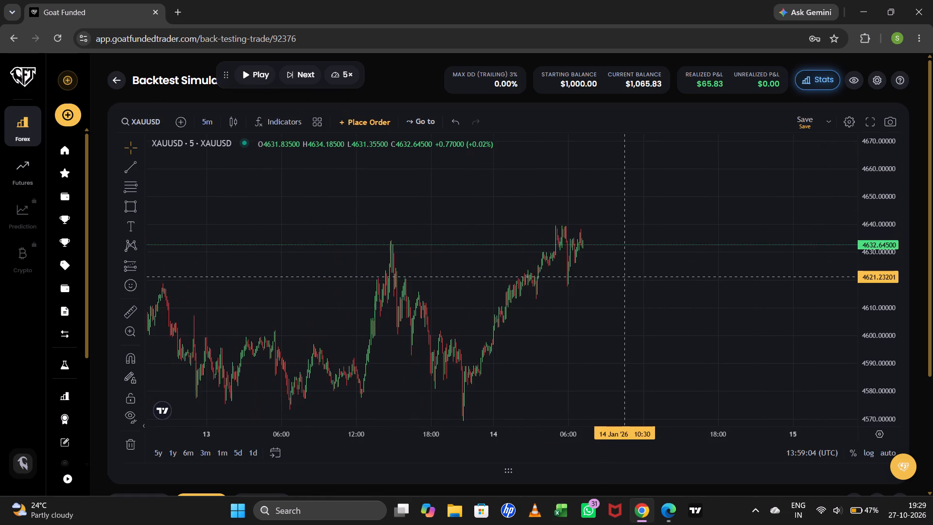
scroll(623, 277, "up", 3)
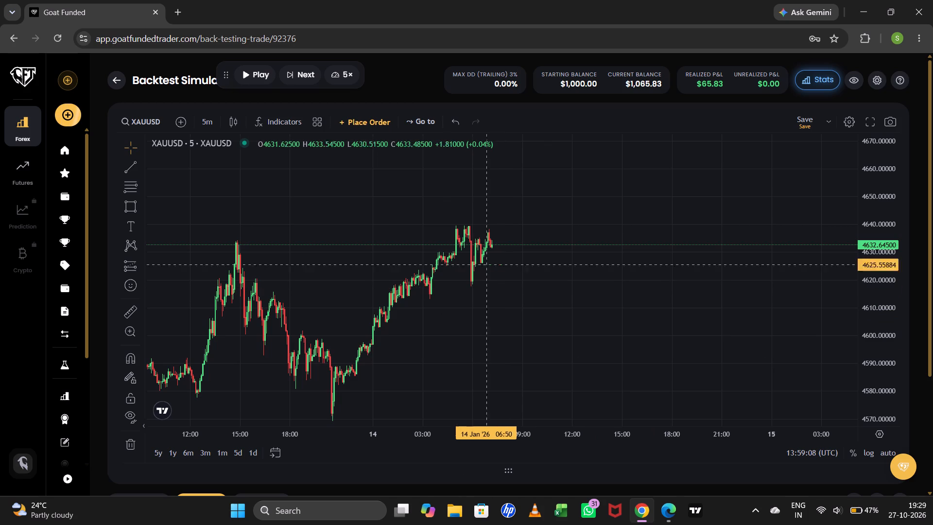
triple_click(300, 73)
triple_click(300, 73)
triple_click(300, 73)
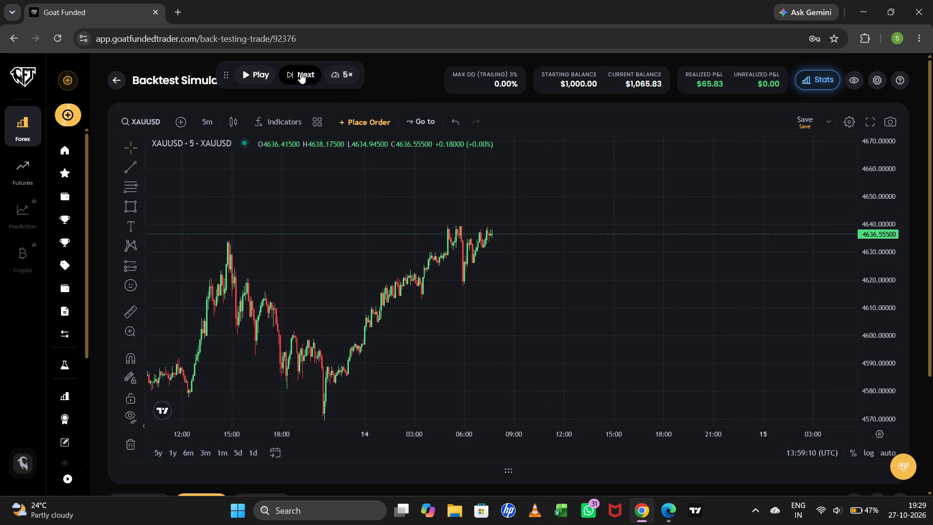
triple_click(300, 73)
left_click(300, 73)
triple_click(300, 74)
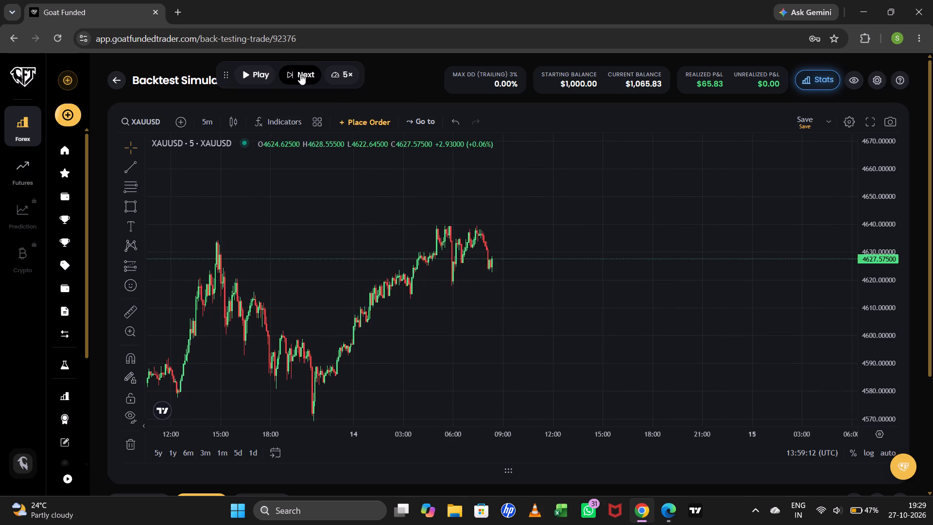
double_click(300, 74)
triple_click(300, 74)
triple_click(300, 74)
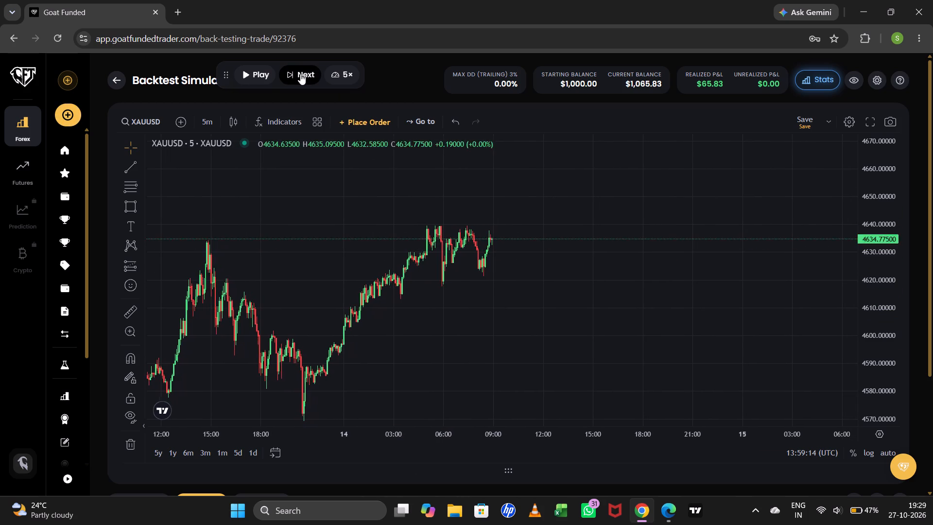
Advance the replay candle by candle to about 11:25 on 14 January.
triple_click(300, 74)
triple_click(300, 74)
triple_click(300, 74)
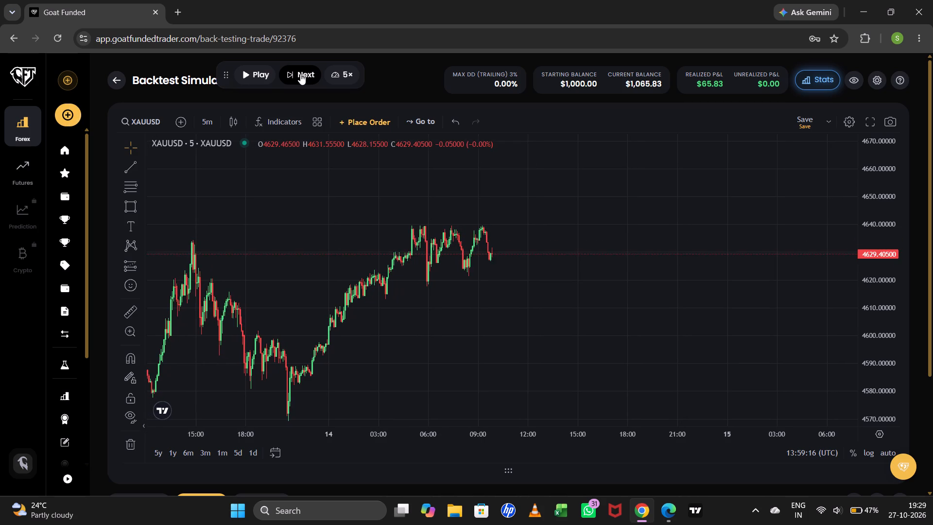
triple_click(300, 74)
triple_click(300, 74)
triple_click(300, 74)
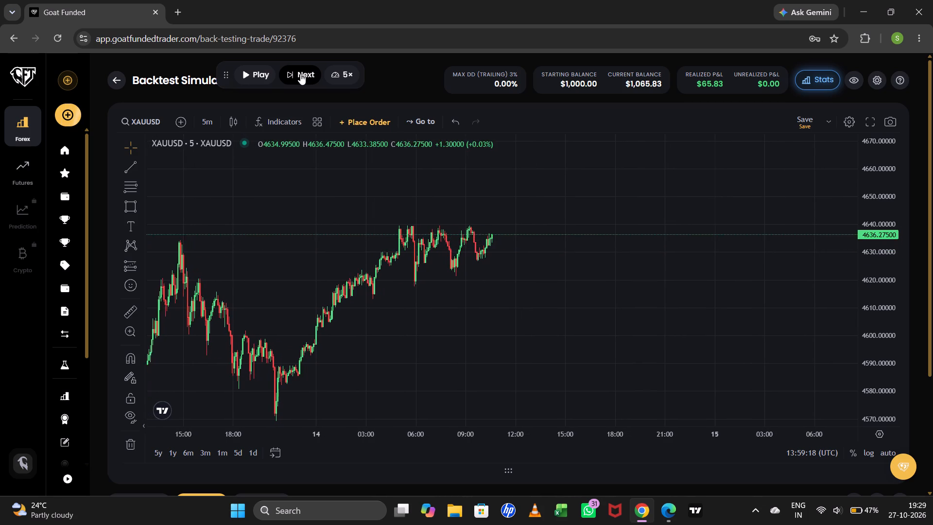
triple_click(300, 74)
triple_click(300, 74)
triple_click(300, 74)
triple_click(300, 75)
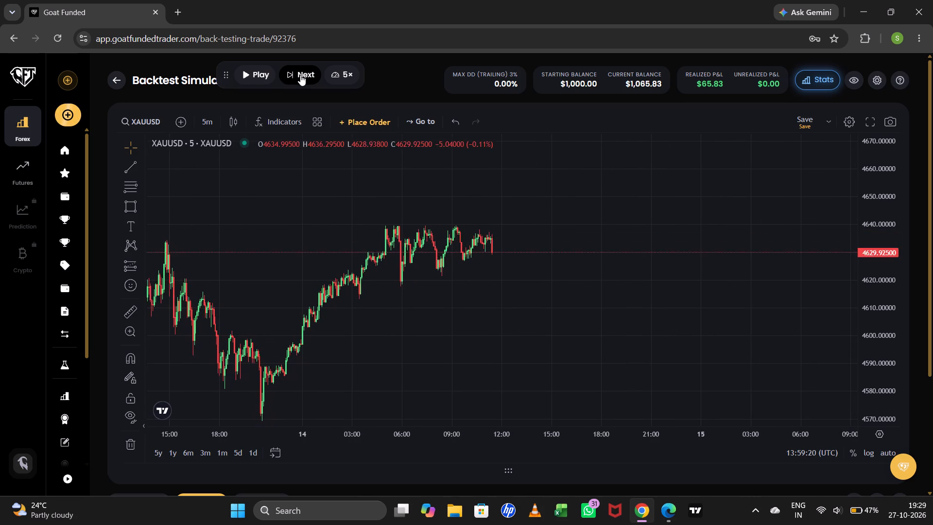
Advance the replay candle by candle to about 13:40 on 14 January.
triple_click(300, 74)
triple_click(301, 76)
triple_click(301, 76)
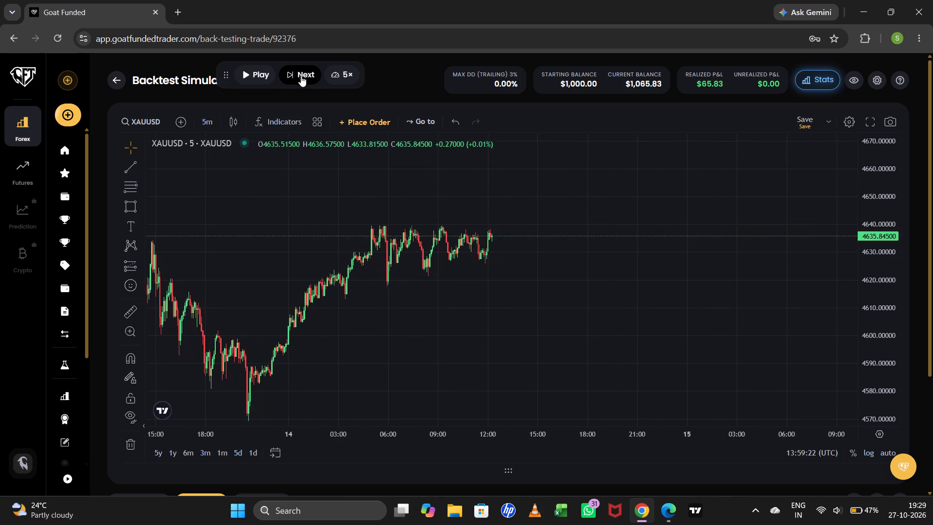
triple_click(301, 76)
triple_click(301, 76)
triple_click(301, 76)
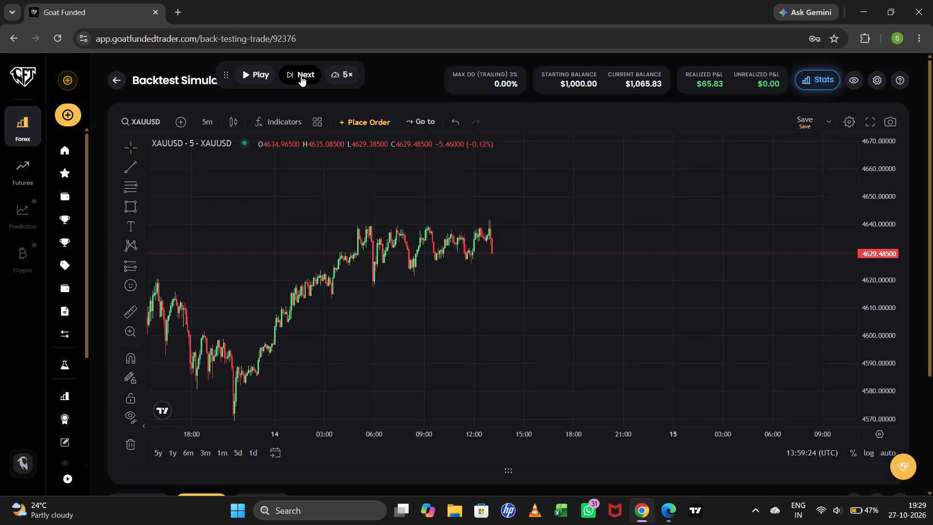
left_click(301, 76)
triple_click(301, 76)
double_click(301, 76)
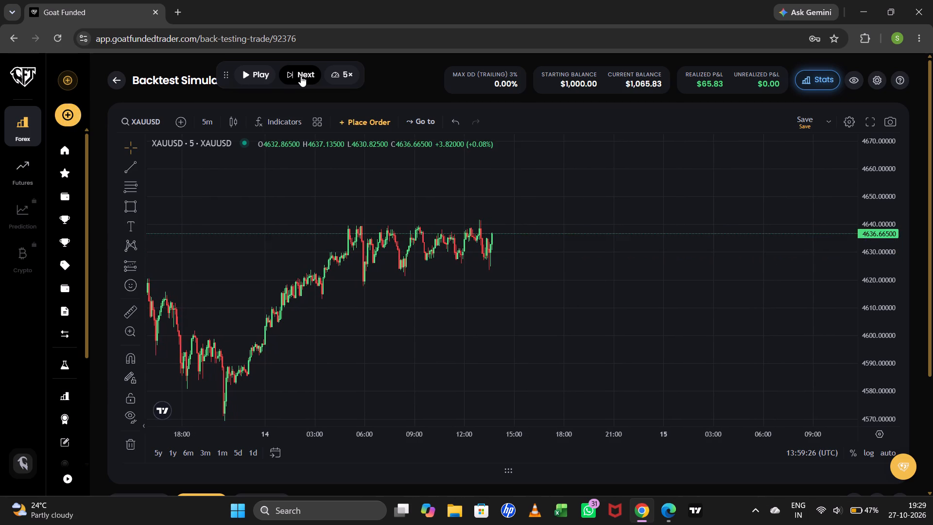
Advance the replay candle by candle to about 14:45 on 14 January.
triple_click(301, 76)
triple_click(301, 76)
triple_click(301, 76)
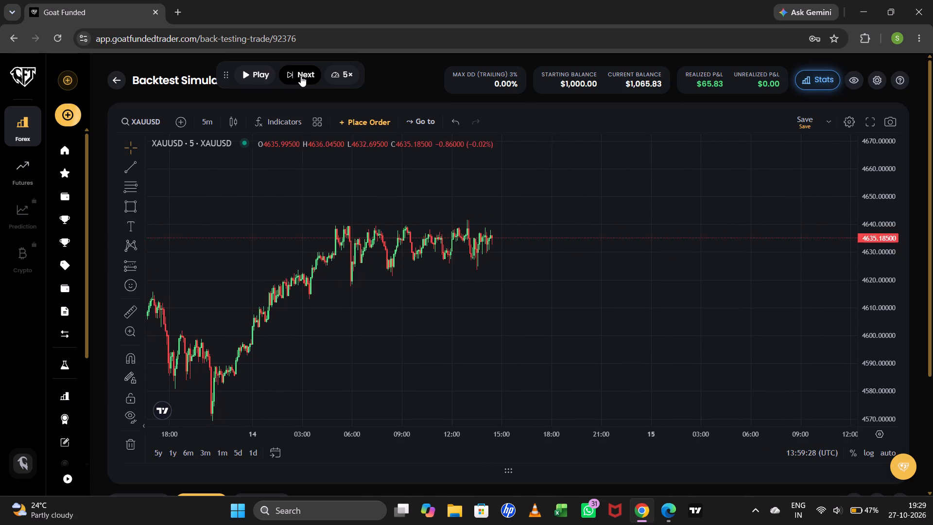
triple_click(301, 76)
left_click(301, 76)
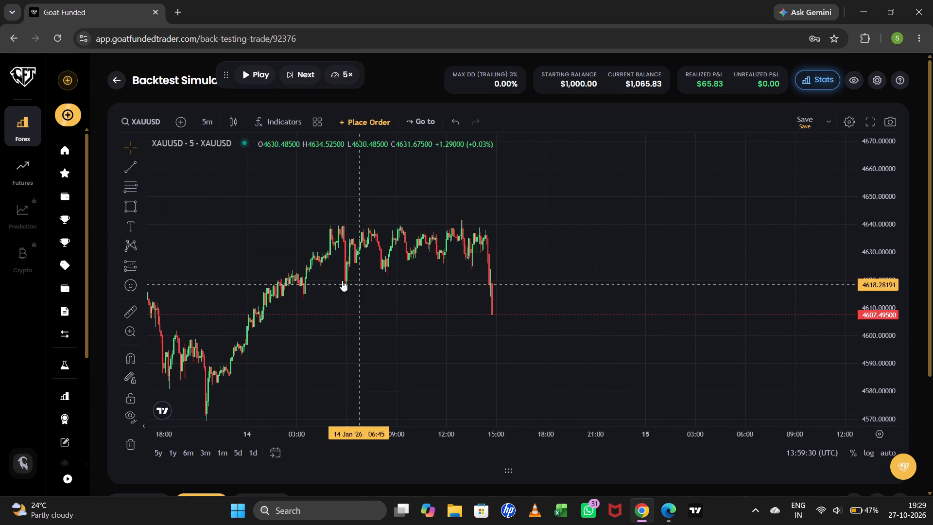
Place a market sell order for 0.01 lots of XAUUSD.
scroll(530, 283, "up", 2)
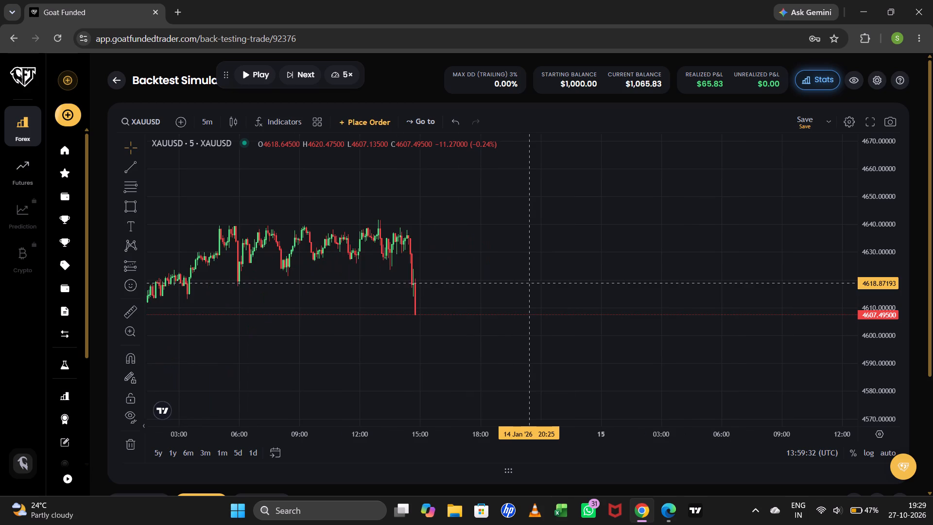
left_click(362, 122)
left_click(767, 287)
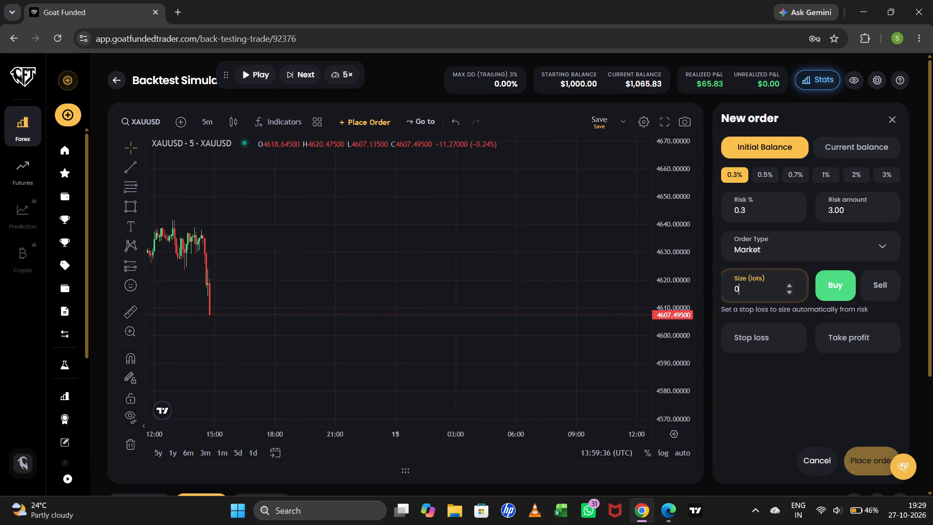
type(".01")
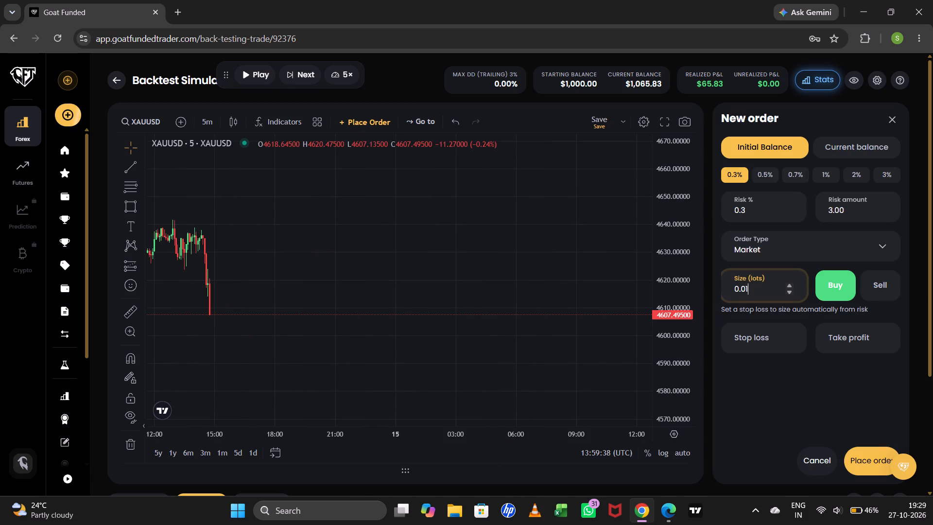
left_click(881, 285)
left_click(876, 460)
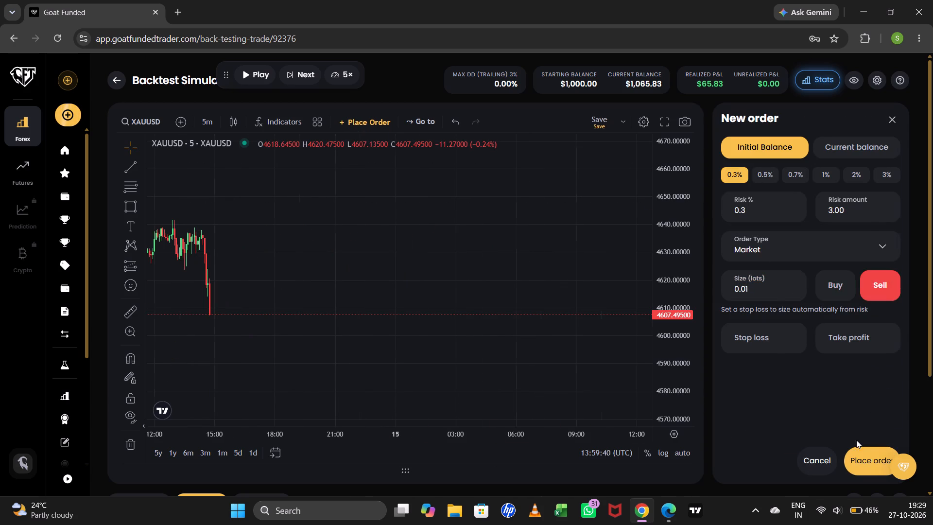
Advance the replay by two candles to about 14:55 on 14 January.
left_click(306, 76)
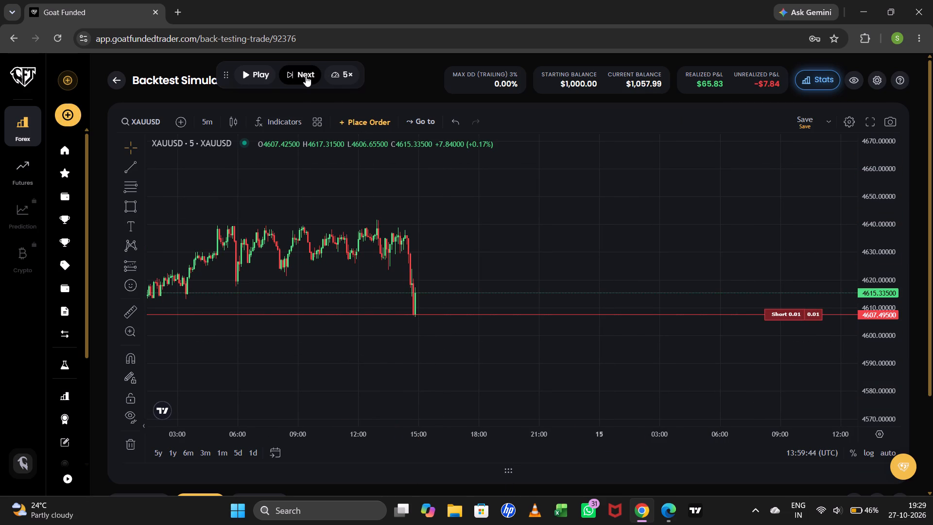
left_click(306, 76)
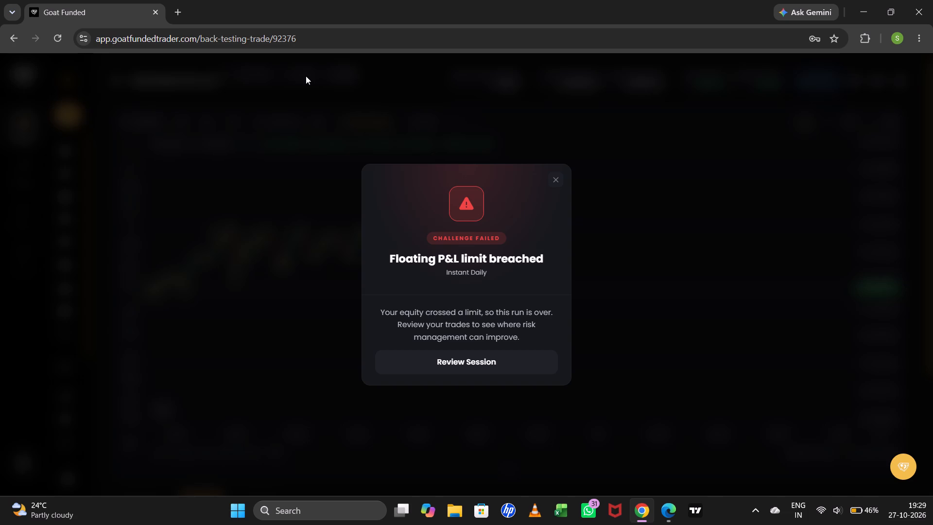
left_click(536, 363)
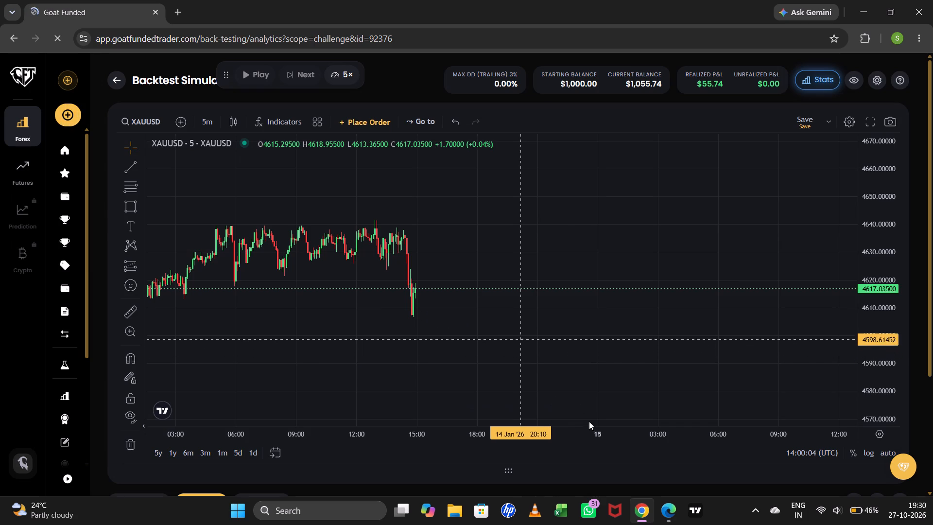
scroll(618, 466, "down", 2)
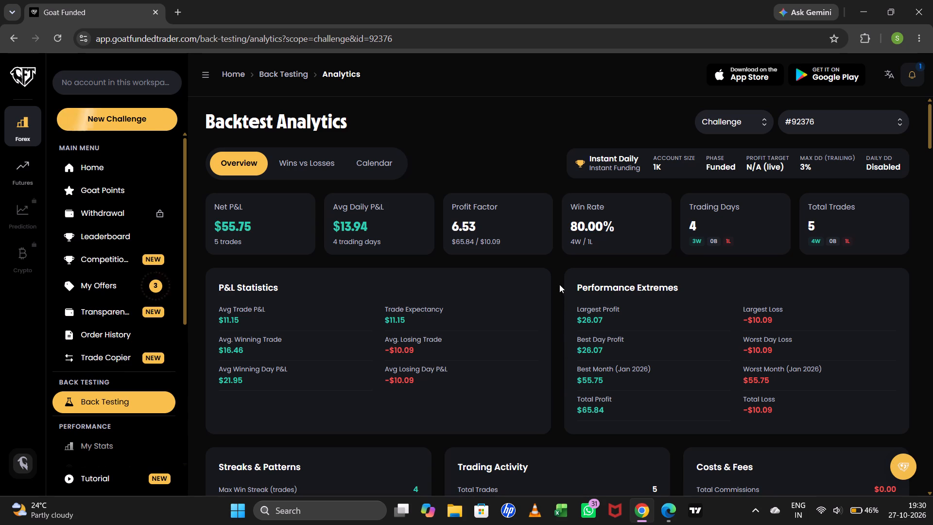